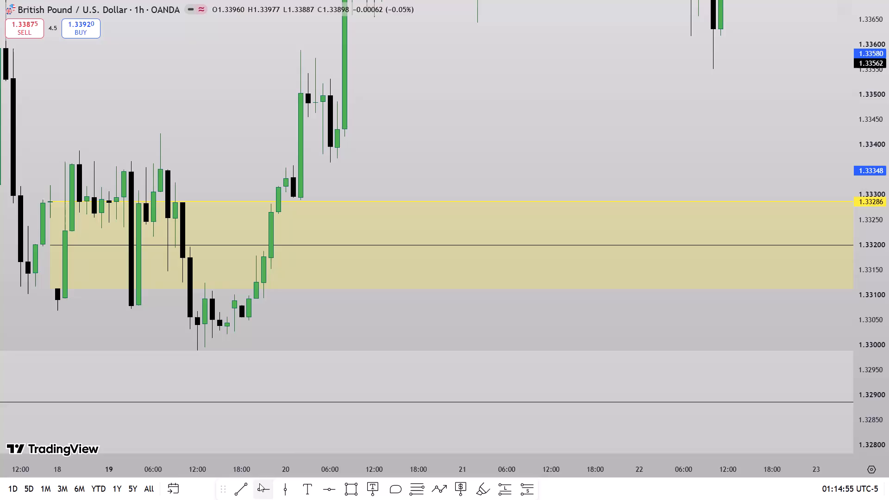
Draw a horizontal ray at 1.33112 along the lower edge of the yellow zone, starting at the black candle after the 18th.
left_click(259, 483)
left_click(57, 280)
left_click(486, 125)
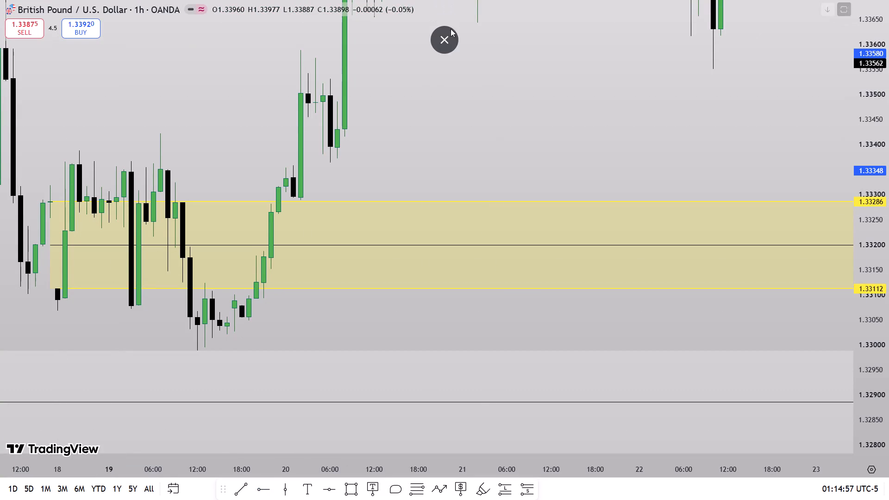
Leave the full-screen chart, switch to File Explorer and open the 26-30 OCTOBER 2026 folder inside OCTOBER 2026 on Local Disk (D:).
left_click(446, 31)
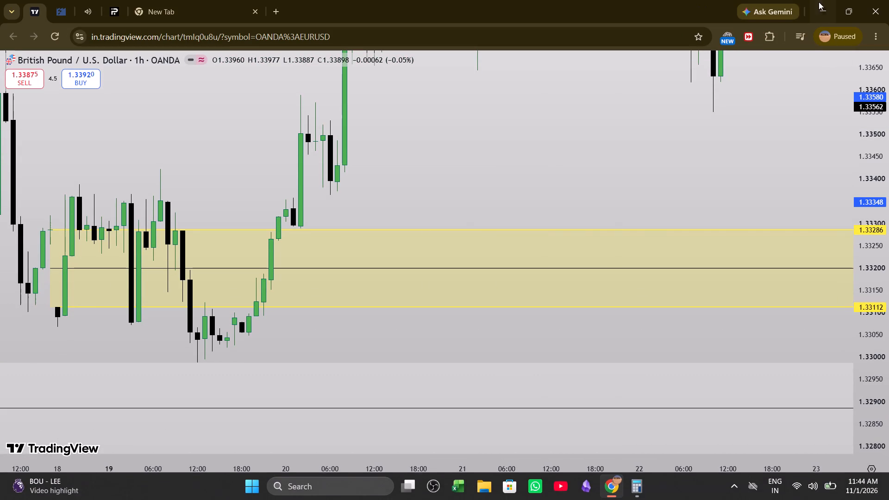
left_click(494, 488)
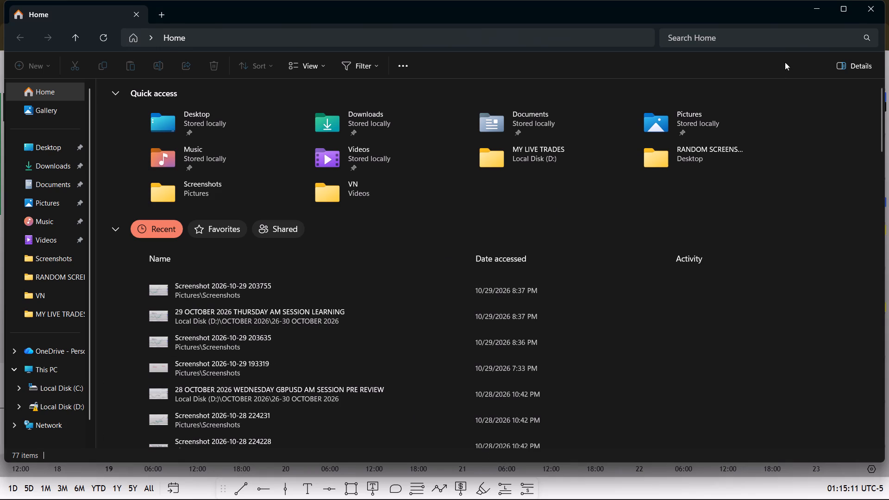
left_click(846, 11)
left_click(81, 406)
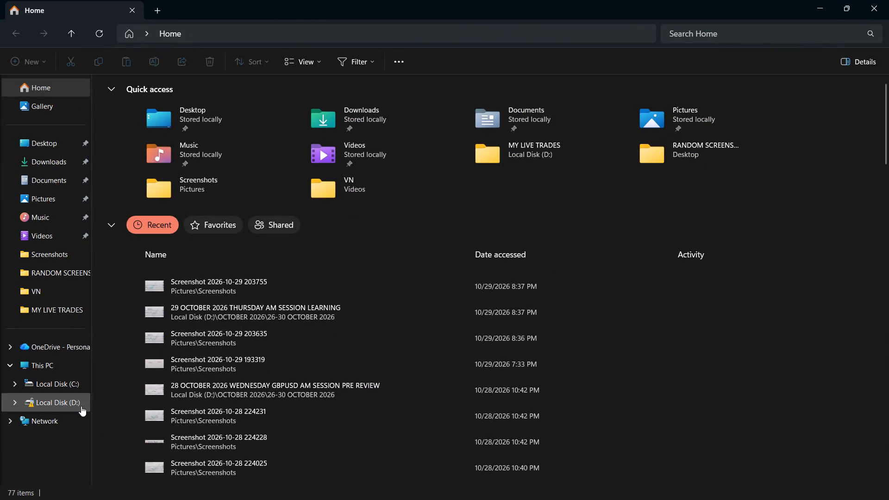
double_click(269, 122)
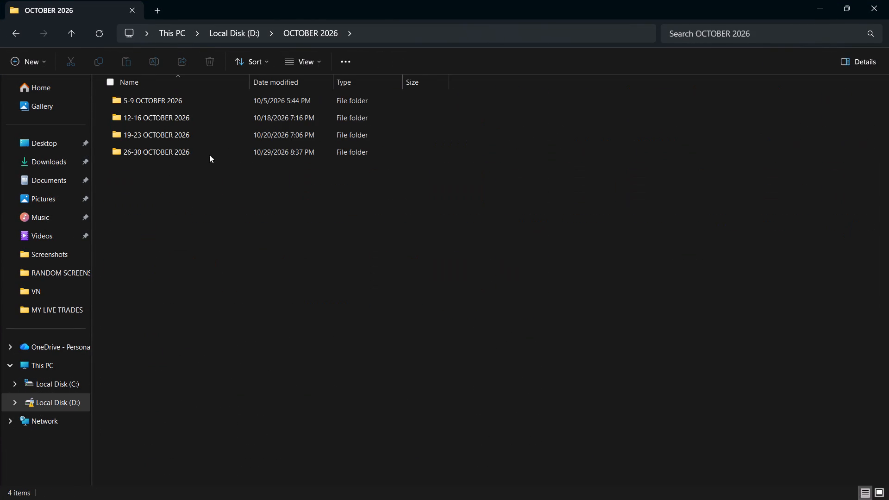
double_click(167, 154)
Open the image 26 OCTOBER 2026 MONDAY NY SESSION PRE REVIEW in Photos and maximize it for viewing.
double_click(143, 133)
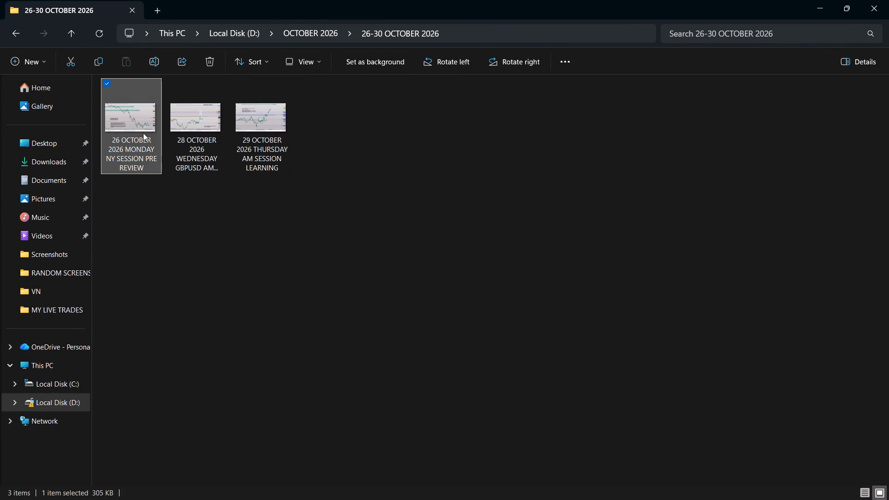
left_click(685, 74)
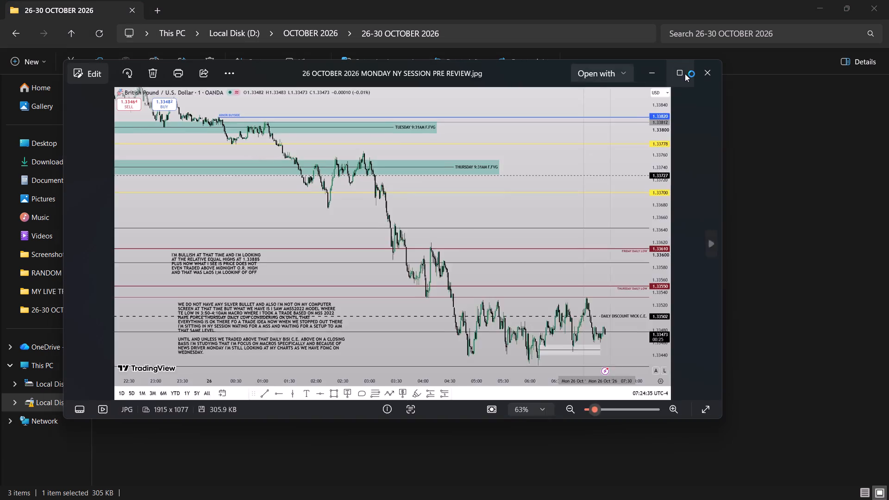
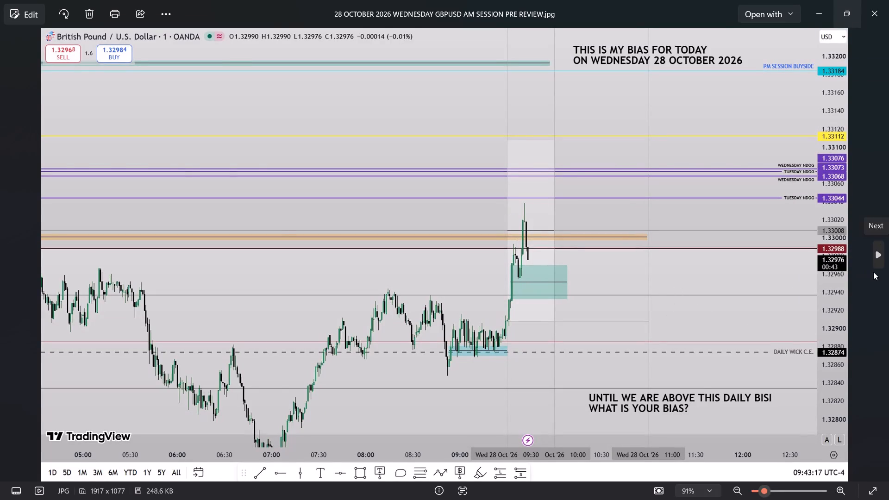
Advance through the saved screenshots to view 29 OCTOBER 2026 THURSDAY AM SESSION LEARNING.
left_click_drag(873, 272, 879, 264)
left_click(882, 260)
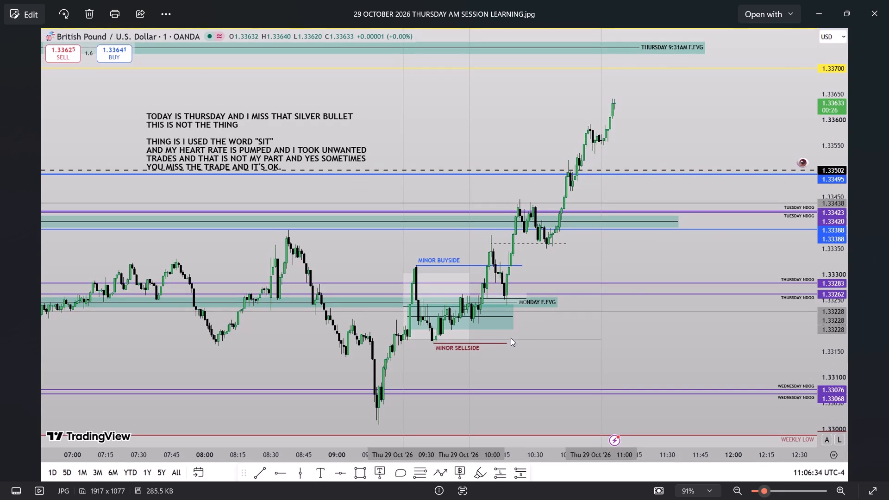
Close the image viewer, go back to the OCTOBER 2026 folder and dismiss the feedback notification.
left_click(885, 3)
left_click(478, 251)
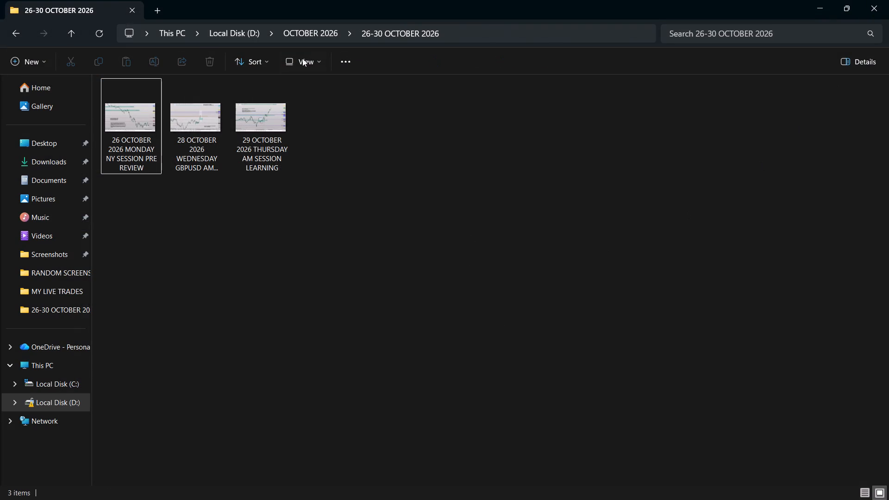
left_click(313, 36)
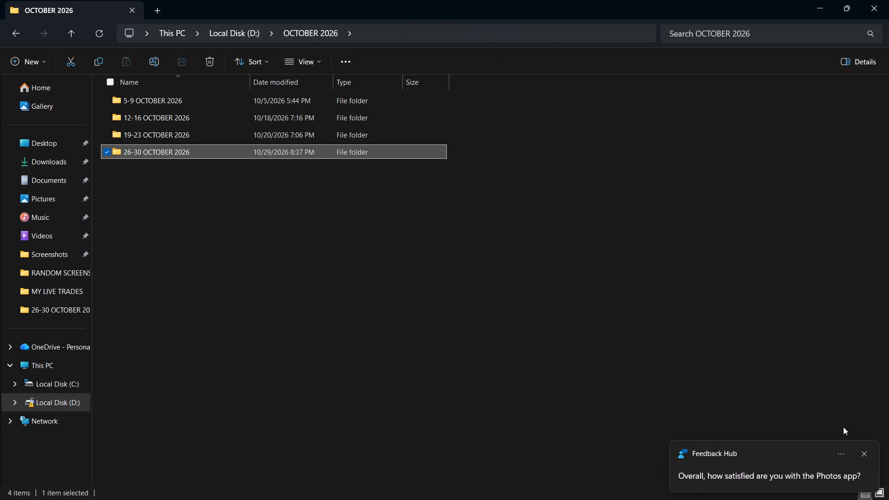
left_click(866, 456)
Close the blank window and Calculator, switch to the TradingView chart in Chrome and show it full screen.
key("alt+Tab")
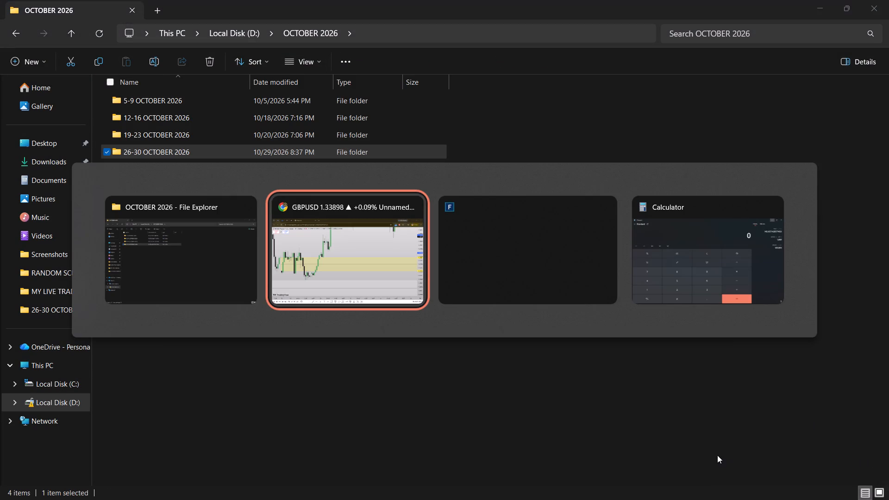
left_click(599, 200, "alt")
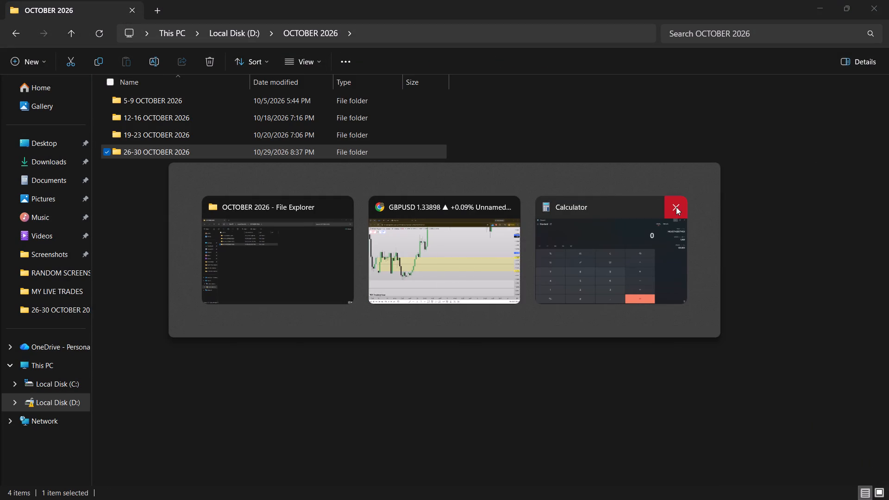
left_click(680, 207, "alt")
left_click(558, 231, "alt")
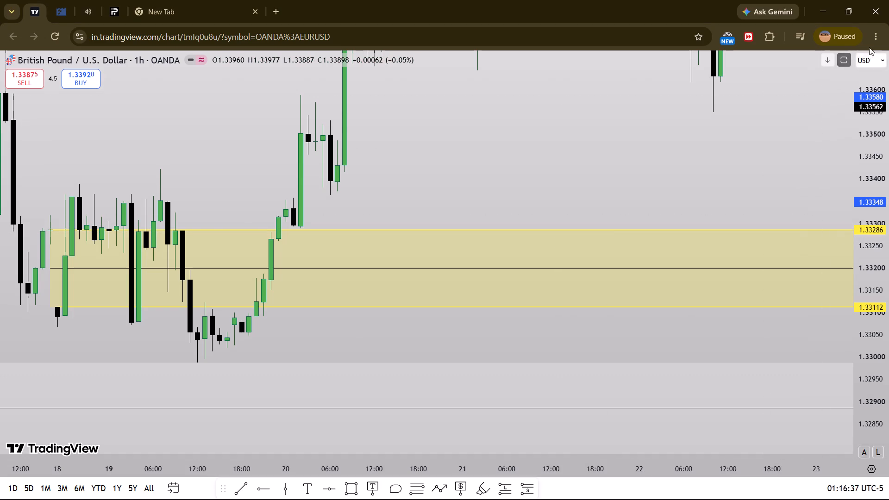
left_click(887, 32)
left_click(872, 267)
Switch the GBP/USD chart to the 1-minute interval and examine price action across 25 to 30 October 2026.
left_click_drag(698, 155, 639, 184)
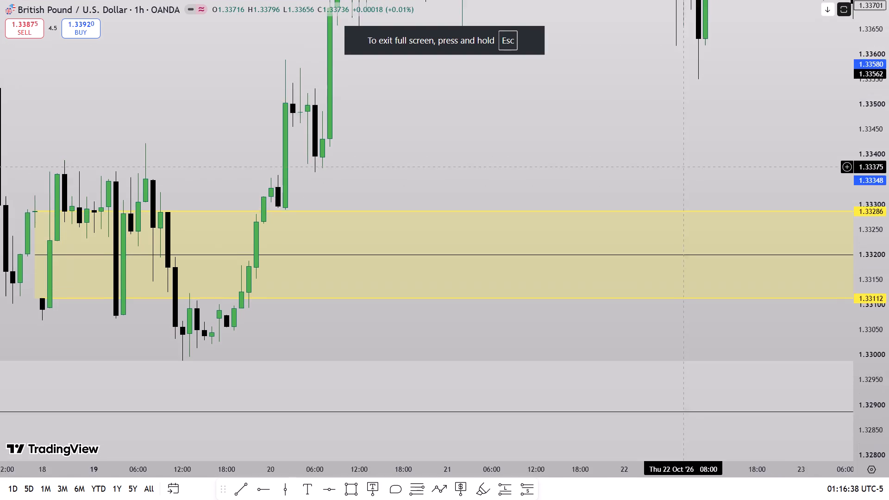
left_click_drag(639, 184, 570, 206)
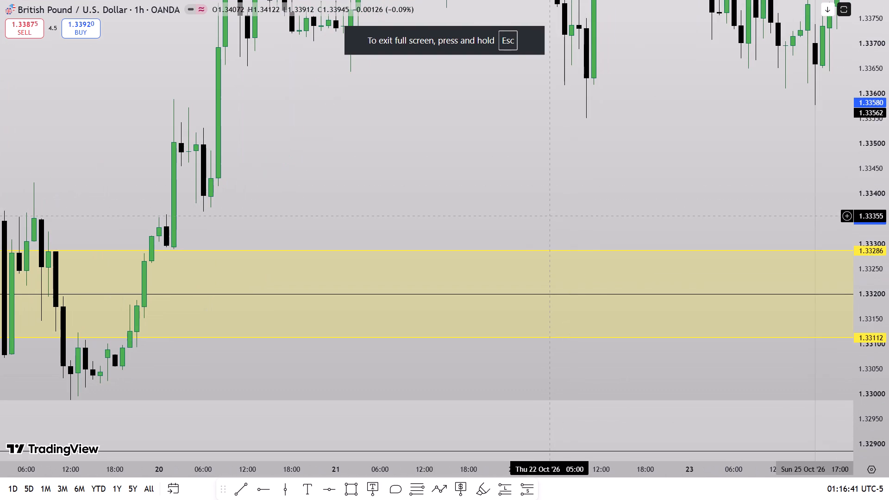
key("1")
key("Return")
scroll(480, 400, "down", 4)
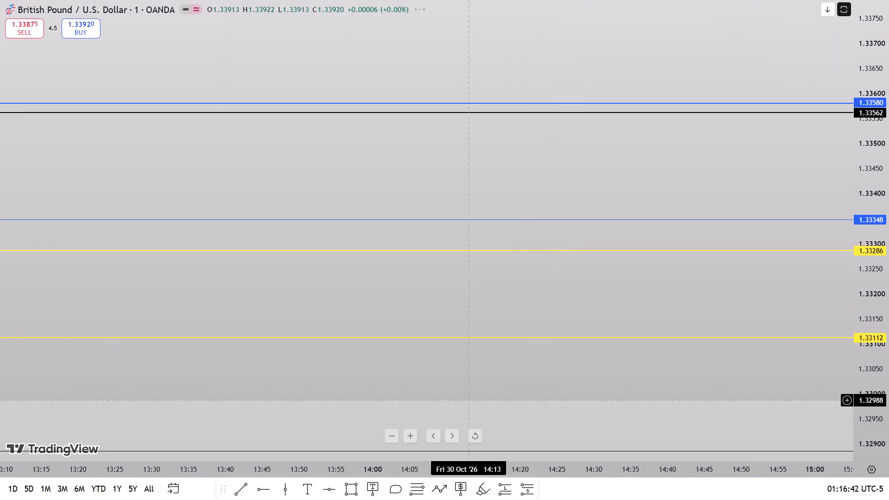
scroll(521, 391, "down", 20)
scroll(521, 391, "down", 13)
left_click_drag(367, 286, 651, 329)
left_click_drag(888, 164, 869, 315)
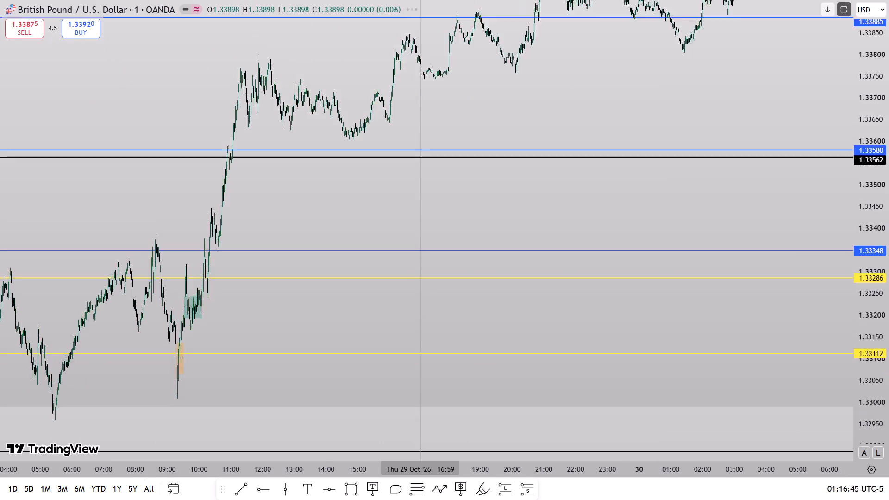
left_click_drag(869, 315, 849, 331)
scroll(401, 329, "down", 7)
left_click_drag(275, 302, 807, 228)
left_click_drag(431, 222, 855, 219)
left_click_drag(505, 265, 858, 256)
left_click_drag(572, 168, 689, 238)
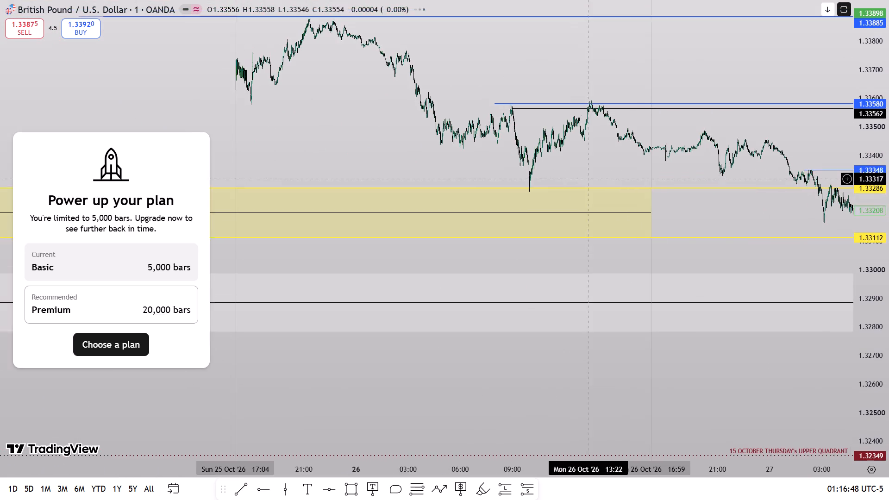
left_click_drag(689, 238, 758, 283)
left_click_drag(888, 328, 883, 182)
scroll(718, 283, "up", 5)
left_click_drag(376, 252, 640, 318)
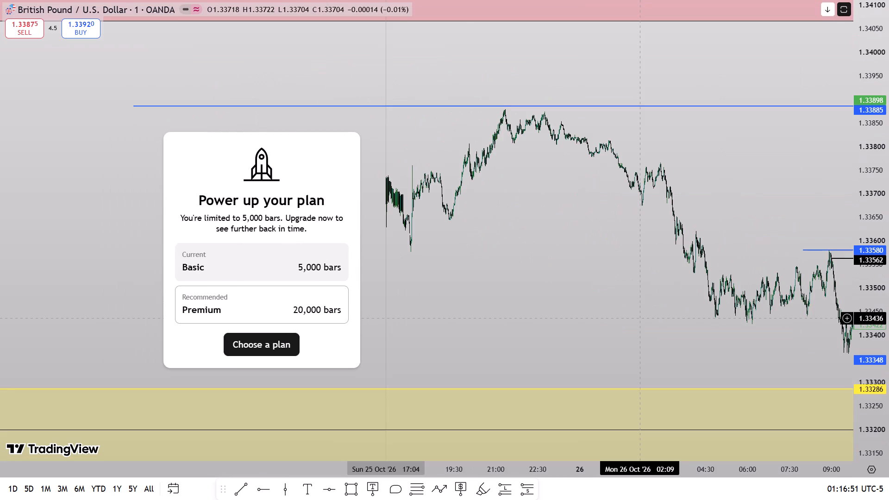
left_click_drag(888, 299, 868, 236)
left_click_drag(590, 279, 554, 356)
scroll(502, 346, "up", 4)
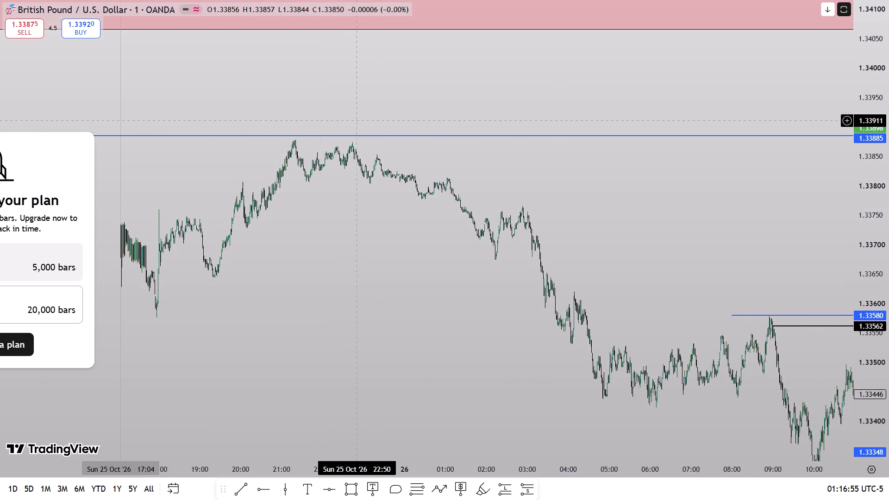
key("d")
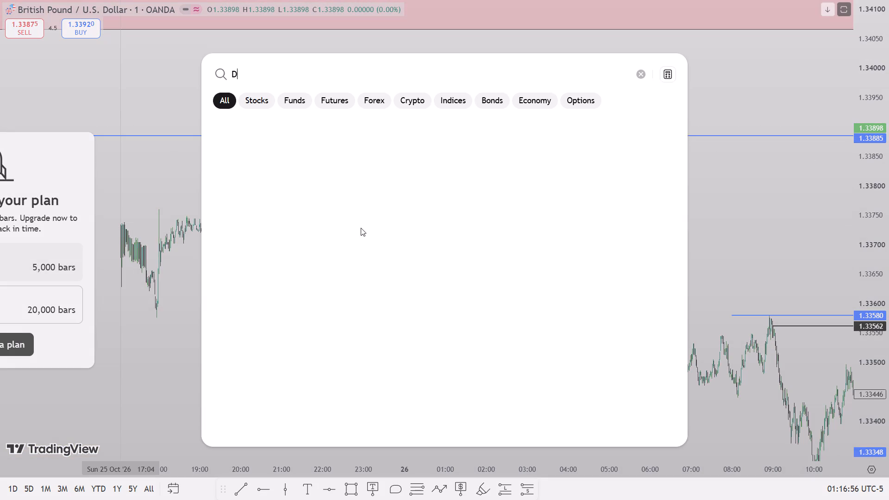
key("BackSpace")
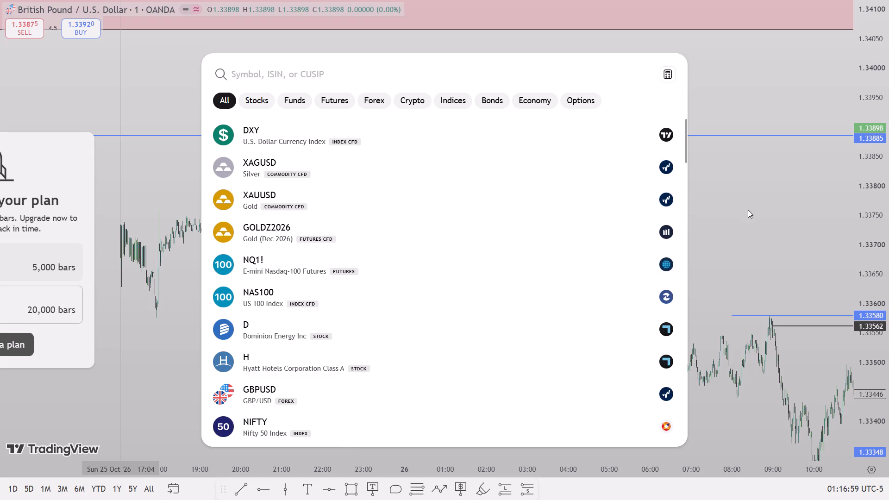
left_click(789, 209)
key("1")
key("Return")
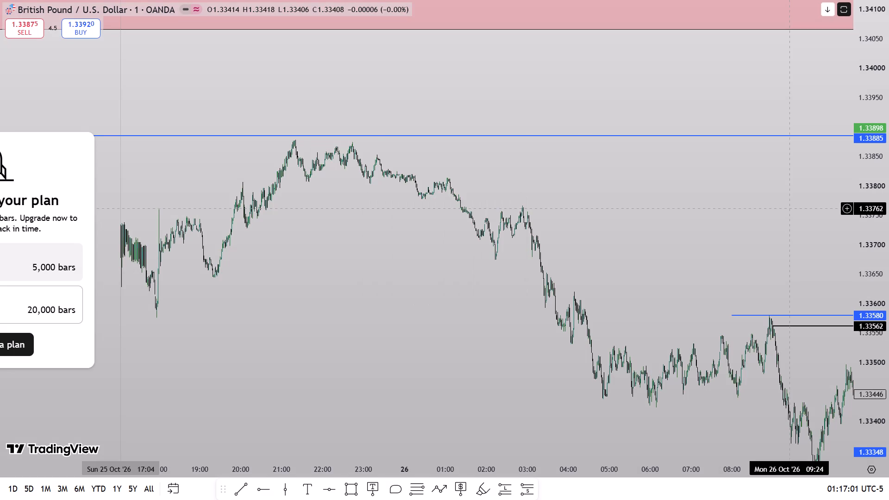
Switch the GBP/USD chart to the daily interval and reset the chart view.
type("1d")
key("Return")
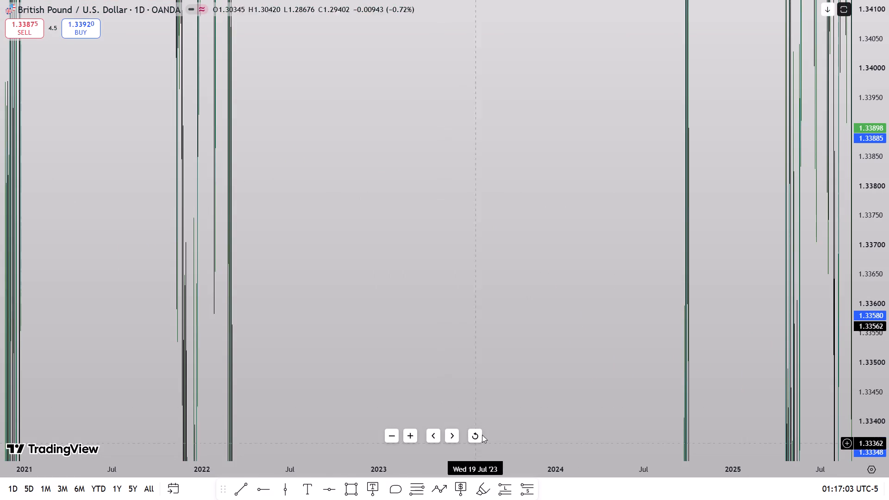
left_click(483, 434)
left_click(478, 436)
Draw a horizontal ray at 1.33550 from the low of the 22 October candle and colour it dark red.
left_click_drag(888, 311, 888, 219)
scroll(735, 363, "up", 10)
left_click_drag(636, 363, 638, 267)
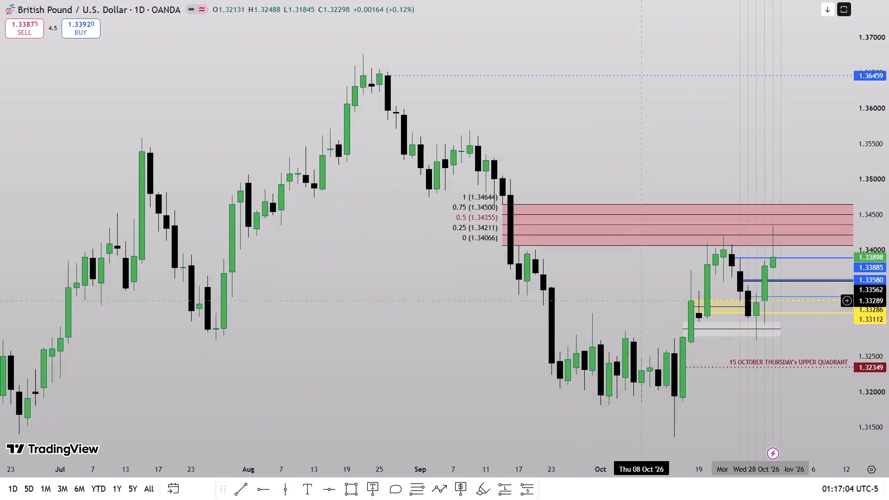
left_click_drag(638, 267, 638, 266)
left_click_drag(888, 412, 882, 97)
scroll(753, 340, "up", 7)
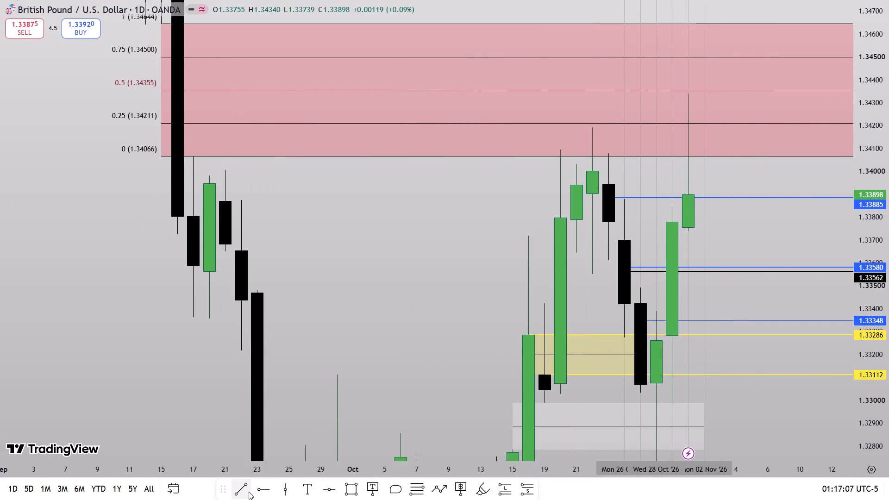
left_click(259, 487)
left_click(590, 292)
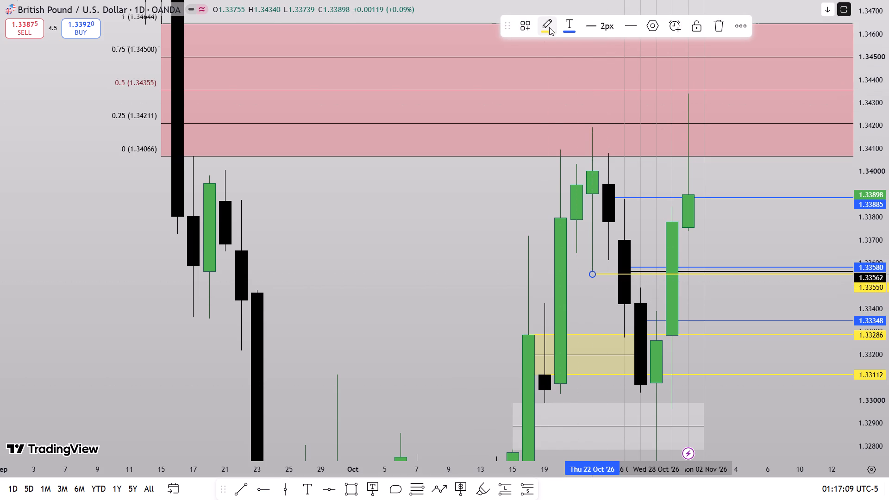
left_click(549, 26)
left_click(548, 144)
left_click(479, 209)
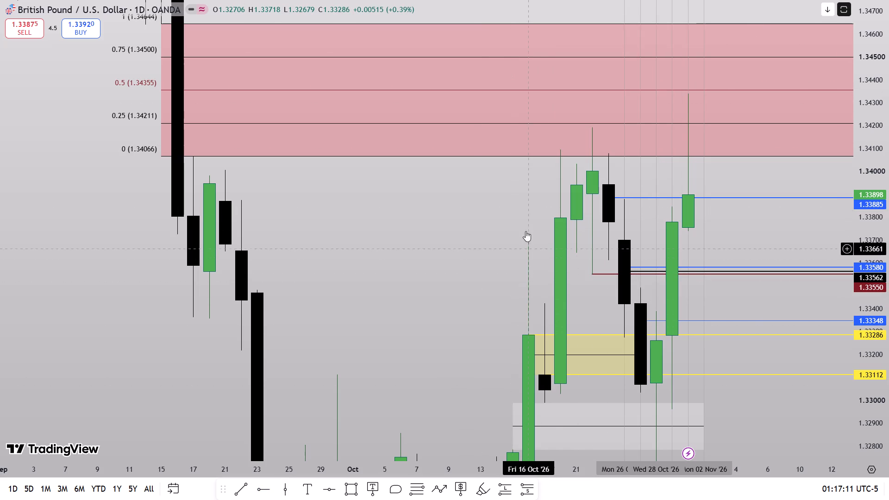
Draw a Fib retracement over the 16 October candle's upper wick, from 1.33718 down to 1.33286.
left_click(416, 493)
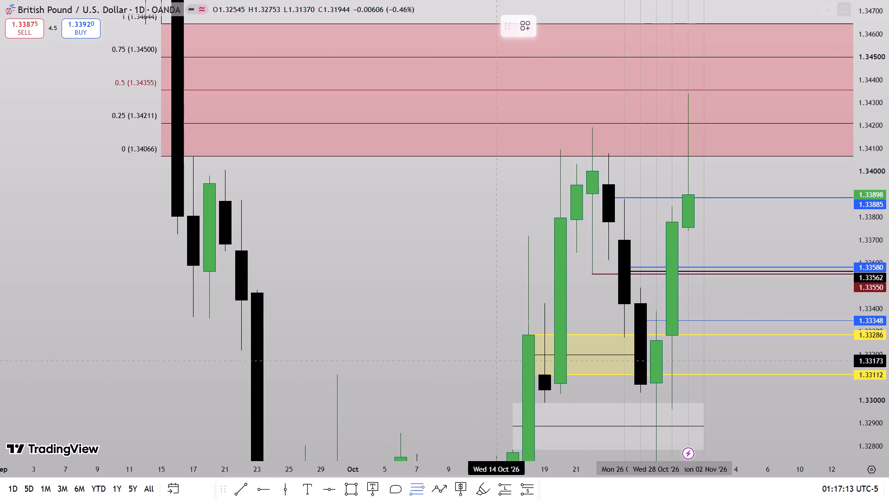
left_click(528, 258)
left_click(525, 333)
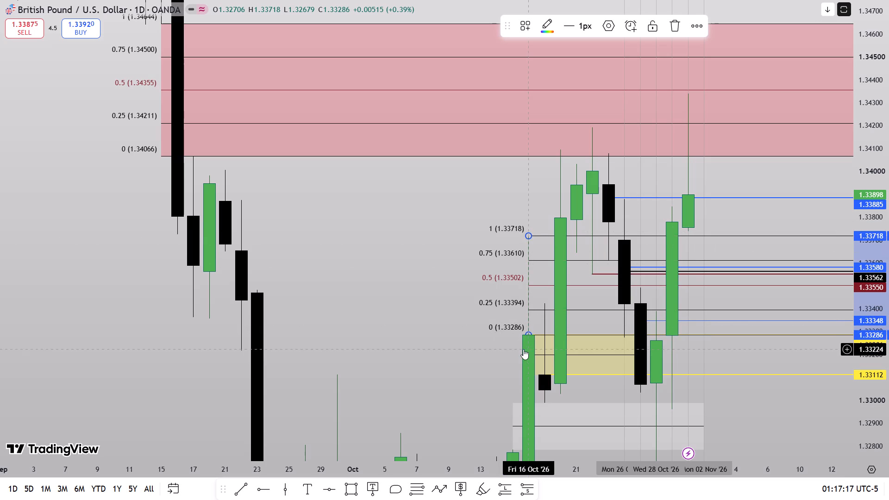
Delete the blue ray at 1.33580, the black ray at 1.33562 and the blue ray at 1.33348.
left_click_drag(450, 341, 441, 303)
left_click(617, 235)
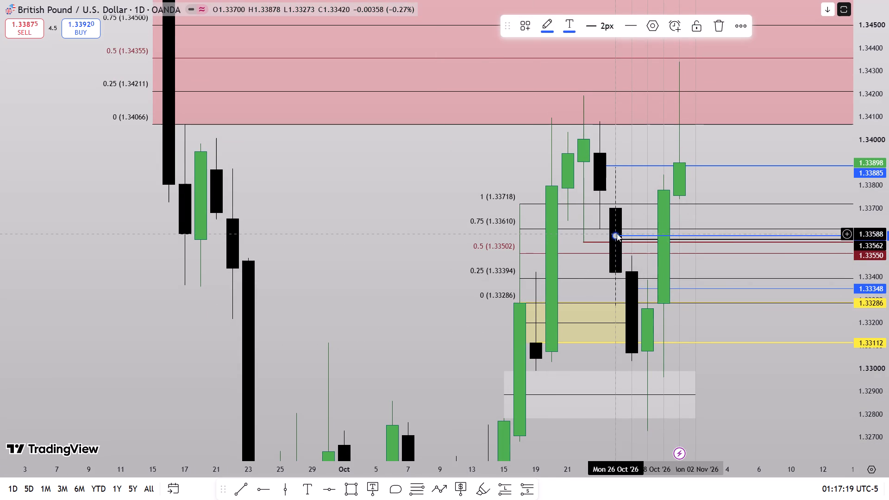
left_click(715, 20)
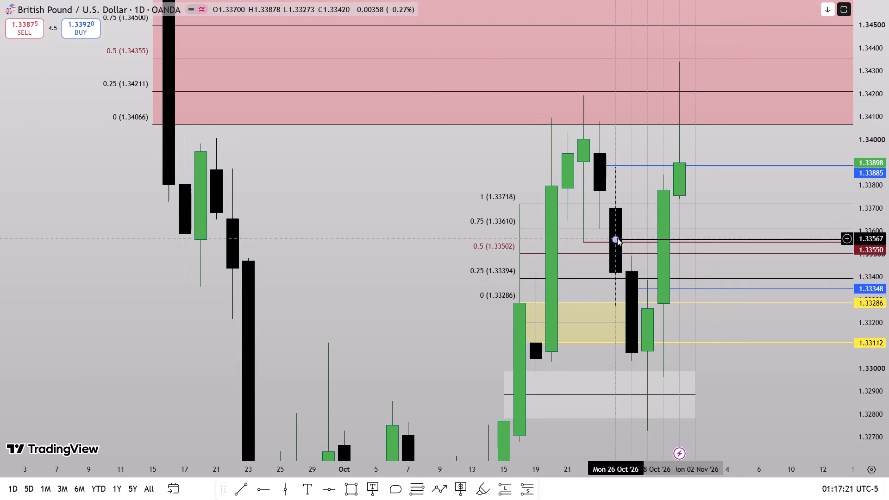
left_click(617, 238)
left_click(717, 25)
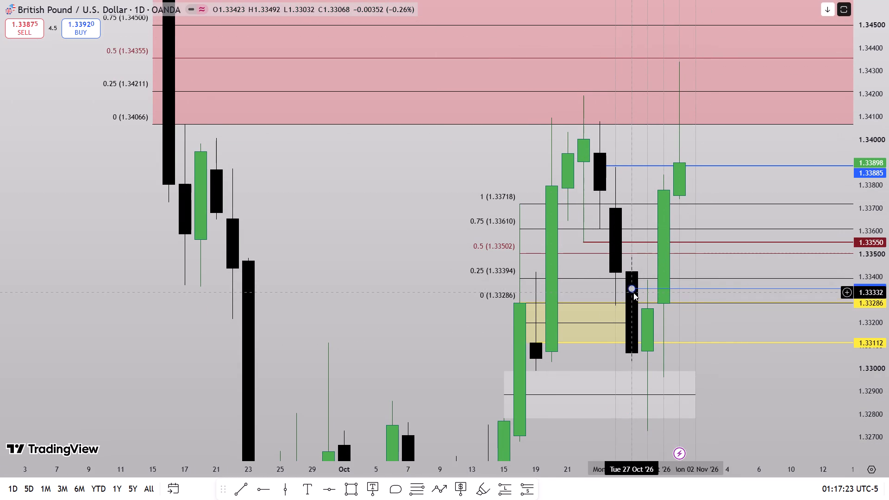
left_click(633, 293)
left_click(716, 24)
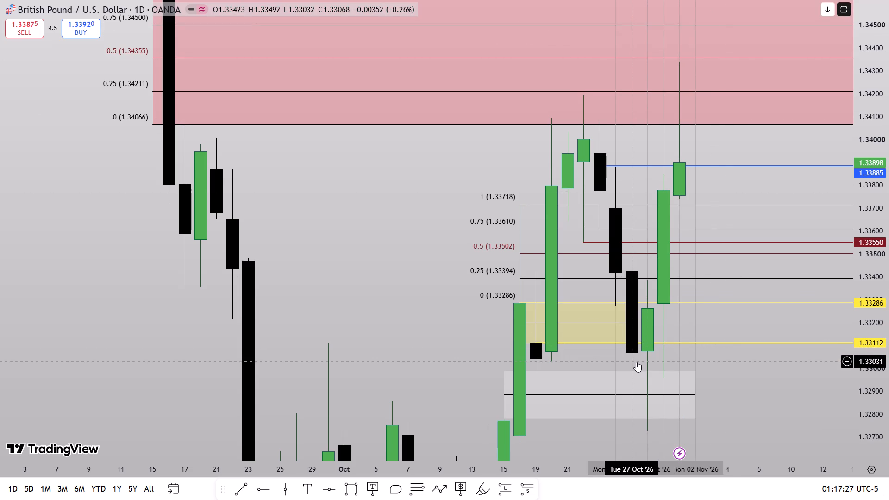
Label the dark red 1.33550 ray THURSDAY DAILY LOW and copy the label text.
double_click(583, 244)
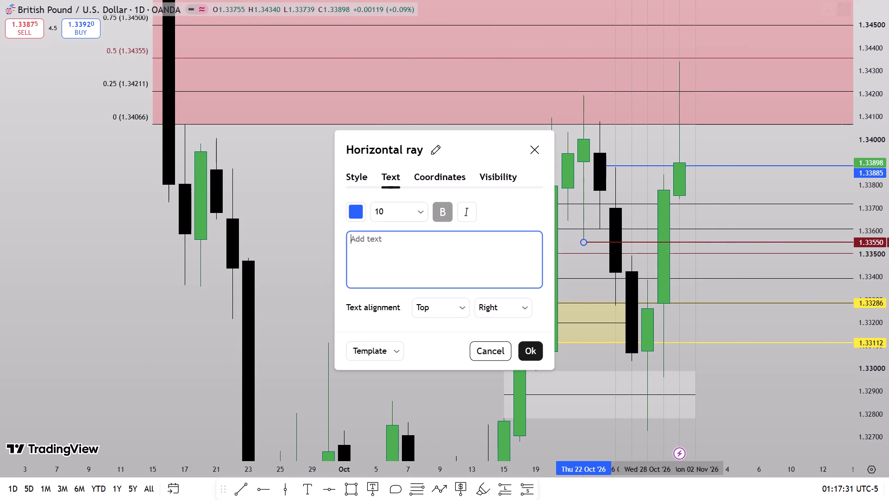
left_click(404, 250)
type("THURSDAY DAILY O")
key("BackSpace")
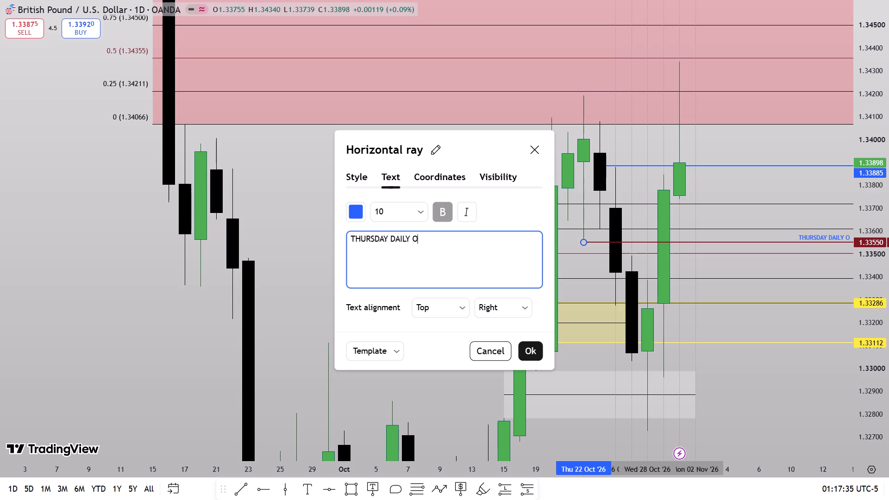
type("LOW")
key("ctrl+a")
key("ctrl+c")
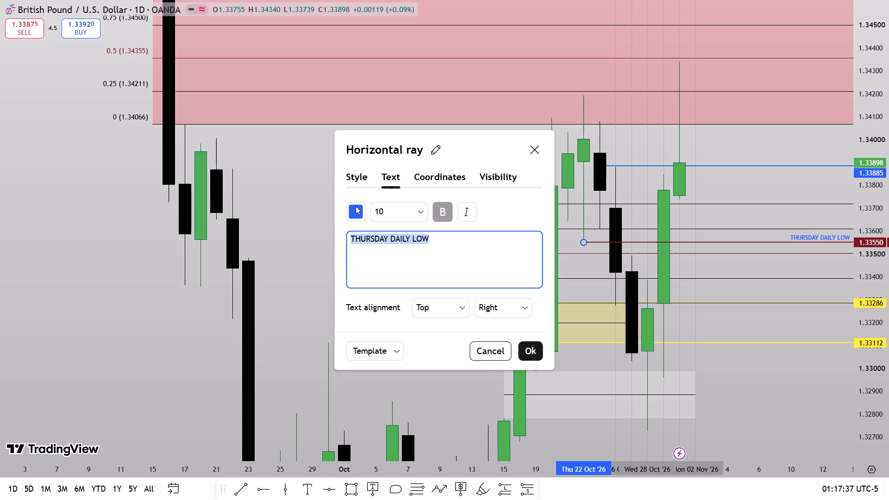
Format the ray's label in dark red at size 8, aligned bottom and left, and close its settings.
left_click(356, 206)
left_click(361, 335)
left_click(538, 256)
left_click(526, 309)
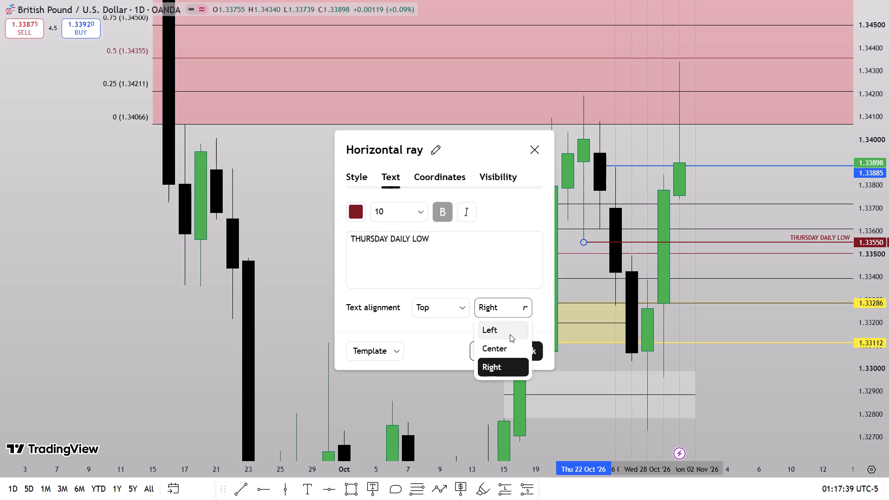
left_click(510, 334)
left_click(449, 315)
left_click(441, 373)
left_click(400, 213)
left_click(400, 226)
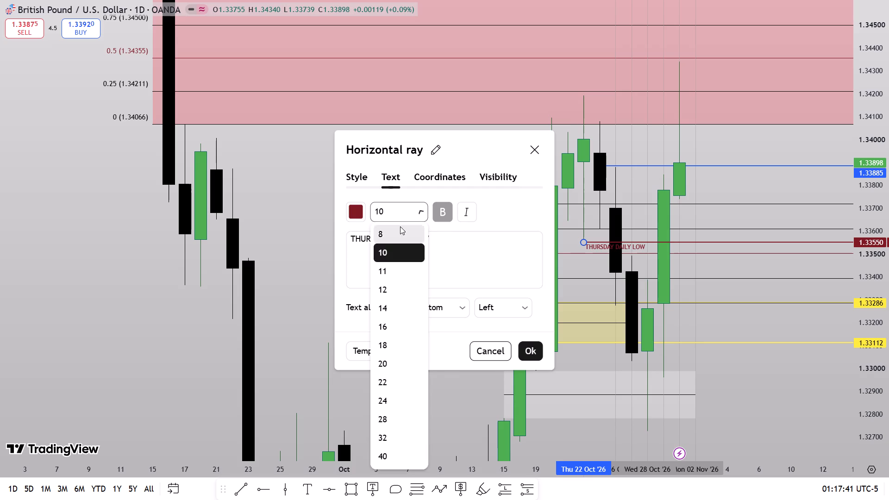
left_click(312, 230)
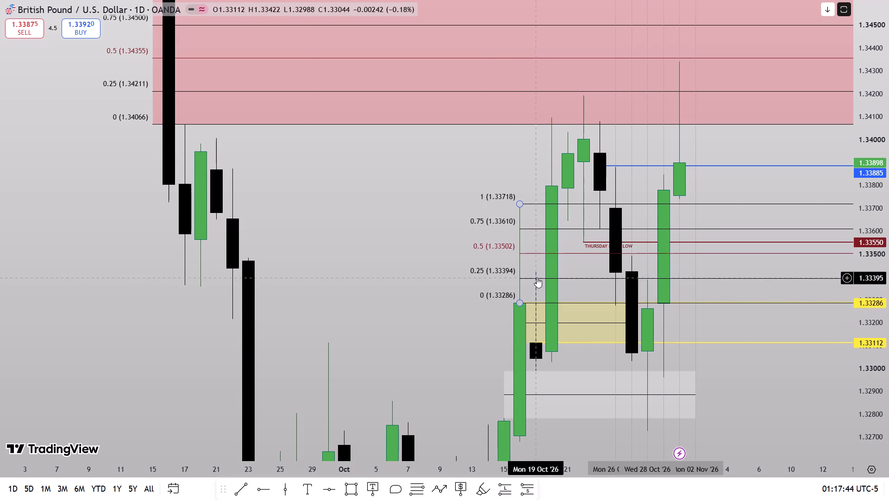
Draw a Fib retracement over the 19 October candle's upper wick, from 1.33422 down to 1.33112.
left_click(410, 491)
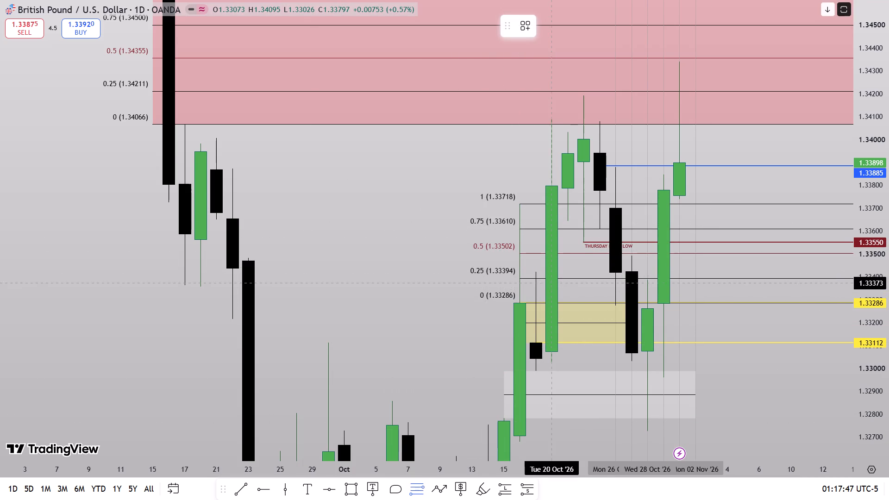
left_click(535, 287)
left_click(535, 348)
left_click(462, 349)
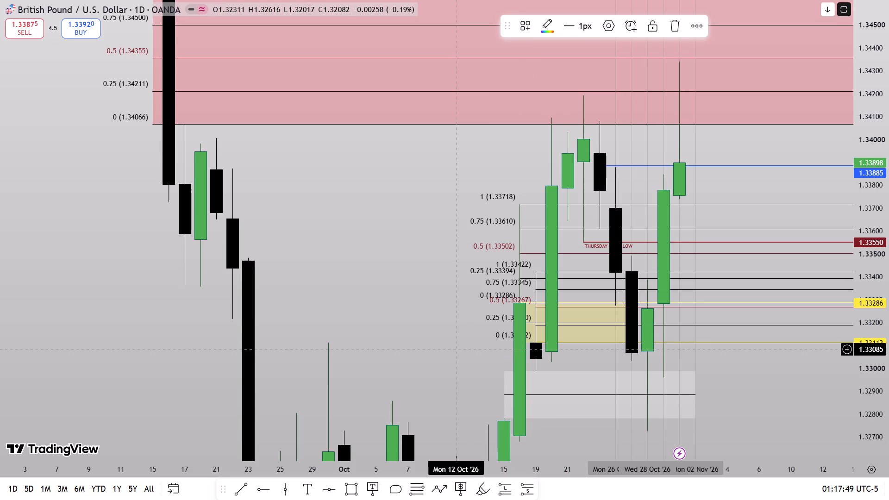
Delete the Fib retracement drawn on the 19 October candle's upper wick.
left_click(535, 343)
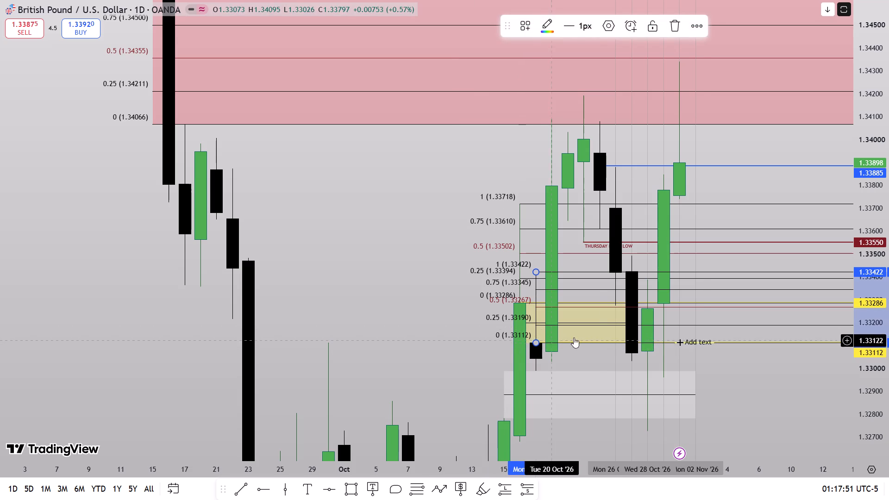
left_click(668, 28)
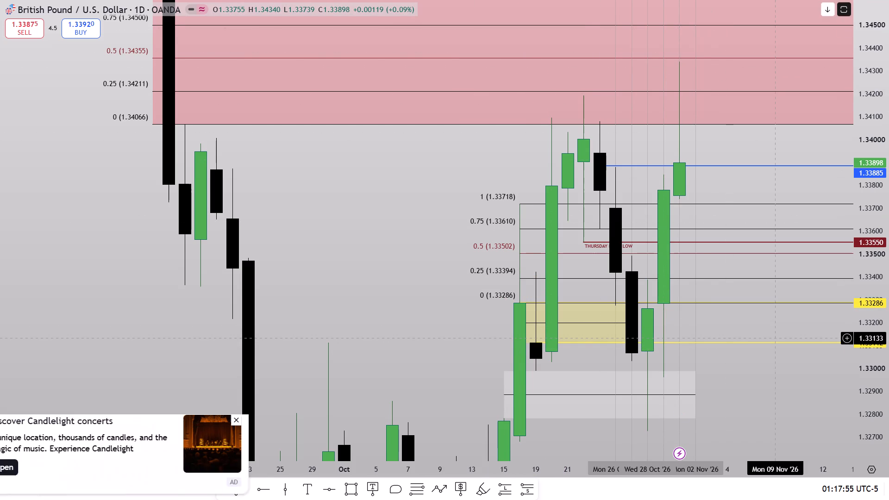
Switch the chart to the 1-hour interval and dismiss the advert.
type("1H")
key("Return")
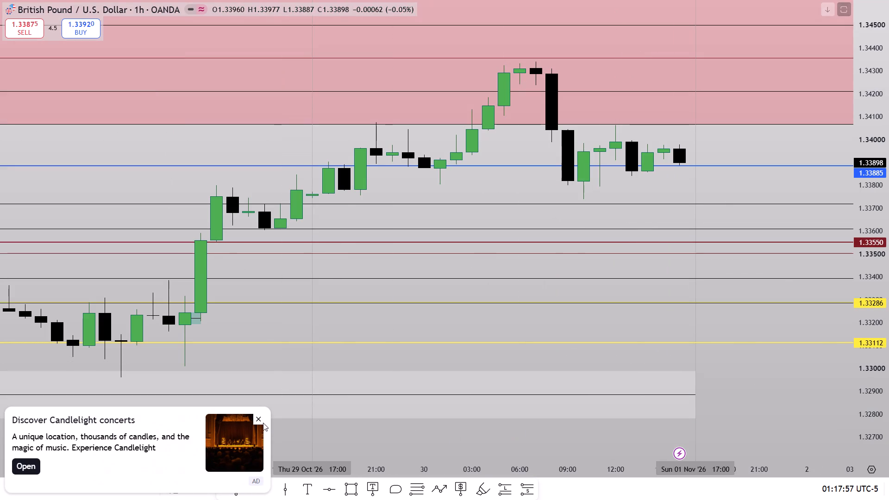
left_click(262, 422)
Move the start of the THURSDAY DAILY LOW ray onto the 22 October candle's wick low at 1.33550.
scroll(331, 357, "down", 9)
scroll(477, 315, "up", 1)
scroll(479, 317, "down", 7)
left_click_drag(363, 269, 431, 269)
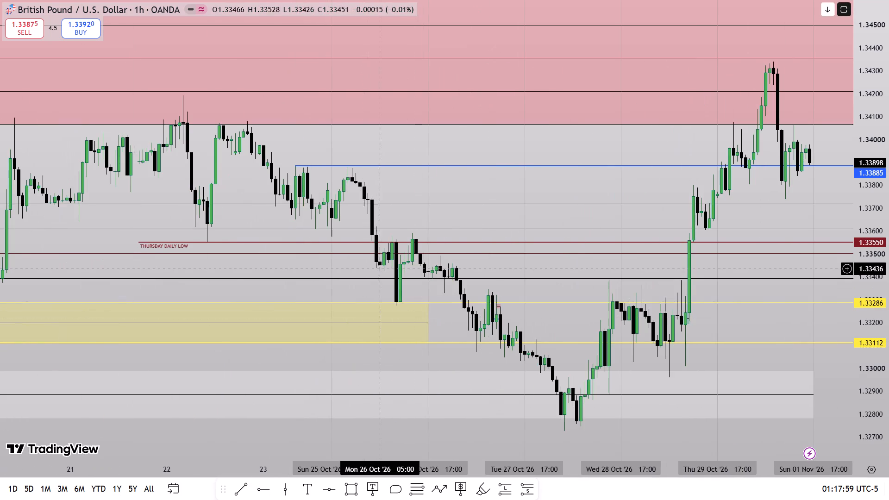
left_click_drag(431, 269, 757, 258)
left_click_drag(888, 323, 877, 204)
scroll(765, 316, "up", 6)
left_click_drag(888, 340, 871, 210)
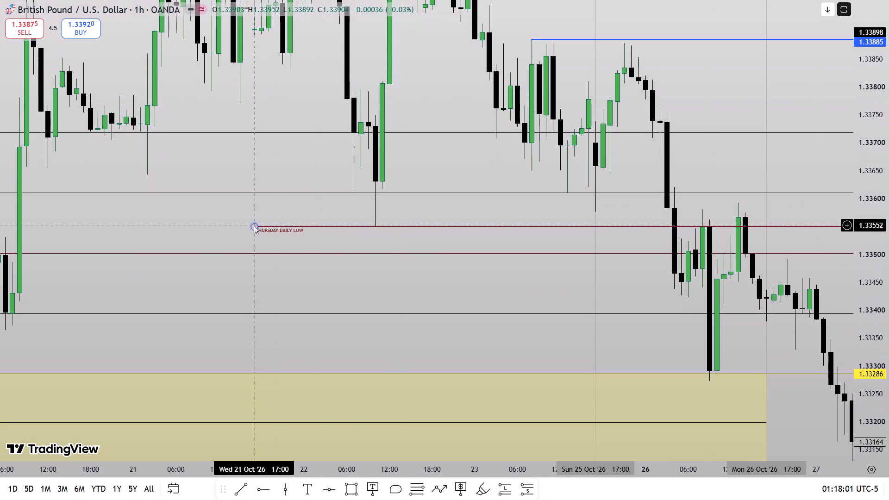
left_click_drag(254, 225, 376, 235)
Place a horizontal ray at 1.33812 from the 26 October 00:00 candle's high and colour it grey.
left_click_drag(444, 216, 337, 247)
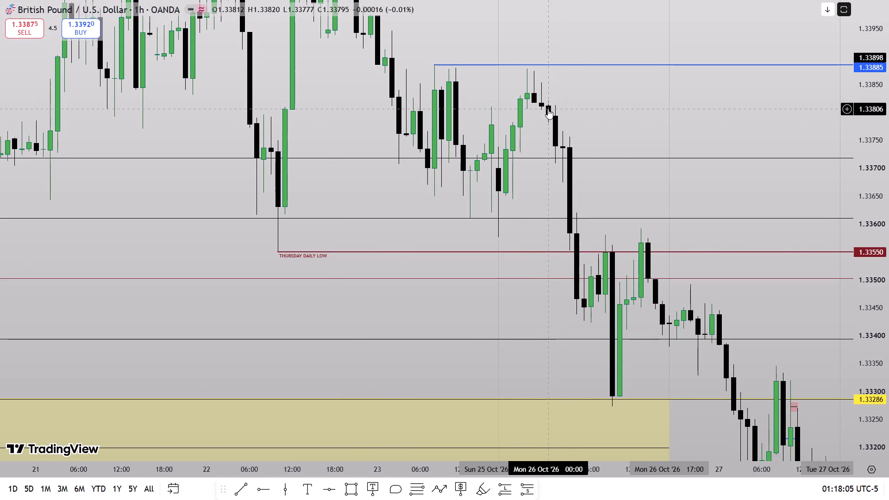
left_click(265, 491)
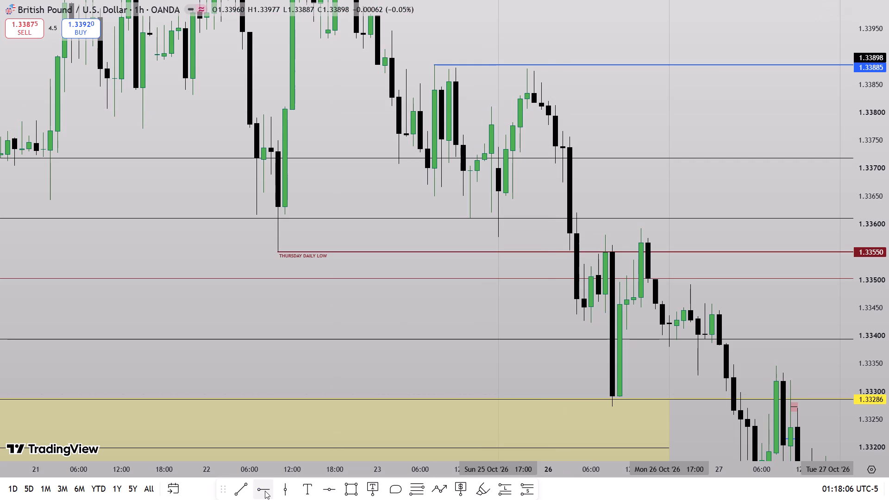
left_click(550, 114)
left_click_drag(550, 114, 550, 108)
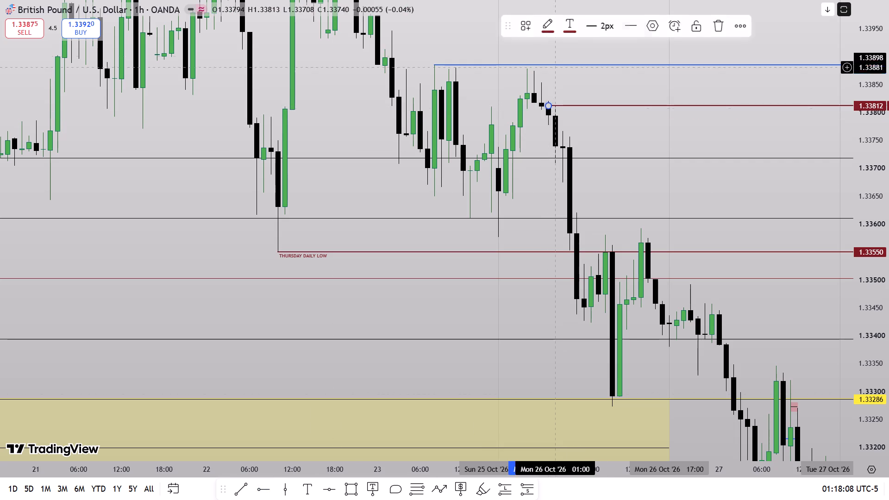
left_click(548, 34)
left_click(588, 50)
left_click(582, 86)
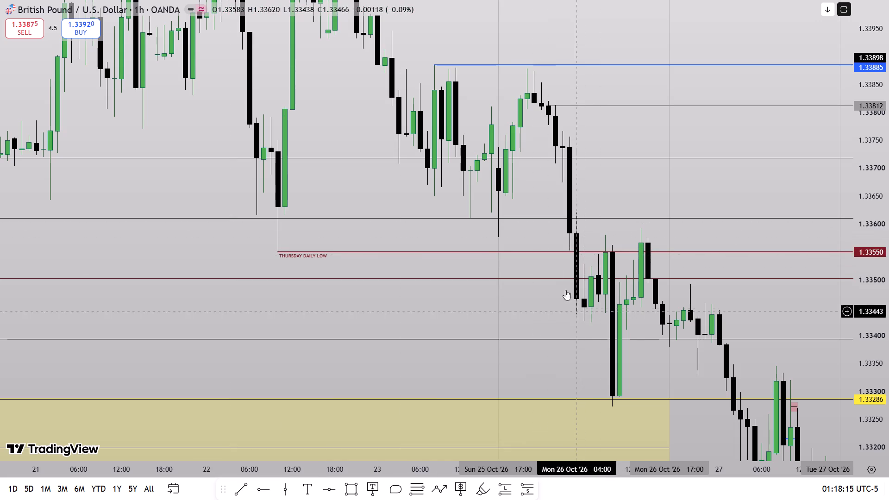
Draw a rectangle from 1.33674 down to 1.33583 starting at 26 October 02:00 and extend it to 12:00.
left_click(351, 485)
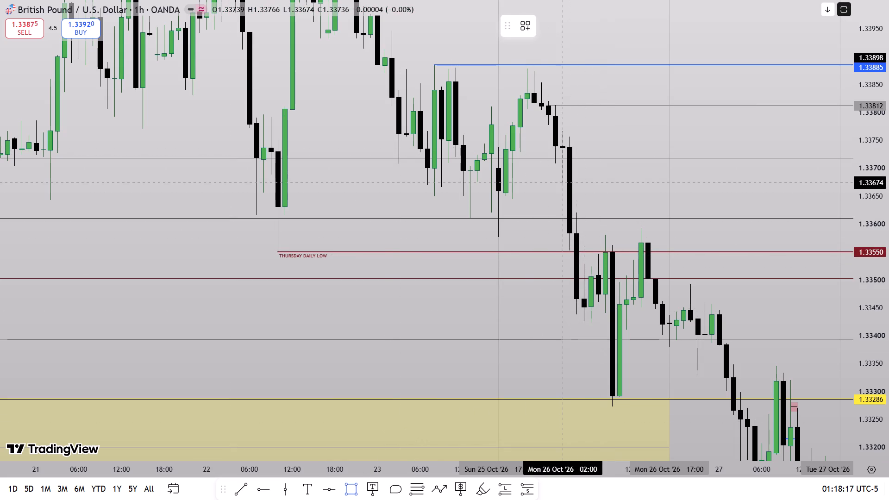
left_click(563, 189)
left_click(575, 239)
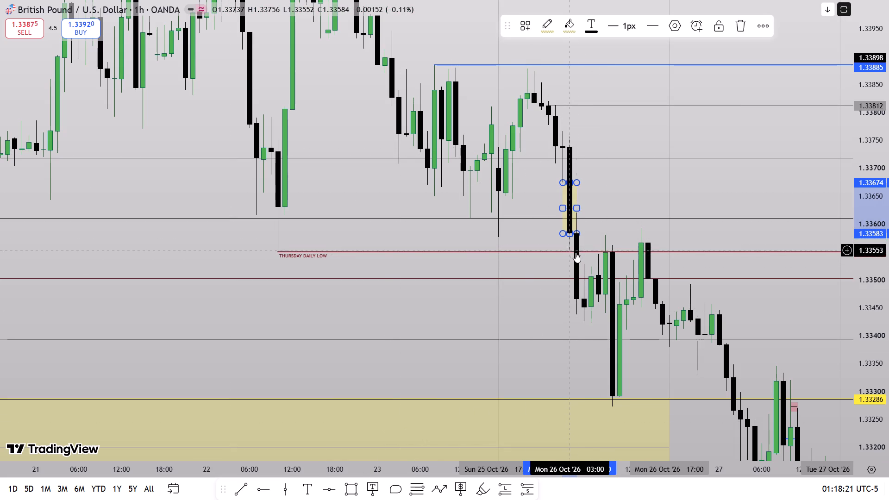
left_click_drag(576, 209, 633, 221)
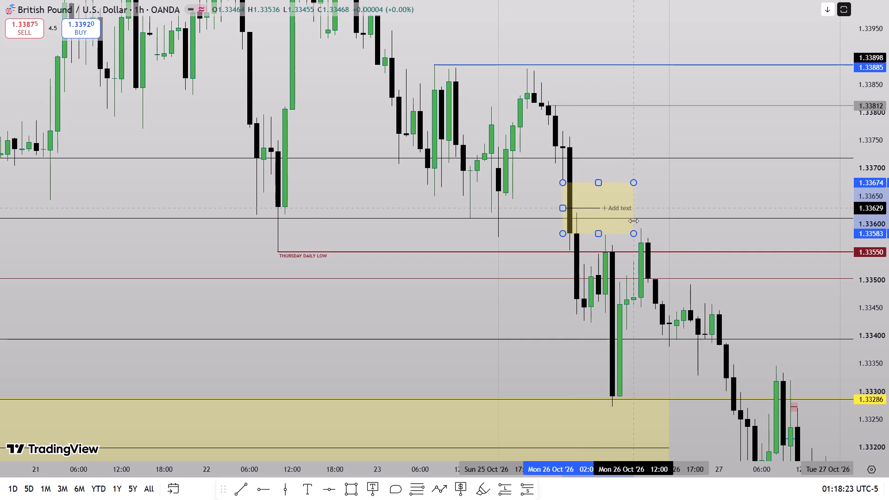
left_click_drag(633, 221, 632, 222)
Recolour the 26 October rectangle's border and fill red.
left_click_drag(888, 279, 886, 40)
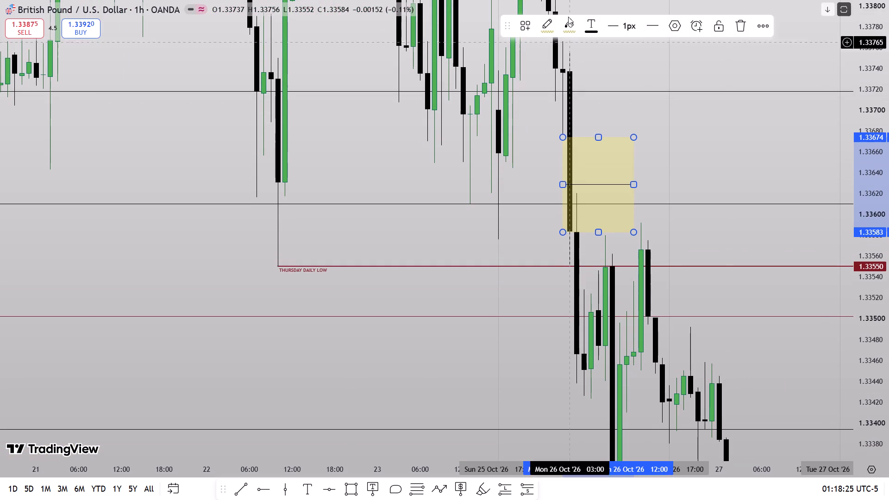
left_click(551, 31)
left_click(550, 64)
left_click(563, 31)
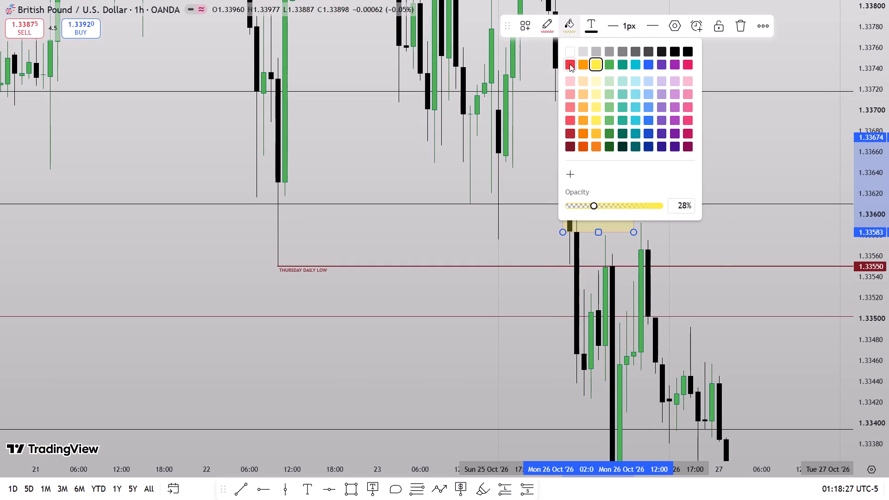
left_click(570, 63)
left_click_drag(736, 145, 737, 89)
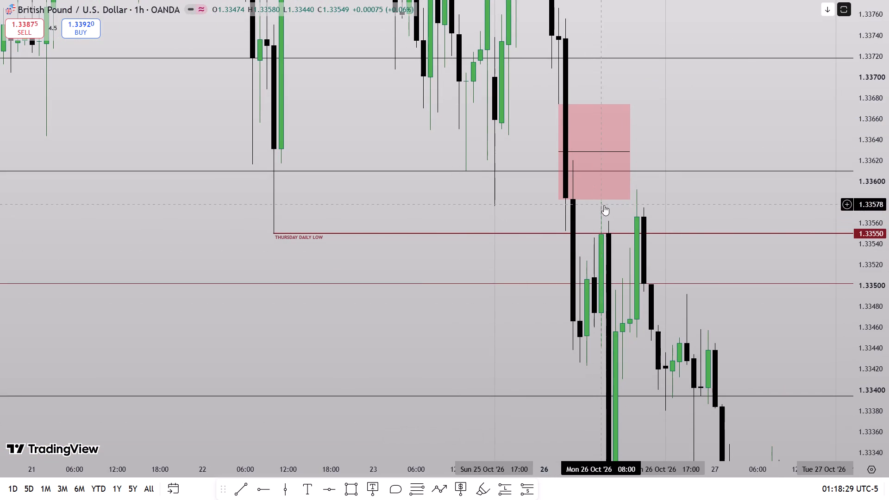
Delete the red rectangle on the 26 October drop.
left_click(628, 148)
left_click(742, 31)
Start a horizontal ray, switch the chart to the 5-minute interval, and place the ray at 1.33649.
left_click_drag(888, 51, 888, 89)
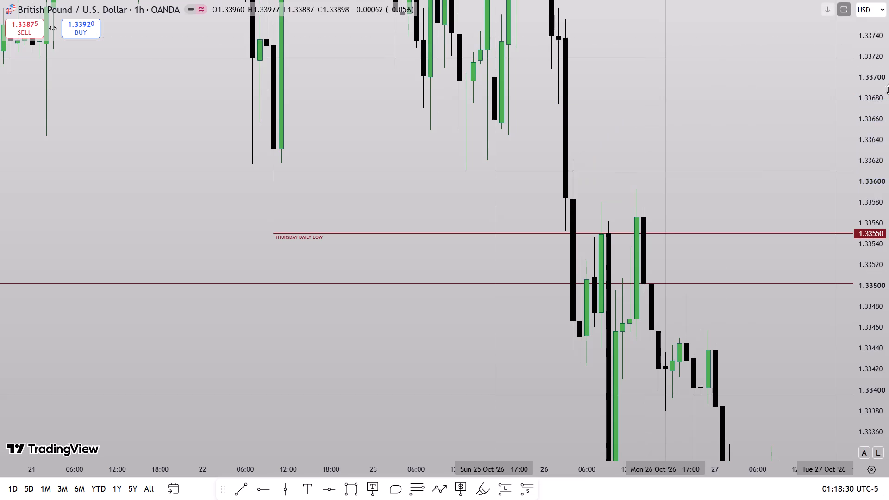
left_click_drag(888, 89, 807, 355)
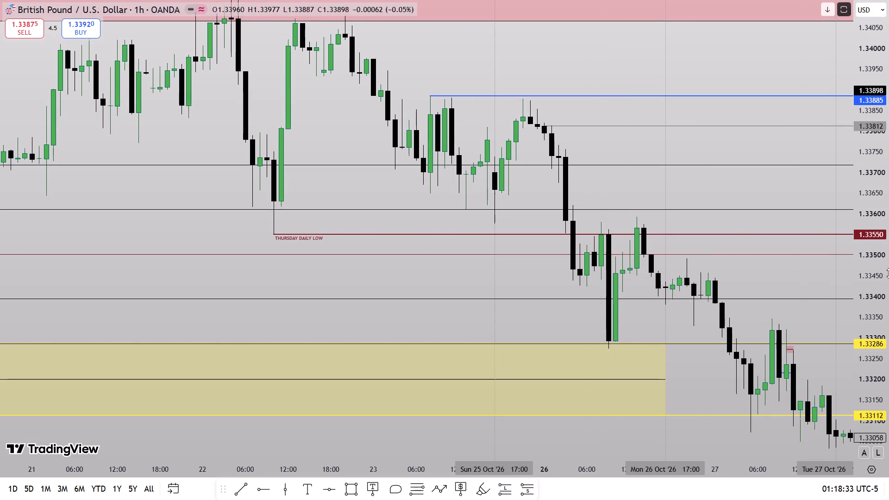
left_click(261, 487)
left_click_drag(888, 350, 880, 214)
scroll(572, 245, "up", 2)
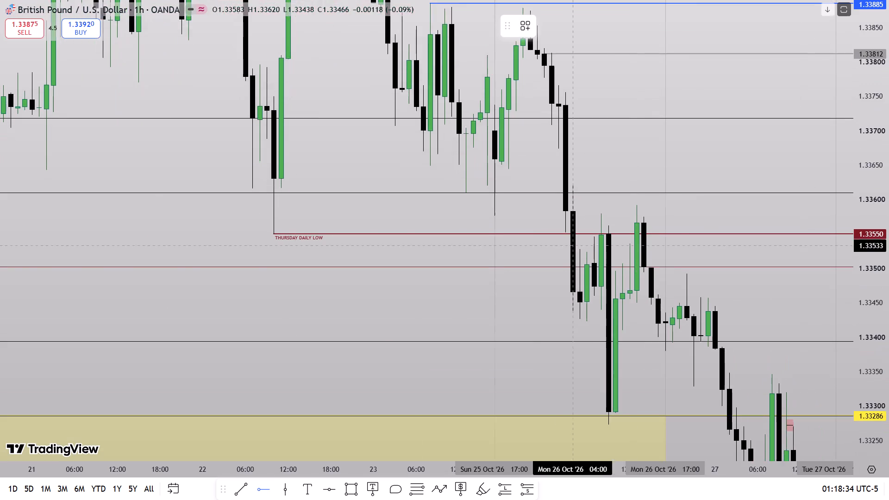
scroll(572, 245, "up", 1)
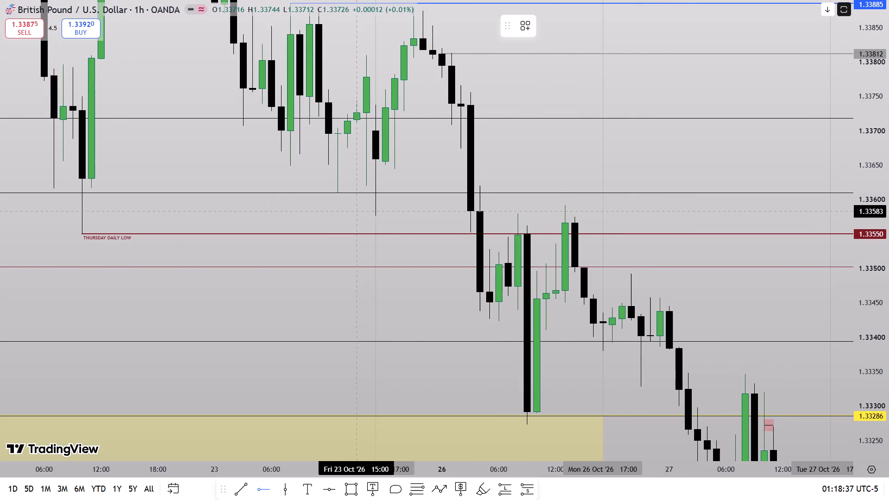
key("1")
key("BackSpace")
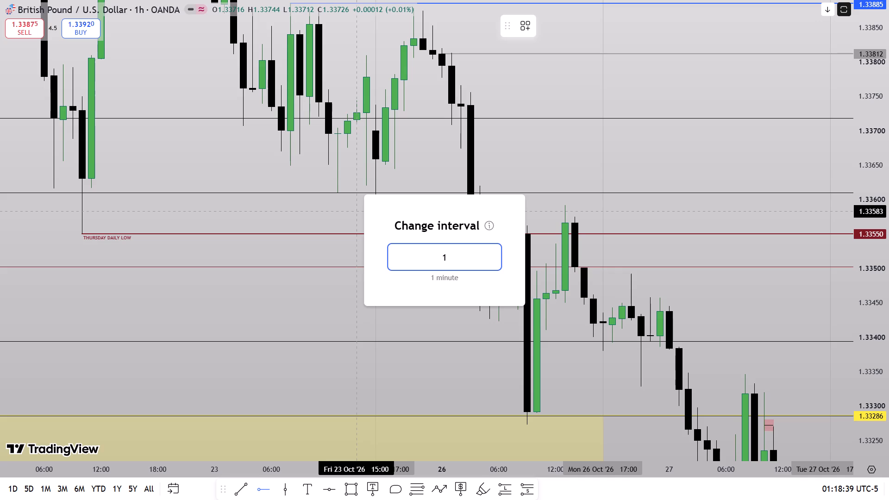
key("5")
key("Return")
scroll(374, 202, "down", 20)
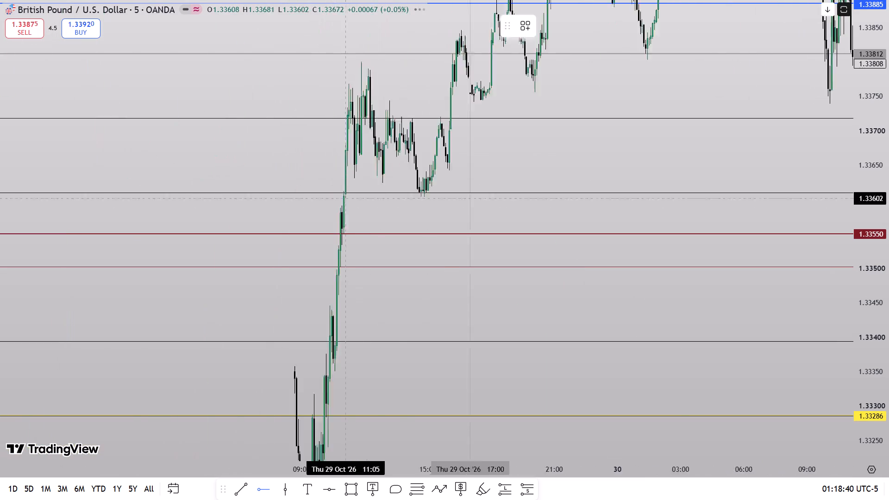
scroll(345, 219, "down", 14)
left_click(370, 166)
Move the grey 1.33649 ray so it starts at 1.33704 on the 23 October 16:15 candle.
left_click_drag(363, 169, 716, 235)
scroll(626, 299, "up", 17)
scroll(379, 235, "up", 2)
left_click_drag(345, 210, 708, 268)
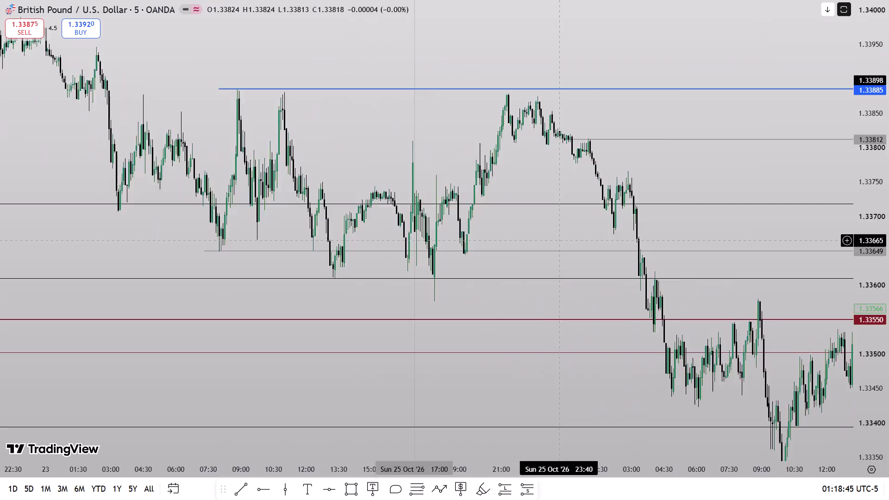
left_click_drag(708, 268, 799, 275)
left_click_drag(888, 288, 854, 171)
scroll(525, 362, "up", 4)
left_click_drag(252, 310, 413, 358)
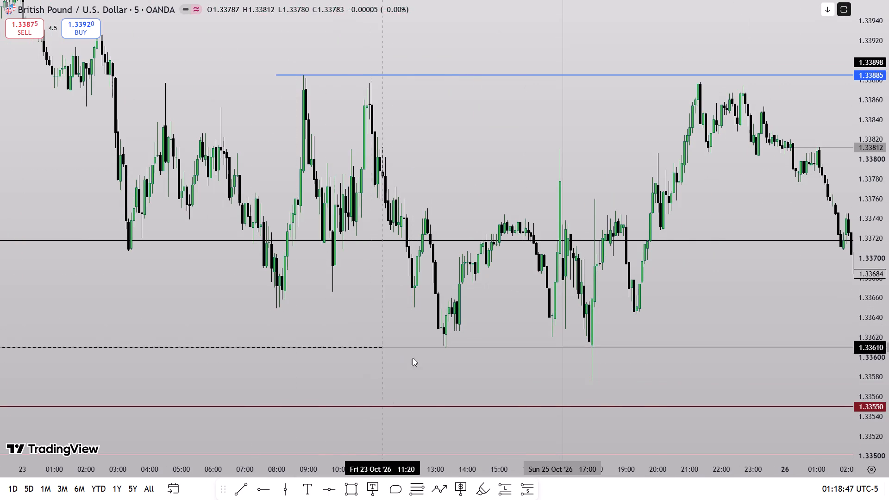
left_click_drag(413, 358, 502, 353)
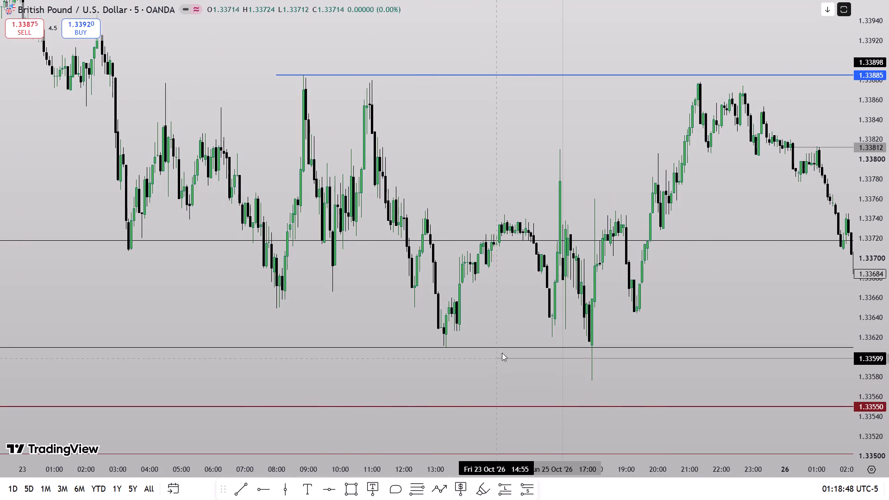
left_click_drag(502, 353, 537, 367)
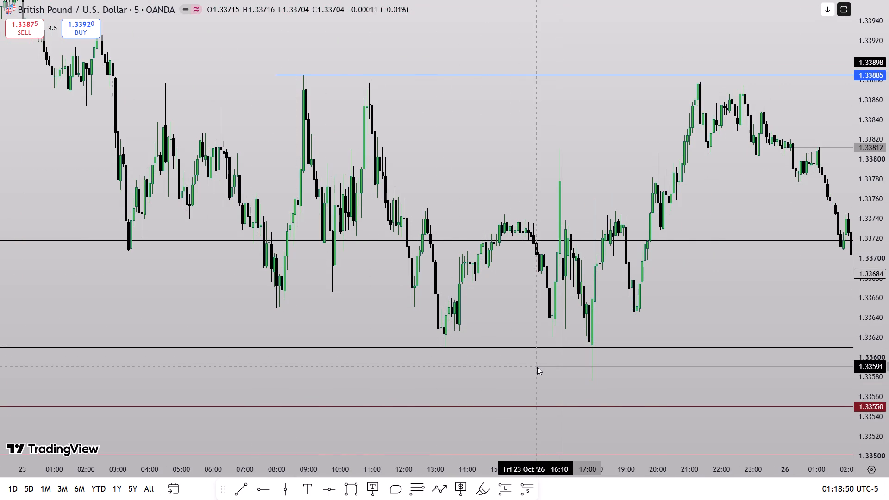
left_click_drag(537, 367, 535, 382)
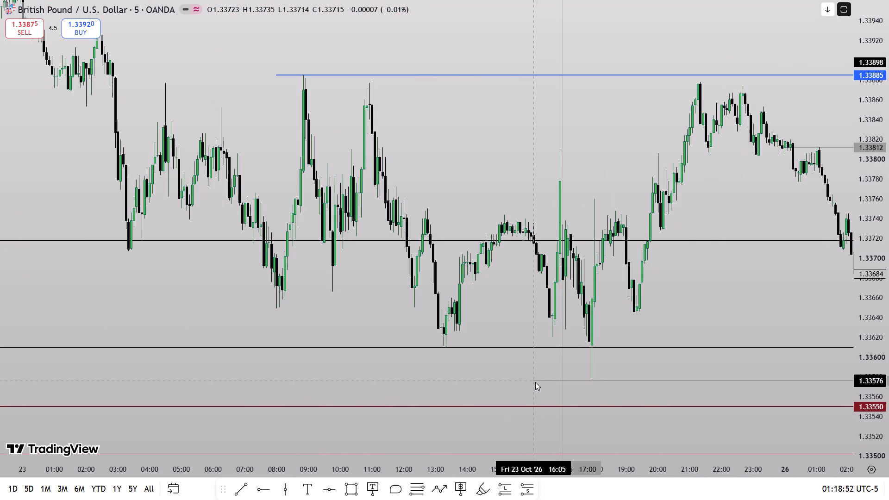
left_click_drag(535, 382, 539, 387)
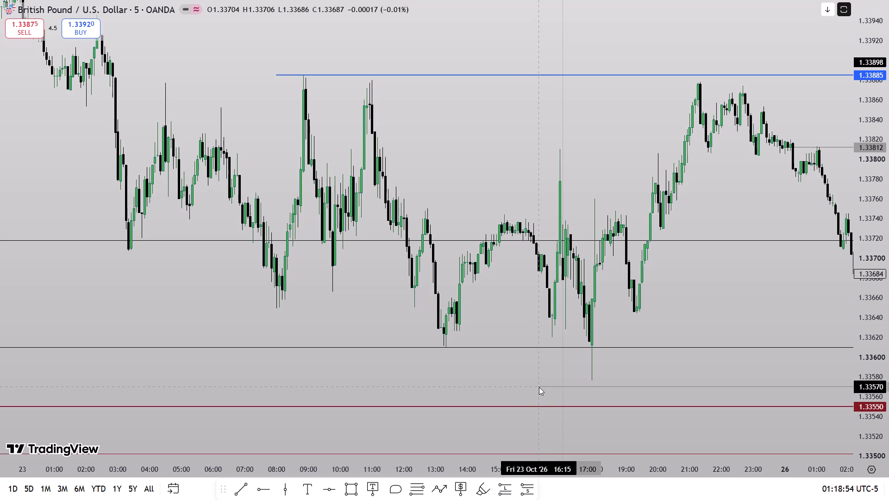
left_click_drag(539, 387, 540, 257)
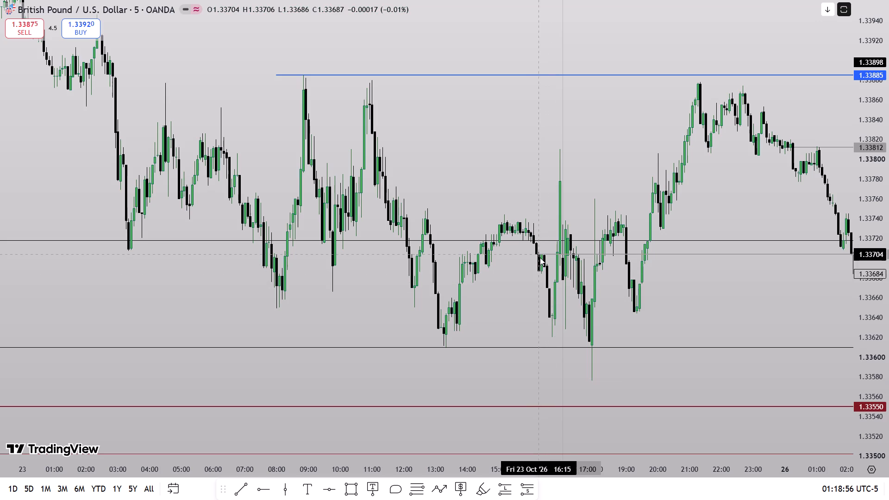
left_click_drag(540, 257, 538, 263)
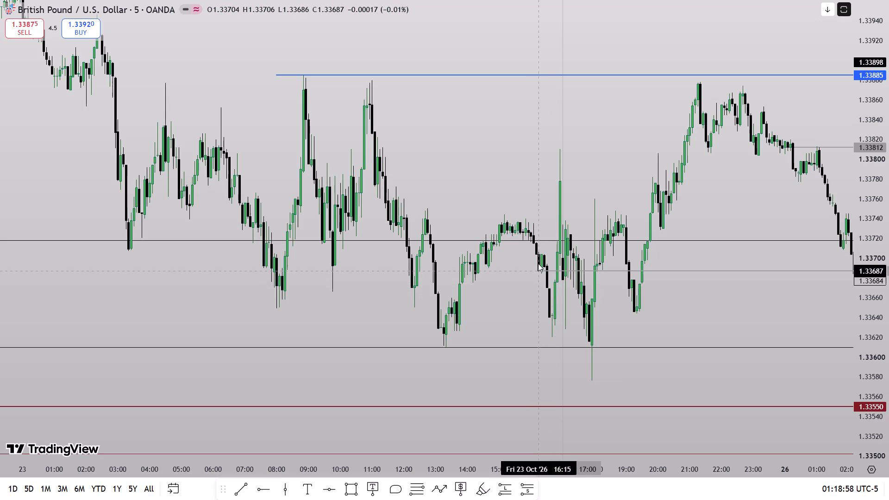
left_click_drag(538, 263, 538, 260)
Colour the 1.33704 ray black.
left_click(545, 30)
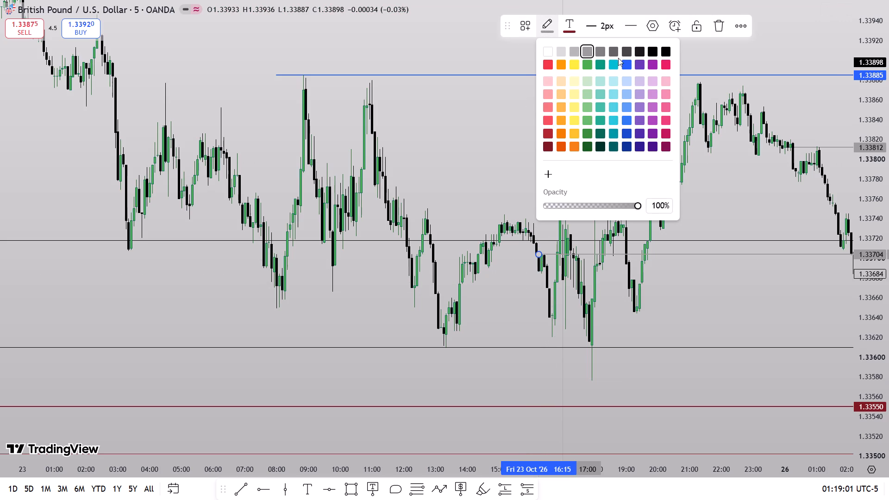
left_click(663, 51)
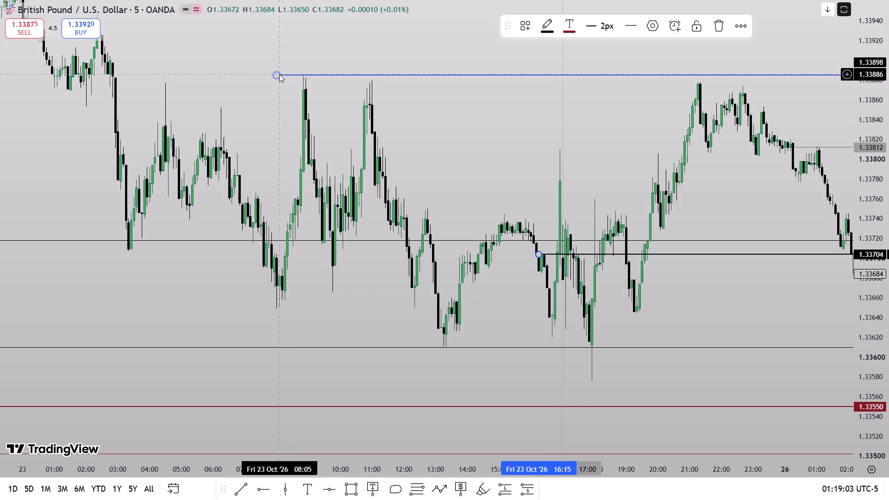
Move the start of the blue 1.33885 ray onto the 23 October candle high just before 09:00.
left_click_drag(279, 74, 303, 78)
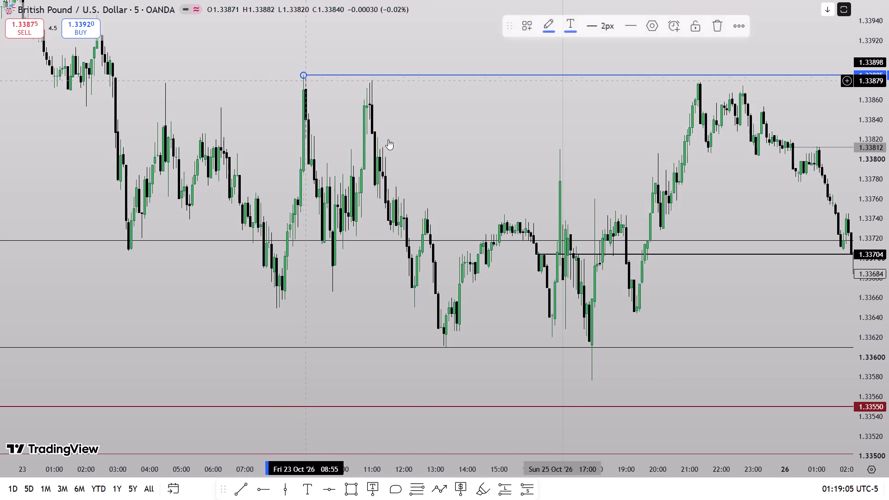
Examine the 26 October price action on the 5-minute chart against the marked levels and the yellow zone.
left_click_drag(694, 313, 282, 208)
left_click_drag(640, 419, 533, 279)
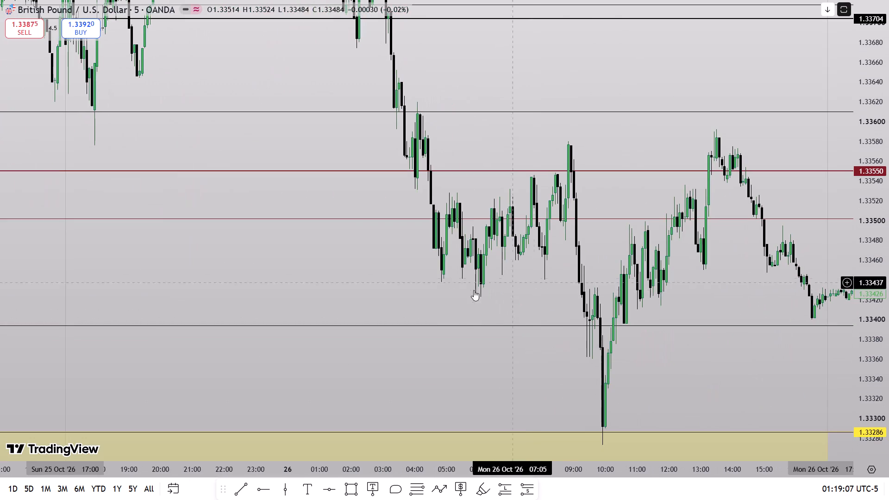
scroll(468, 304, "up", 3)
left_click_drag(888, 168, 880, 297)
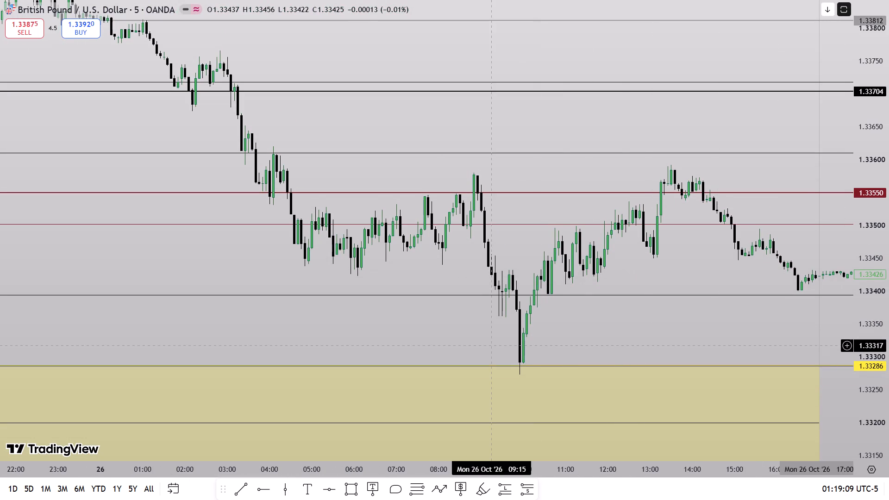
left_click_drag(554, 337, 625, 342)
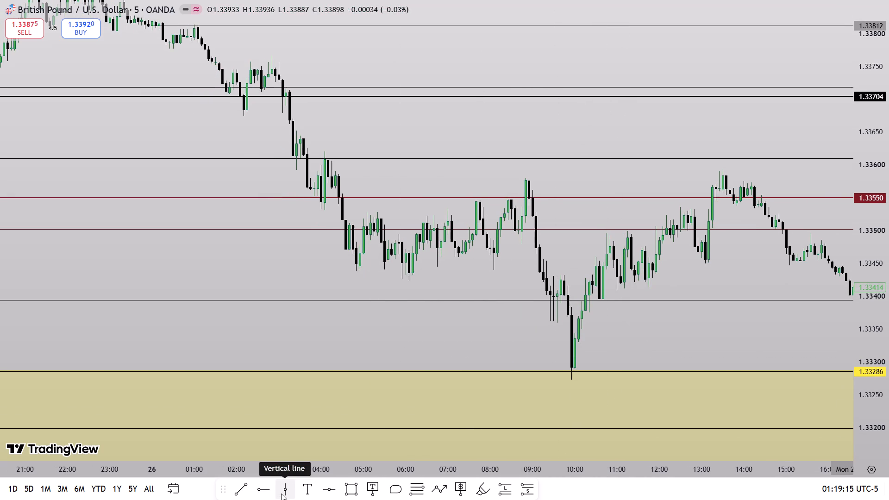
scroll(458, 395, "down", 7)
left_click_drag(522, 346, 521, 352)
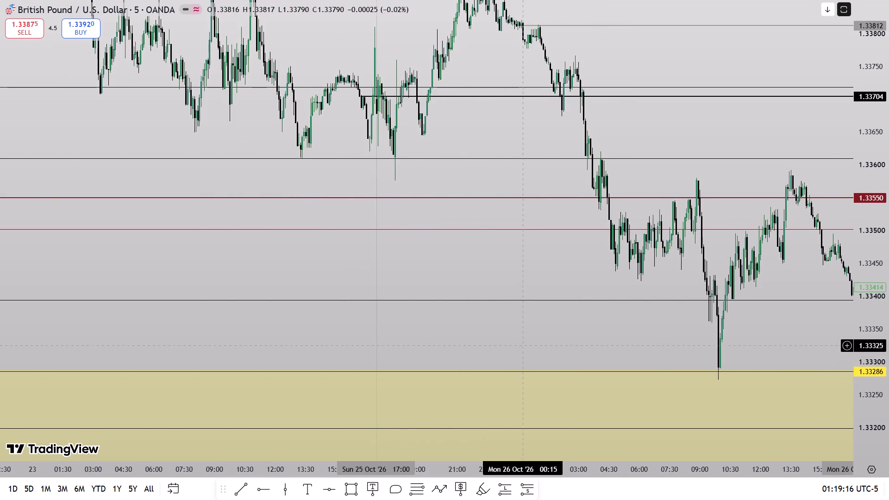
left_click_drag(521, 352, 499, 407)
left_click_drag(888, 275, 885, 327)
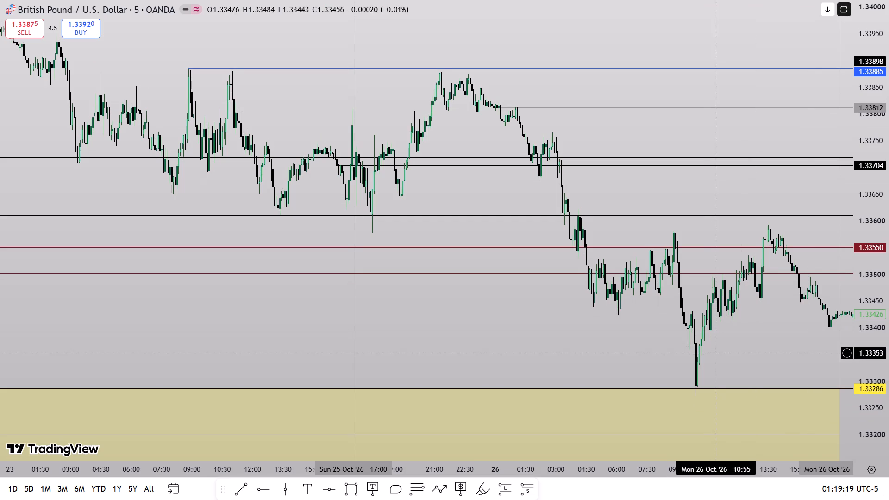
scroll(654, 363, "down", 7)
Move the start of the red 1.33550 Thursday daily low ray onto the 22 October low candle just before 11:00.
left_click_drag(356, 227, 714, 242)
scroll(613, 290, "up", 12)
left_click_drag(344, 256, 349, 257)
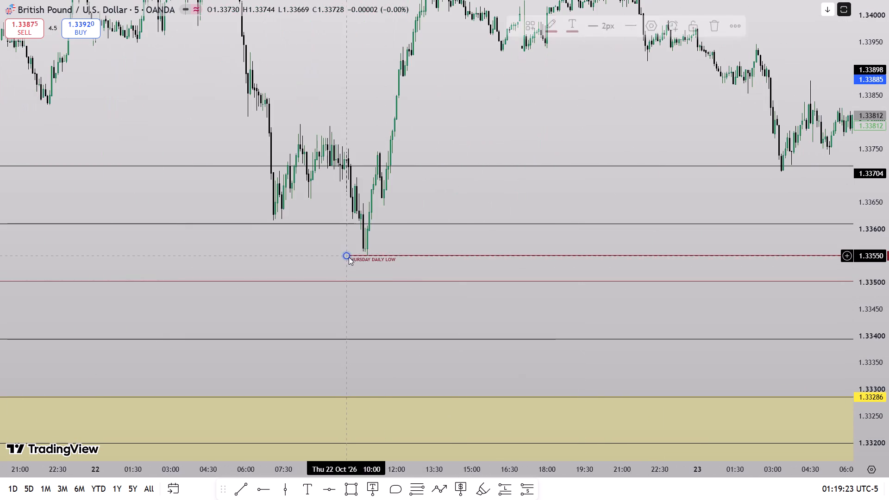
left_click_drag(349, 257, 367, 259)
Review the decline into 26 October and measure it from the 1.33704 ray down to the 09:30 candle.
left_click_drag(553, 320, 129, 306)
left_click_drag(762, 280, 763, 279)
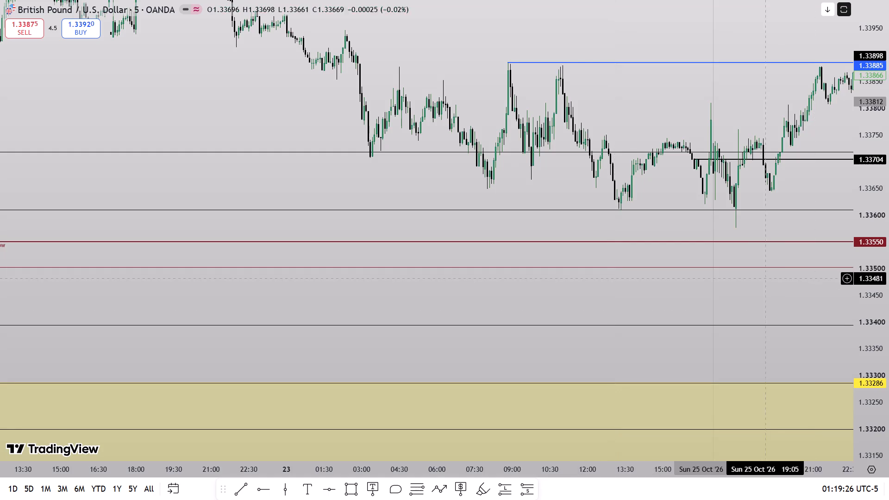
left_click_drag(763, 279, 327, 322)
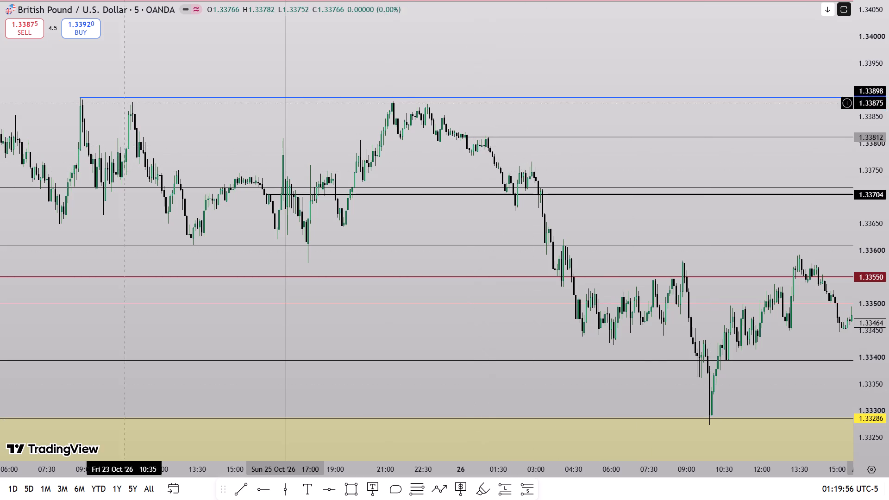
left_click_drag(678, 394, 708, 298)
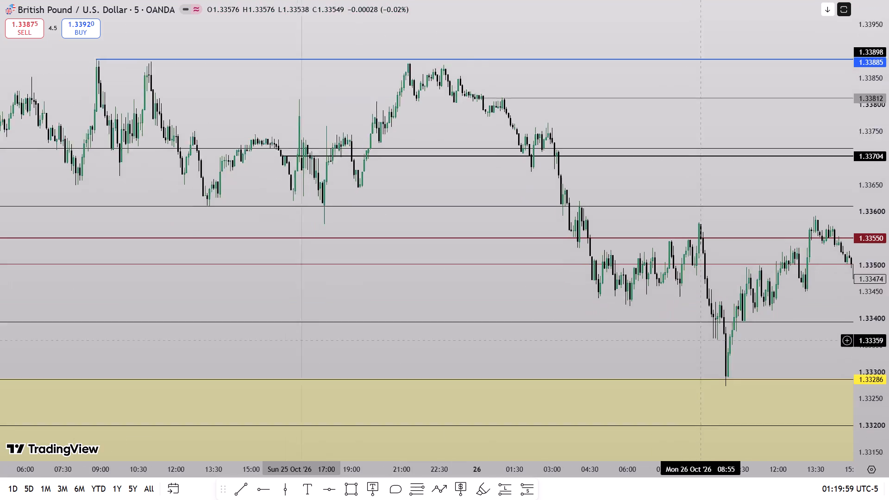
left_click_drag(708, 298, 709, 296)
scroll(693, 310, "up", 5)
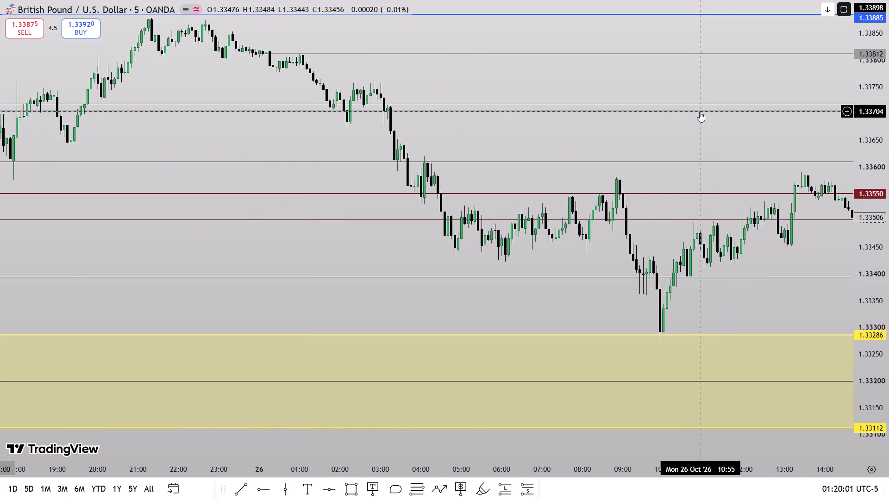
left_click(700, 112, "shift")
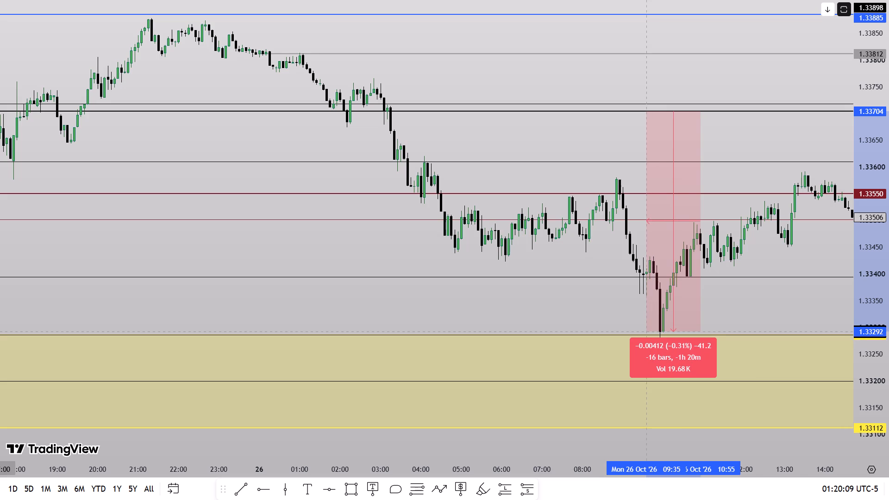
left_click(643, 278)
left_click_drag(718, 301, 721, 290)
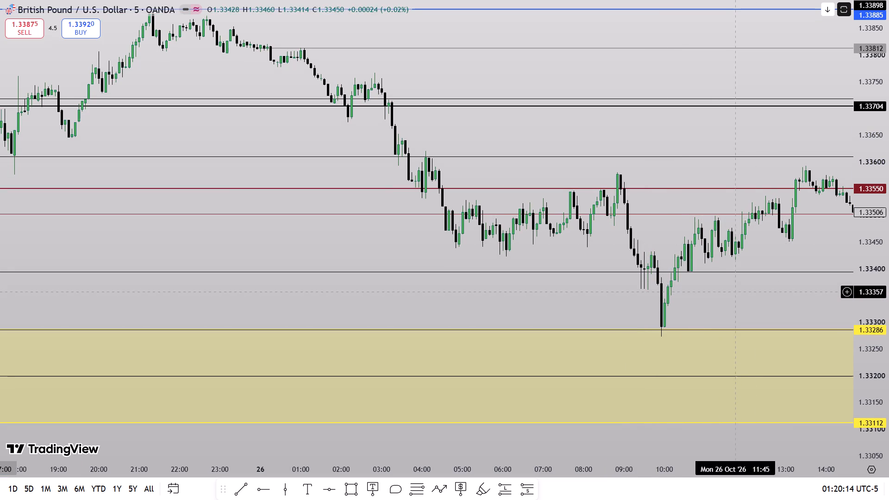
Place a vertical line on the 26 October 09:30 candle.
left_click(277, 488)
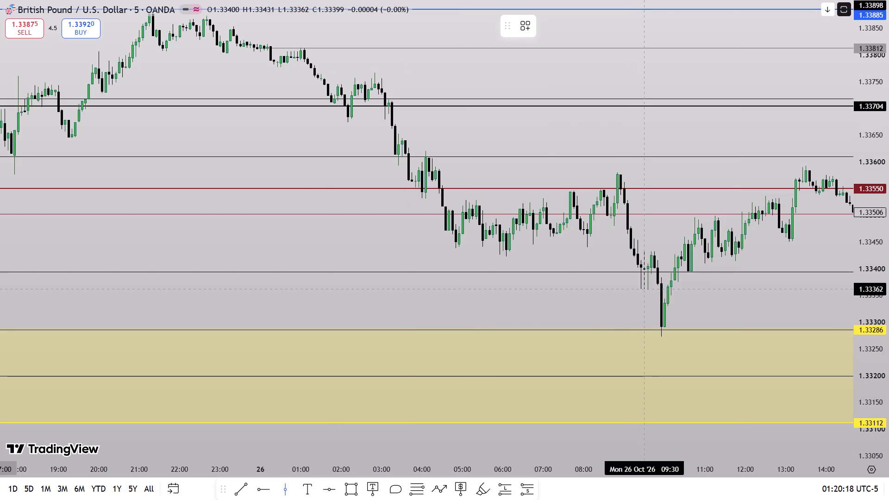
left_click(645, 300)
Place a second vertical line at 07:00 on 26 October.
left_click_drag(609, 301, 720, 284)
left_click_drag(888, 305, 888, 213)
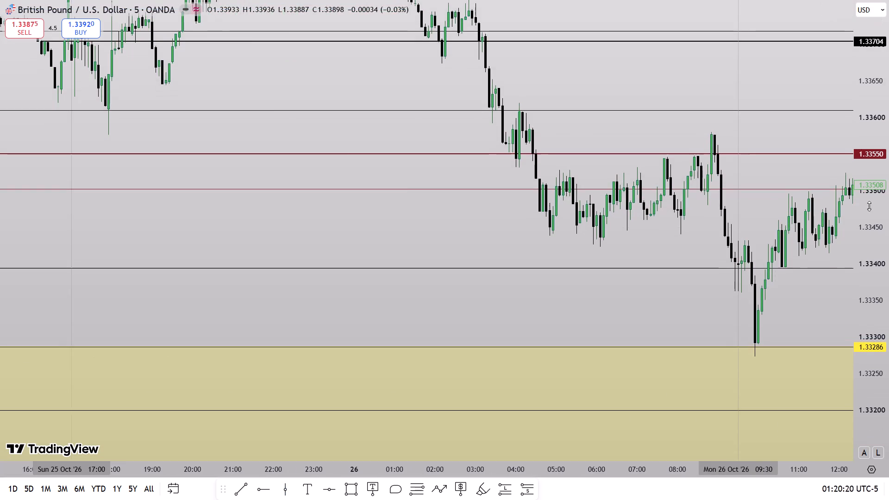
scroll(742, 250, "up", 5)
left_click_drag(888, 275, 882, 162)
scroll(770, 276, "up", 3)
left_click_drag(663, 217, 723, 269)
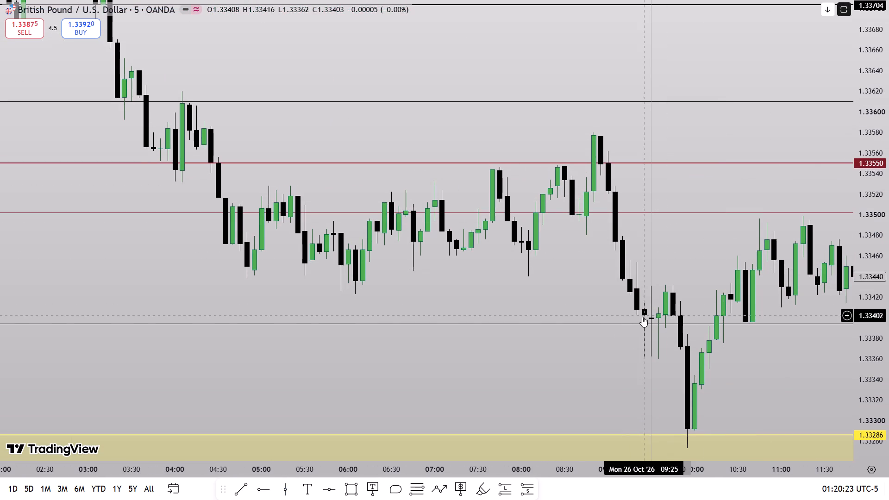
scroll(586, 272, "down", 2)
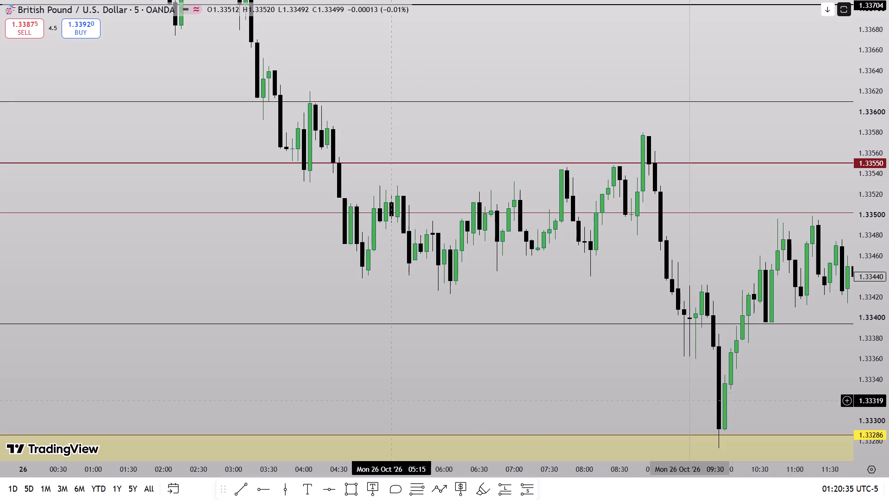
left_click(289, 487)
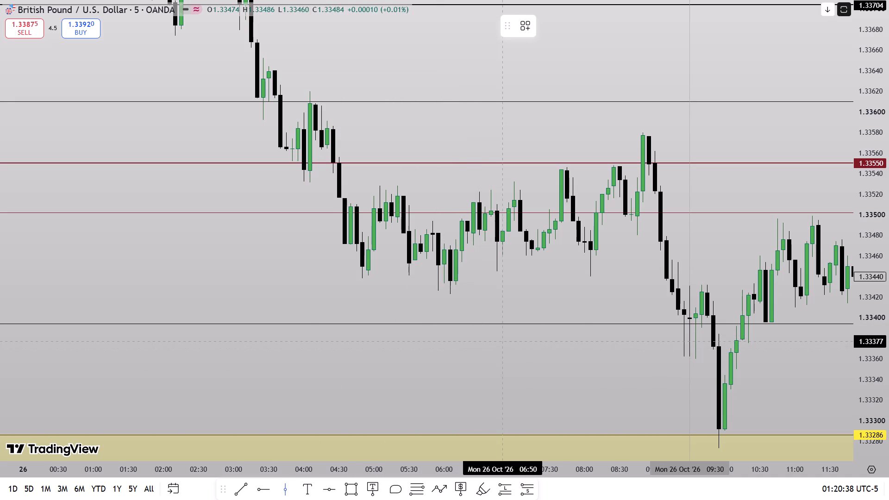
left_click(517, 340)
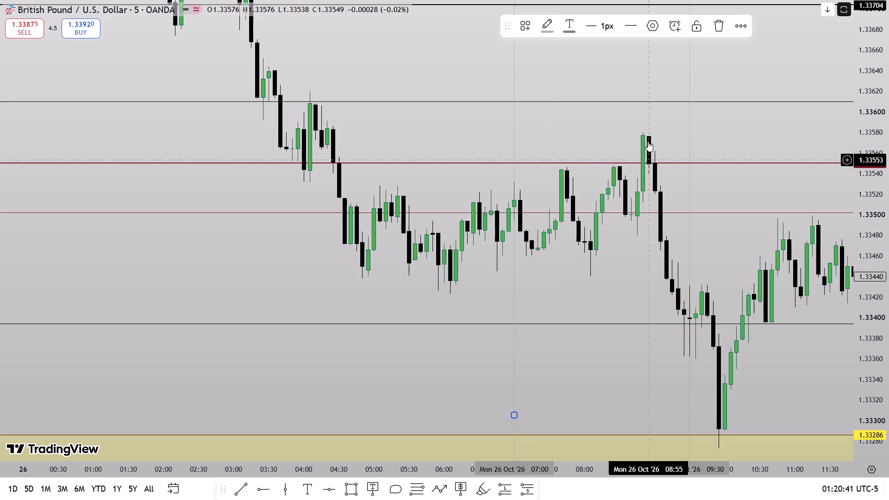
Draw a horizontal ray from the 26 October 08:50 high at 1.33580, coloured blue and 1px thick.
left_click(260, 486)
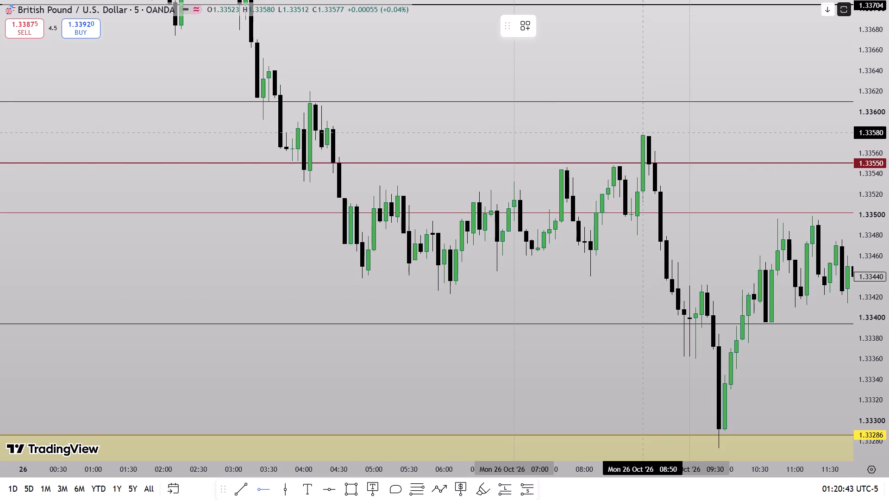
left_click(645, 112)
left_click(541, 19)
left_click(623, 63)
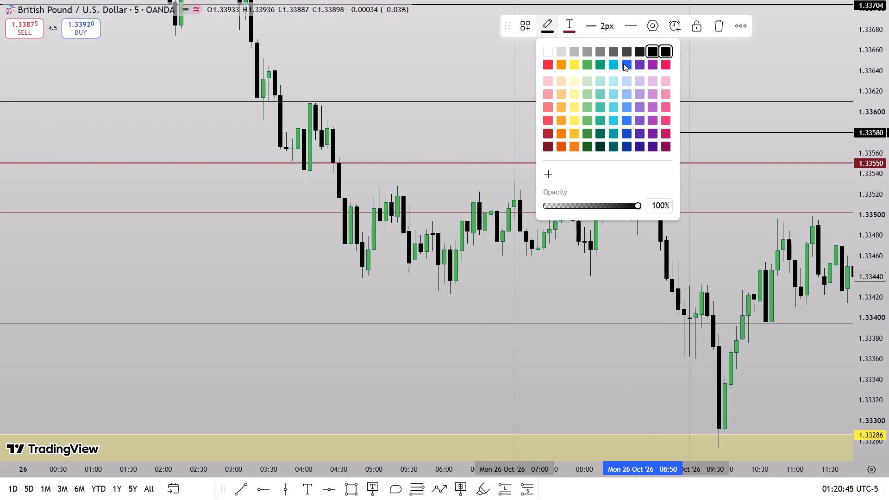
left_click(607, 29)
left_click(608, 48)
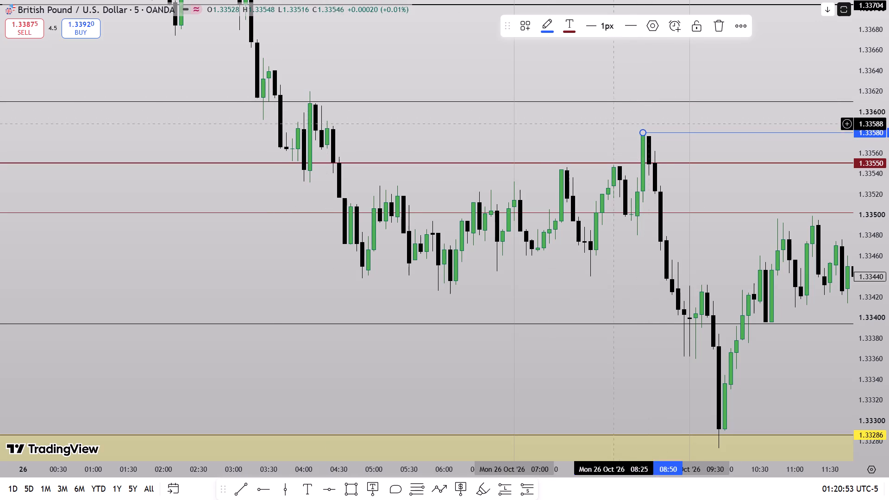
Label the 1.33580 ray "NY SESSION BUYSIDE/DRAW ON LIQUIDITY" and copy the label text.
left_click(655, 24)
left_click(375, 252)
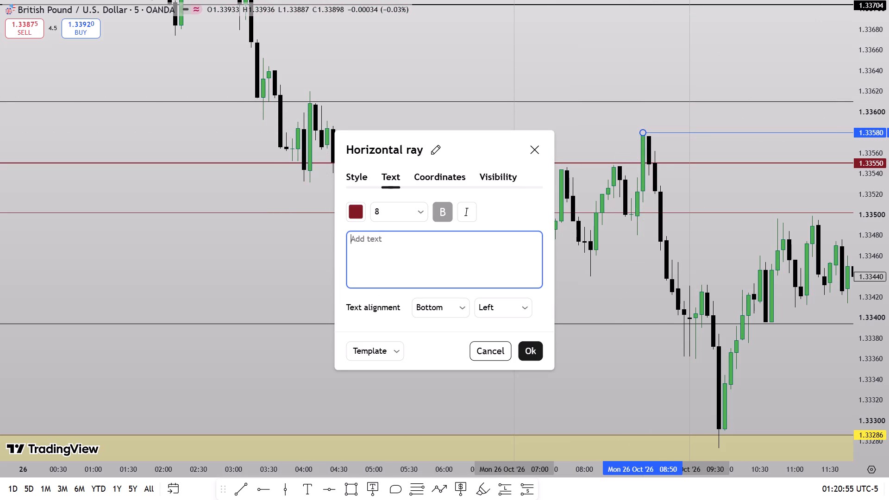
type("DAR")
key("BackSpace")
key("BackSpace")
key("BackSpace")
key("BackSpace")
type("NY SESSION BUYSIDE/DRAW ON LIQUIDITY")
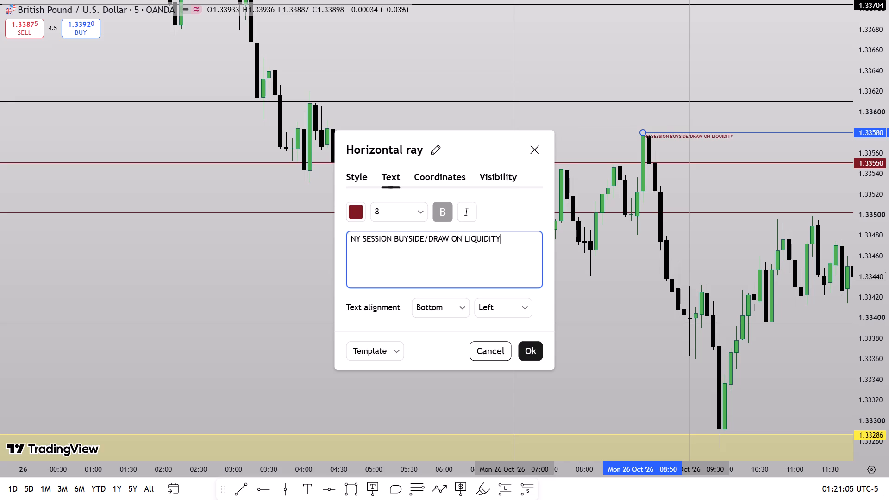
key("ctrl+a")
key("ctrl+c")
Format the 1.33580 ray's label with top alignment, font size 10 and blue text.
left_click(450, 314)
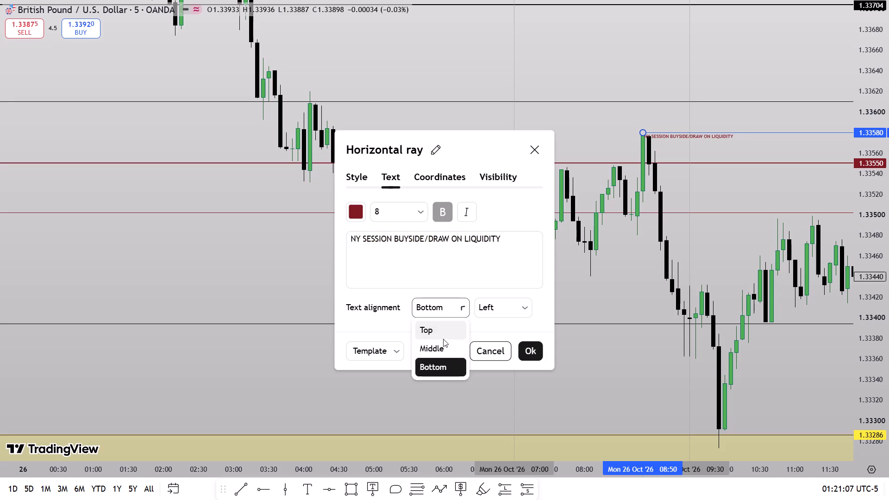
left_click(443, 339)
left_click(393, 208)
left_click(395, 257)
left_click(360, 213)
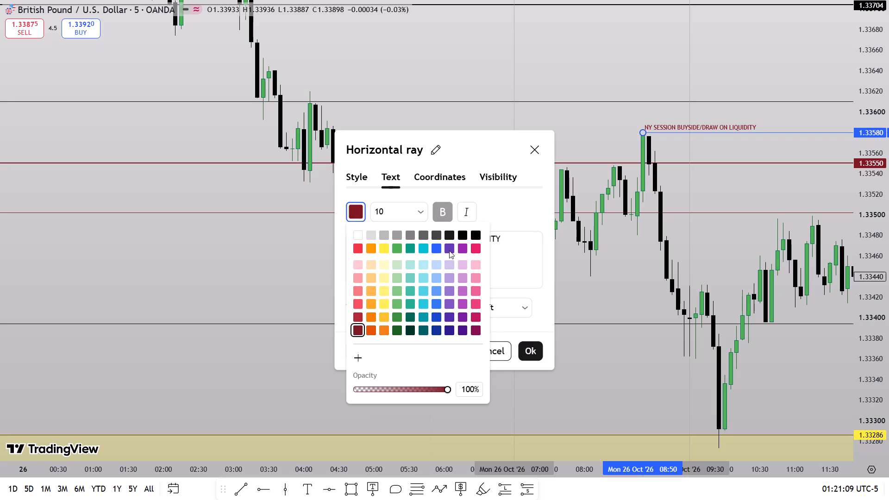
left_click(438, 248)
left_click(706, 242)
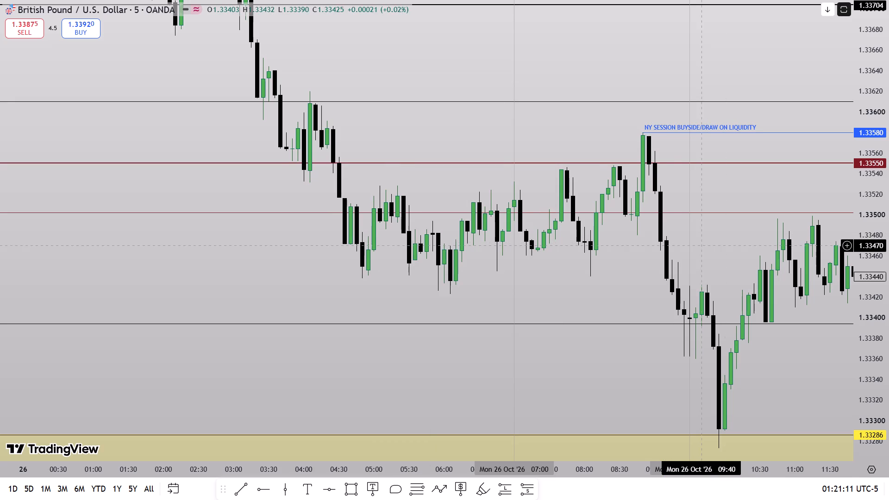
Switch the chart to the 1-minute interval.
scroll(702, 247, "up", 2)
left_click_drag(669, 271, 651, 195)
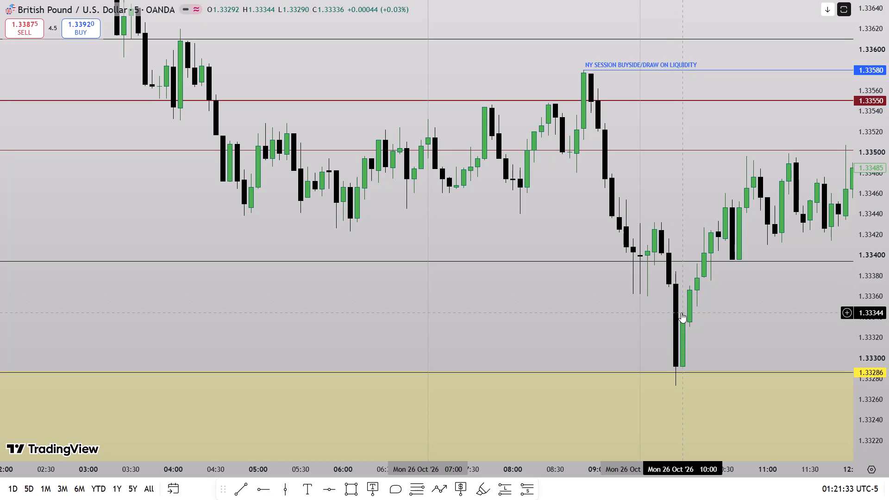
key("1")
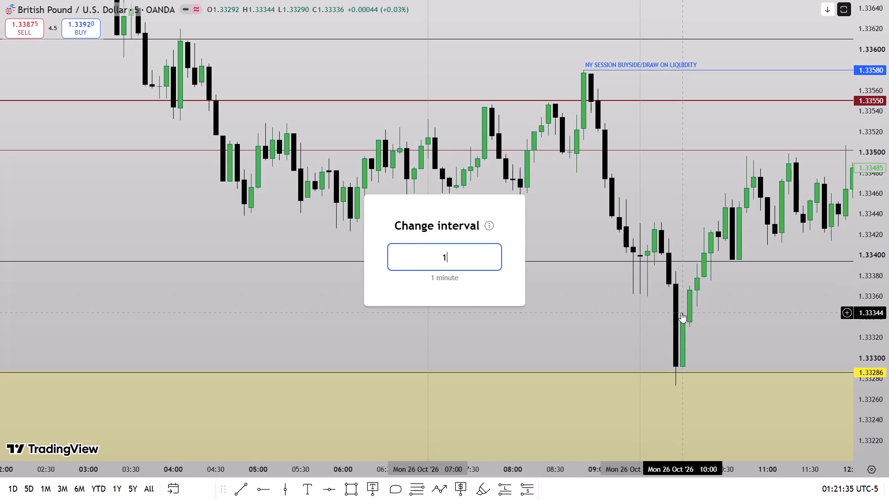
key("Return")
Go back to 26 October on the 1-minute chart and examine the price action around the 07:00 and 09:30 vertical lines.
scroll(501, 333, "down", 20)
scroll(501, 333, "down", 20)
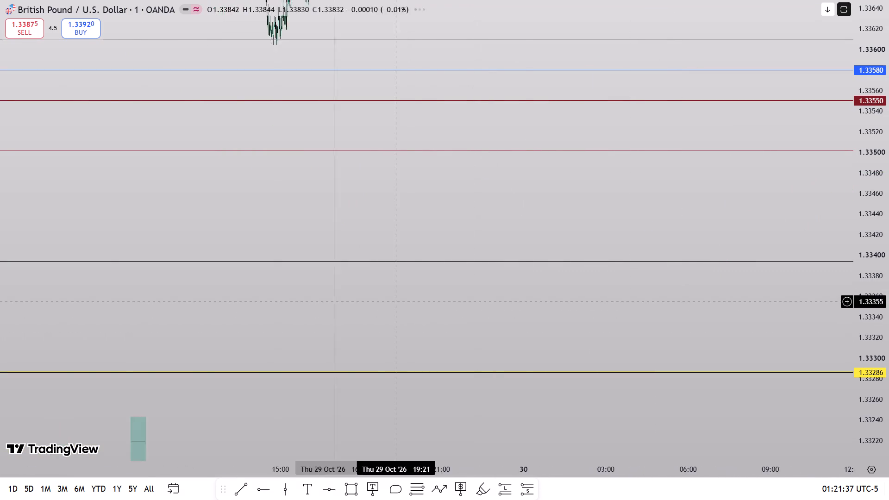
scroll(403, 302, "down", 15)
left_click_drag(212, 307, 877, 265)
scroll(521, 302, "down", 1)
left_click_drag(534, 273, 888, 233)
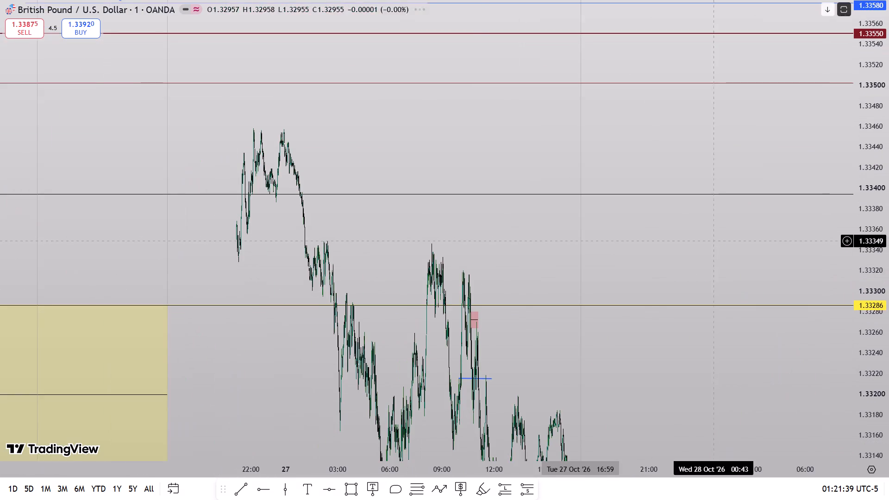
left_click_drag(478, 237, 888, 230)
left_click_drag(427, 244, 888, 248)
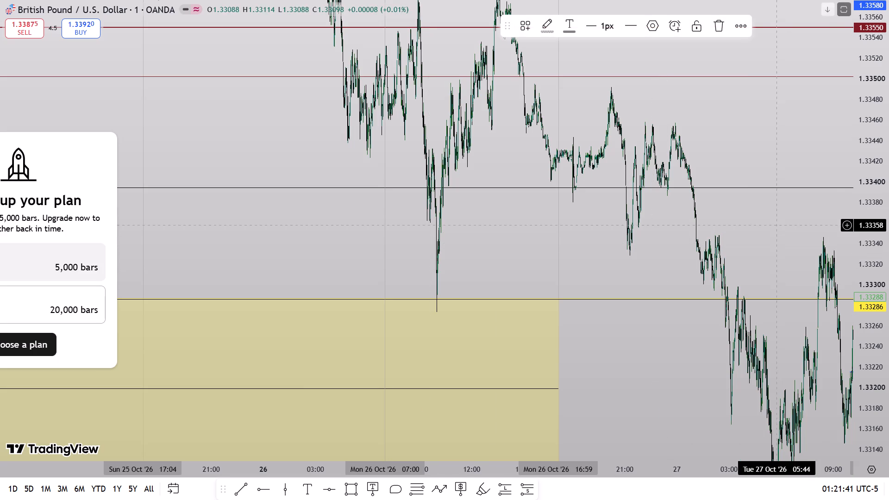
key("ctrl+z")
left_click_drag(470, 238, 888, 270)
scroll(775, 291, "up", 2)
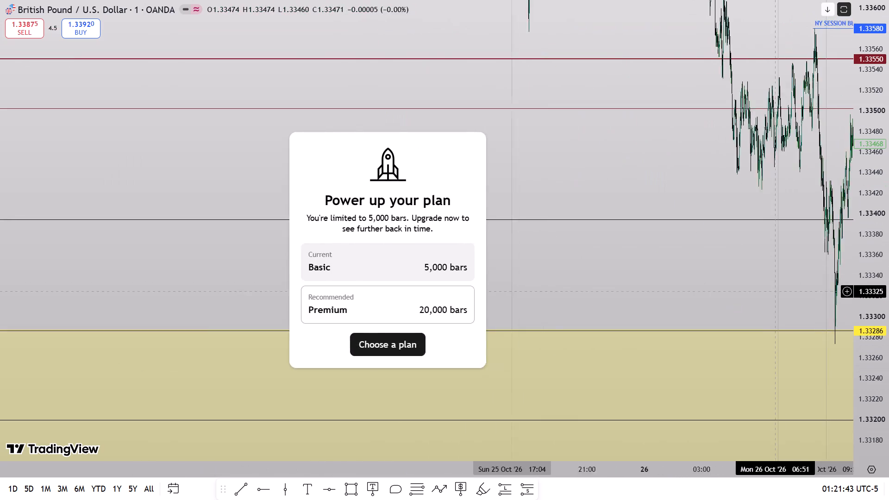
scroll(775, 291, "up", 20)
left_click_drag(709, 159, 695, 312)
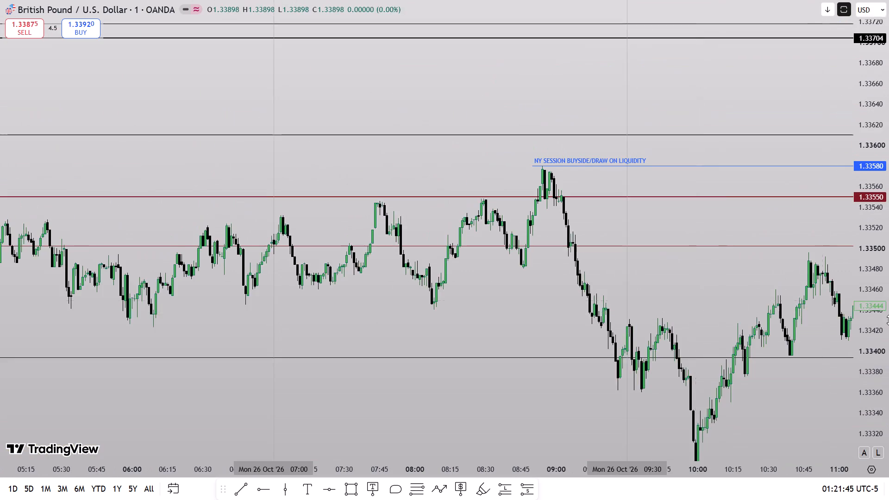
left_click_drag(888, 320, 888, 246)
scroll(661, 345, "up", 2)
left_click_drag(650, 309, 888, 273)
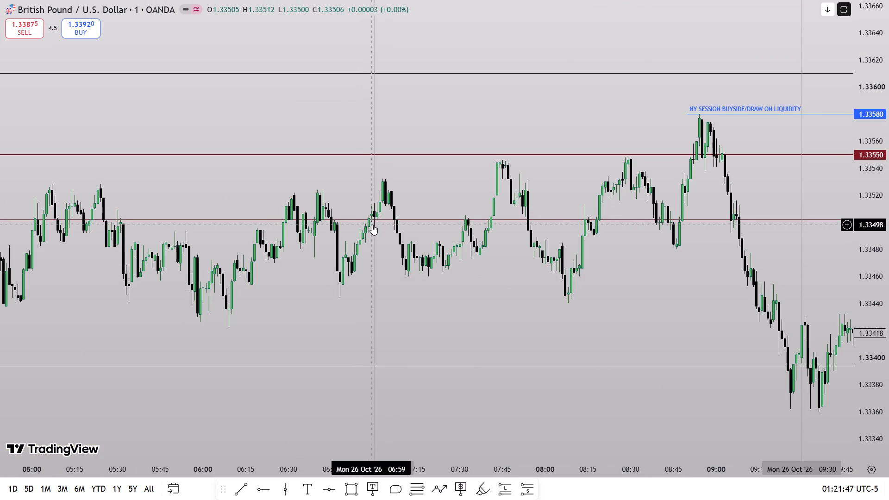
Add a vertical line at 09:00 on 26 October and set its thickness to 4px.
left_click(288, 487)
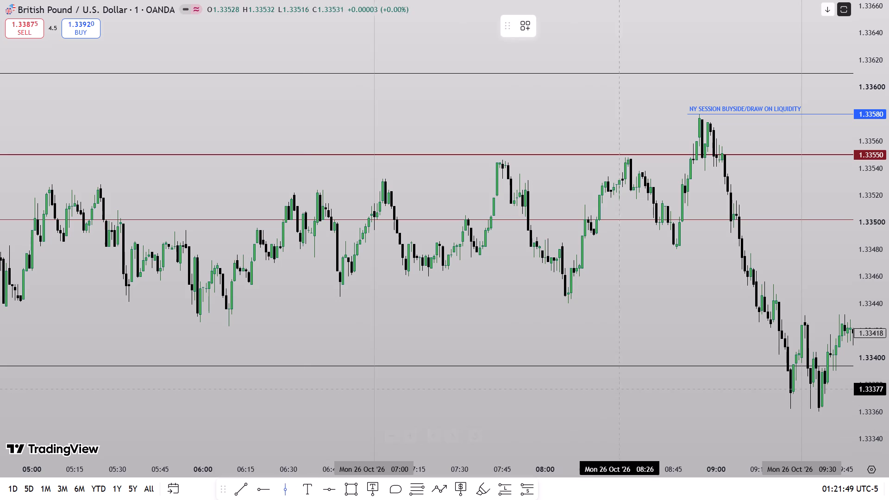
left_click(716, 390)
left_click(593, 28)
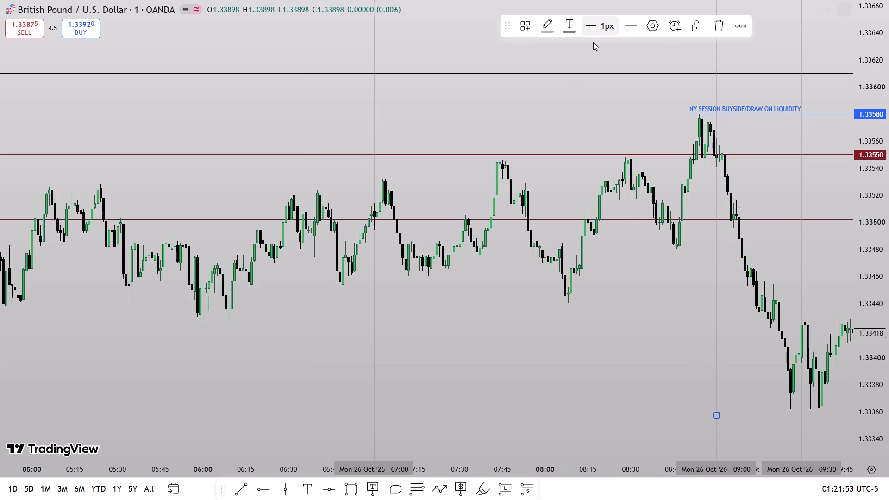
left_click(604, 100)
Set the thickness of the vertical line at 07:00 on 26 October to 4px.
left_click(373, 119)
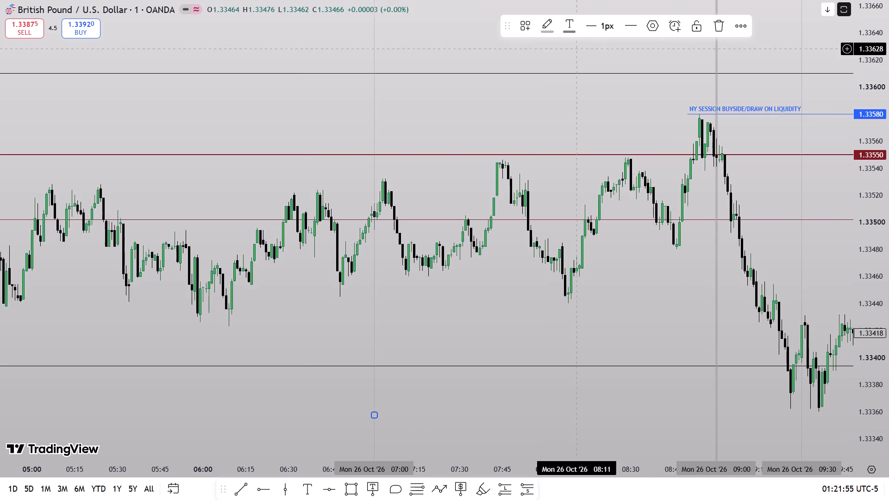
left_click(596, 28)
left_click(606, 103)
Move the start of the labelled 1.33580 ray to the 08:54 candle high.
left_click_drag(684, 116, 700, 114)
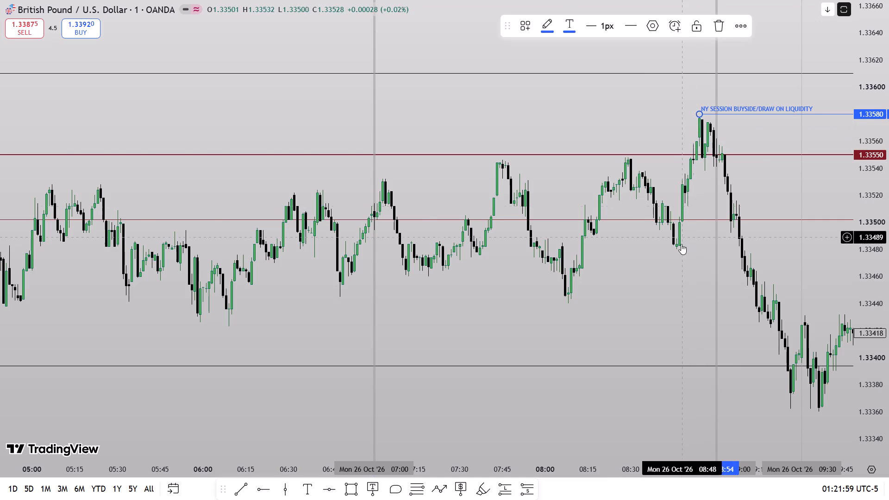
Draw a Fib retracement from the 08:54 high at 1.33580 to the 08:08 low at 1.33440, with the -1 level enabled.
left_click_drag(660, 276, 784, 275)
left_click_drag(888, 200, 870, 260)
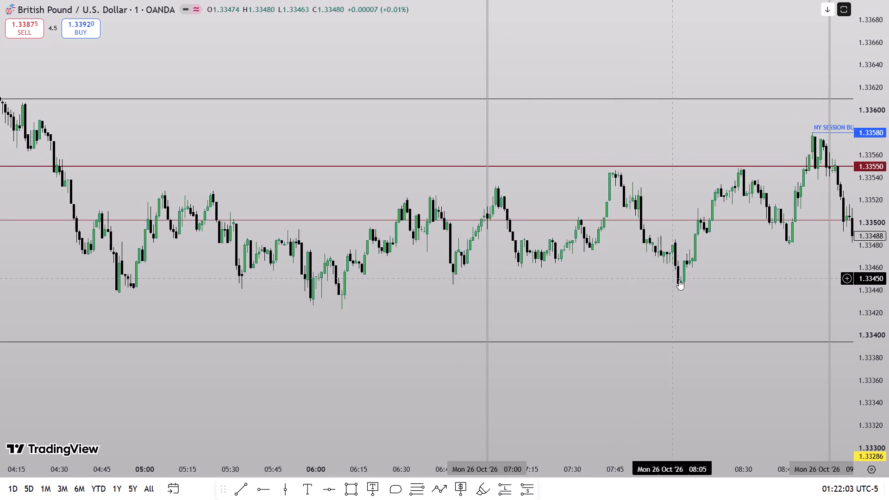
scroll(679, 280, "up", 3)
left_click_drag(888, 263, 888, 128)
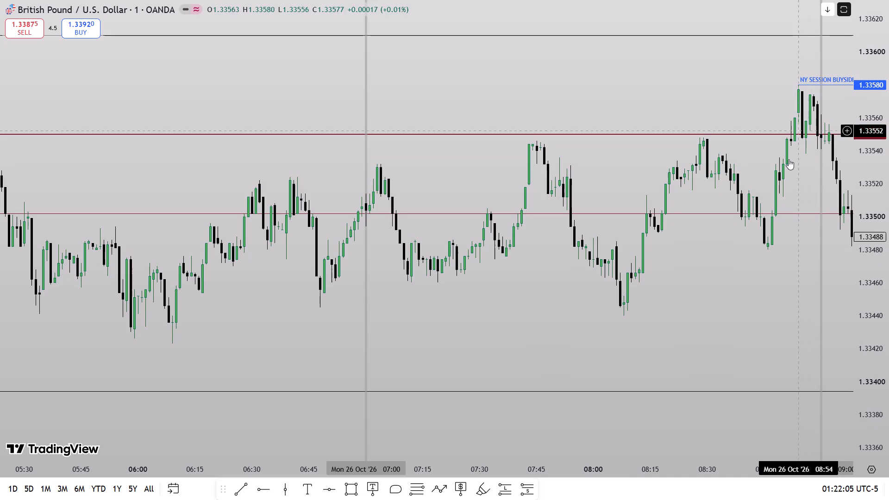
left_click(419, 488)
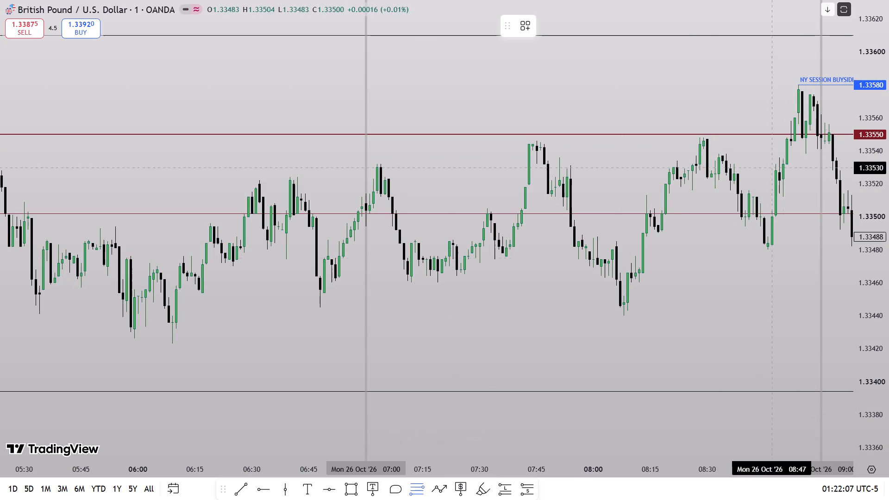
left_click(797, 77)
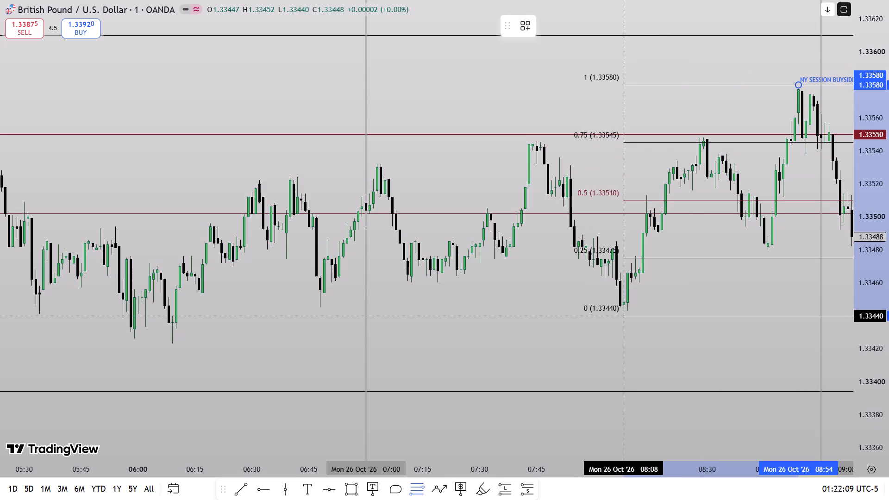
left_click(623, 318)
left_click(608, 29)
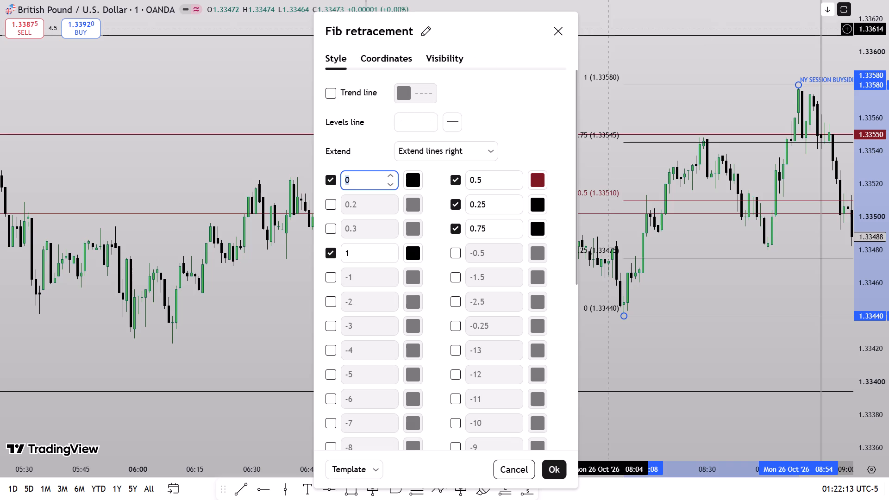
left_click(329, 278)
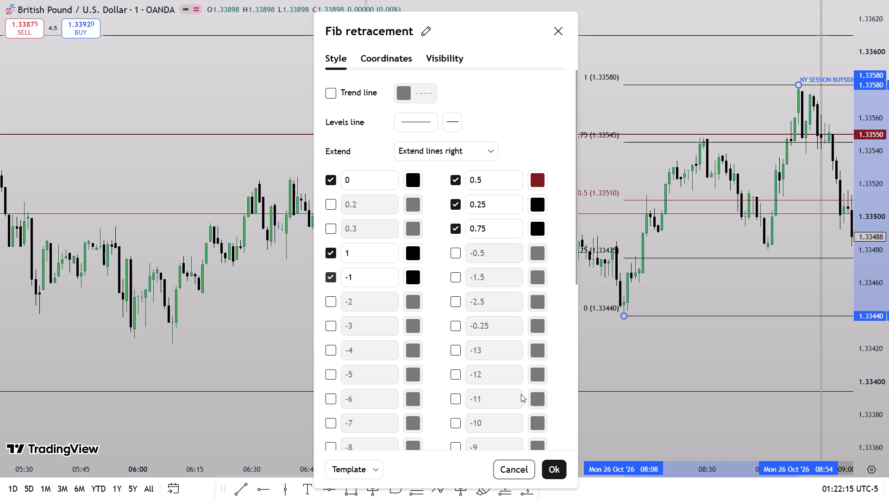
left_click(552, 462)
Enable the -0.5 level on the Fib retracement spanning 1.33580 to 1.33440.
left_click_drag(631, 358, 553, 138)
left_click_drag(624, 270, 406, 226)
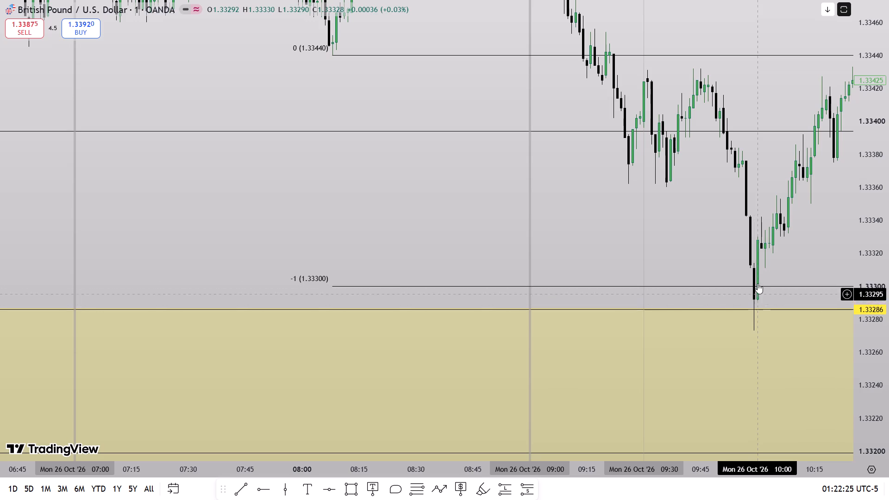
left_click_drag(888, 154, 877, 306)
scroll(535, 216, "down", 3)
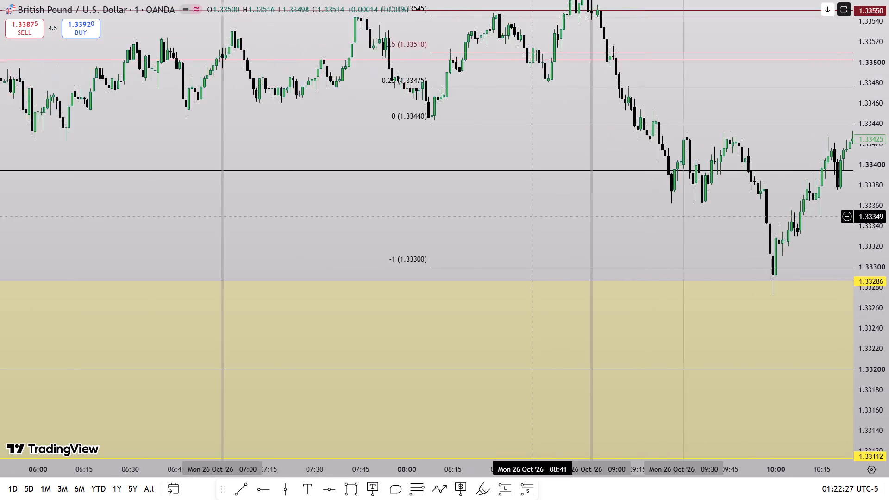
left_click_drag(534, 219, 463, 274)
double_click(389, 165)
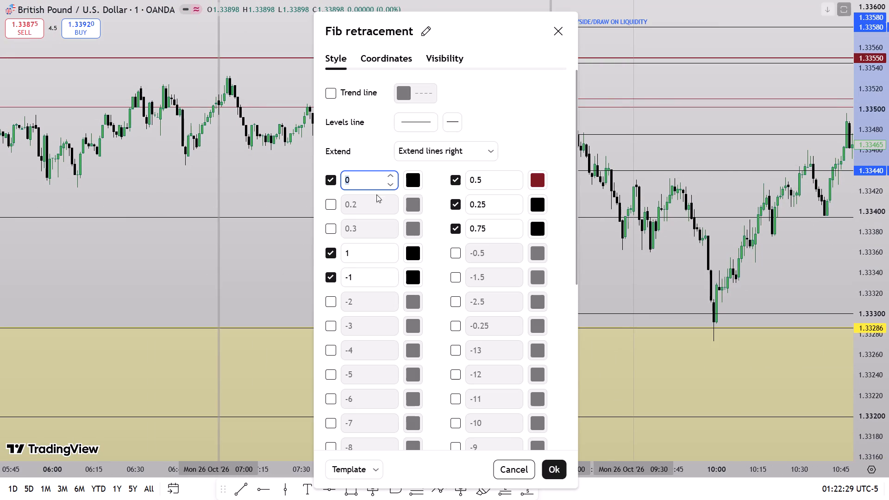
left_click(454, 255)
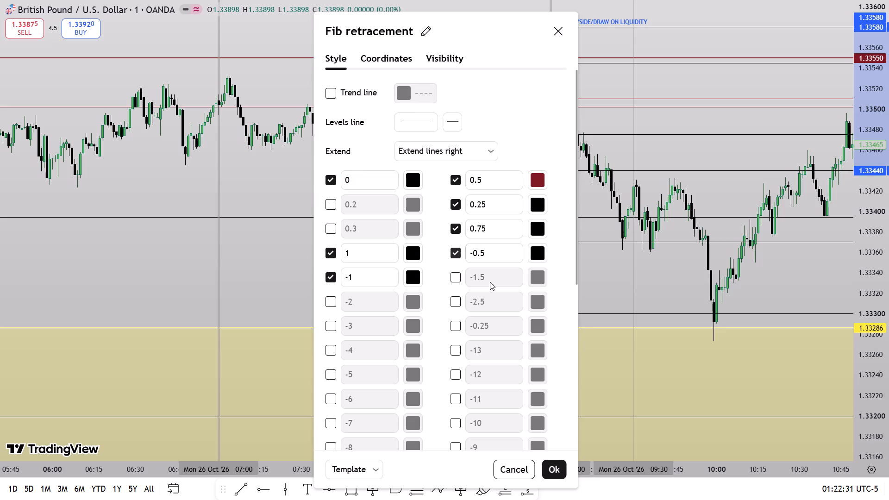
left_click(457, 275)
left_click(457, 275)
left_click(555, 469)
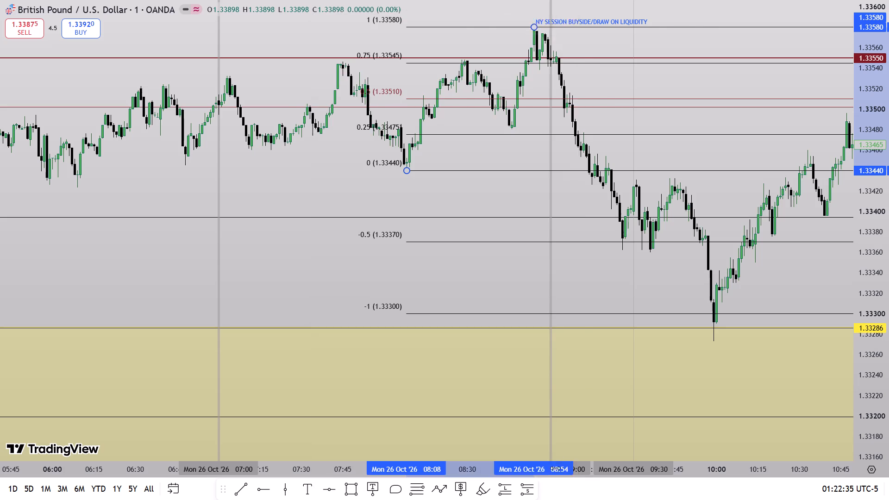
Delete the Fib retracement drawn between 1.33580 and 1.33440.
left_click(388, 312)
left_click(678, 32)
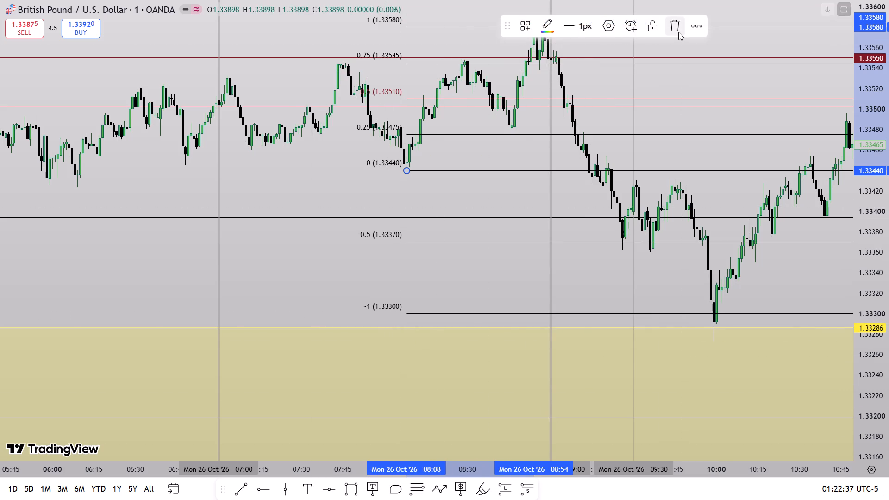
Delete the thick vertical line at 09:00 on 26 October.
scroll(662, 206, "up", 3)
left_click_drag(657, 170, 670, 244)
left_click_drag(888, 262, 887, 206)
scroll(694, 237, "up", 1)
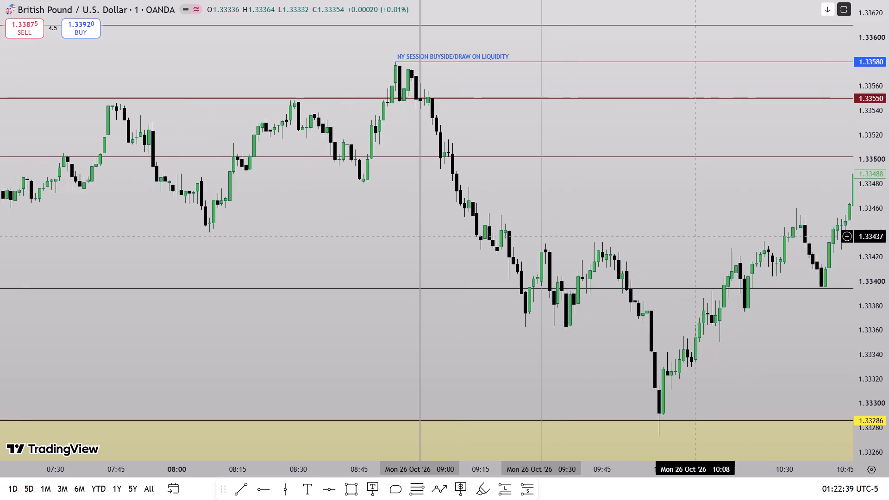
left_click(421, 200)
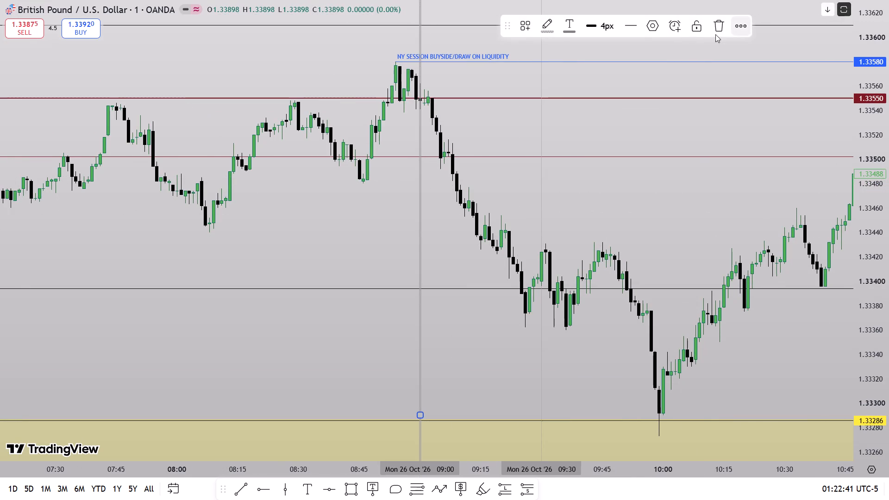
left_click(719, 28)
Change the line thickness of the 09:30 vertical line on 26 October.
left_click_drag(577, 206, 764, 143)
scroll(759, 183, "up", 4)
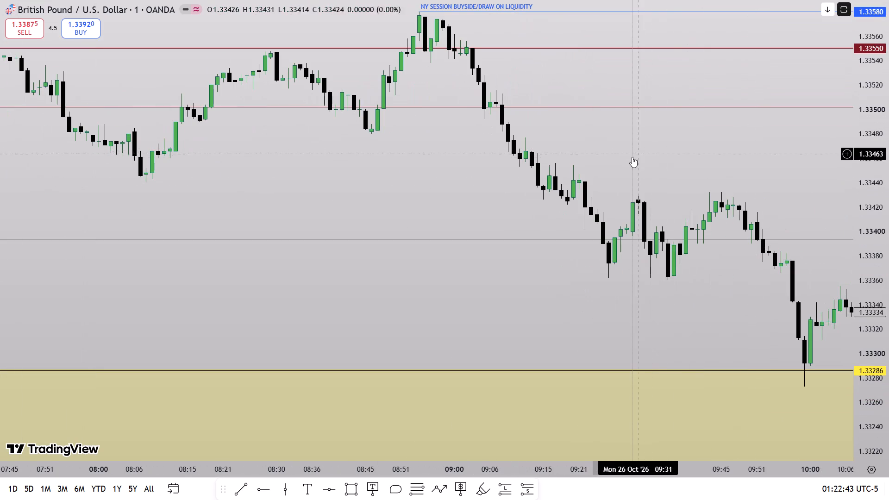
left_click(632, 157)
left_click(613, 20)
left_click(605, 64)
Add a vertical line at 10:00 on 26 October.
left_click_drag(781, 176, 678, 160)
left_click(277, 487)
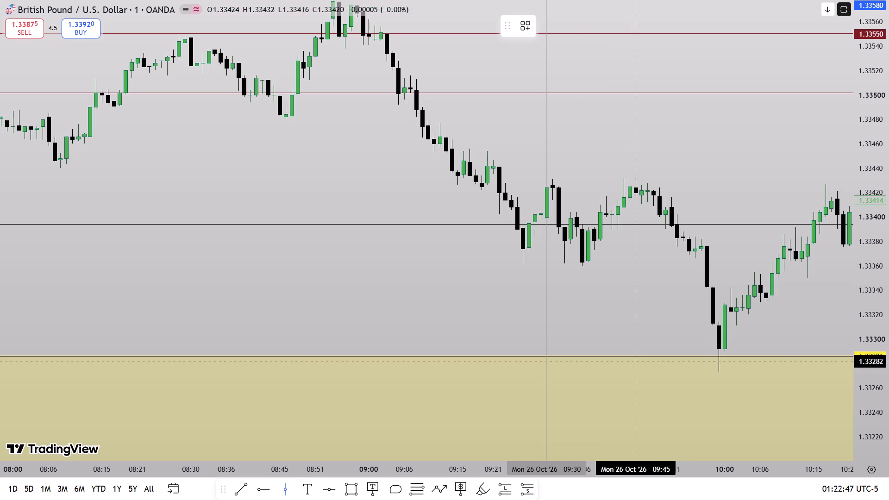
left_click(723, 337)
Draw a rectangle between the 09:30 and 10:00 vertical lines, spanning from 1.33400 up to 1.33704.
left_click_drag(628, 304, 684, 375)
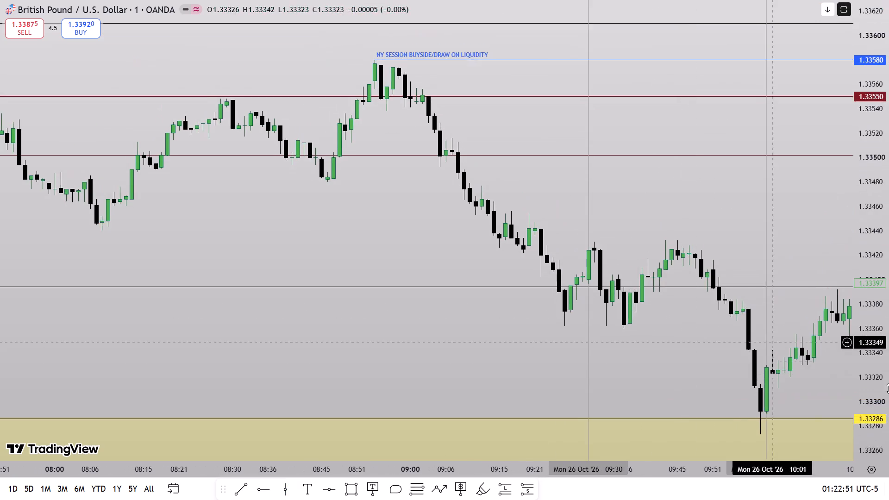
left_click_drag(888, 377, 888, 294)
scroll(787, 312, "up", 2)
left_click_drag(682, 211, 625, 281)
left_click_drag(888, 170, 858, 386)
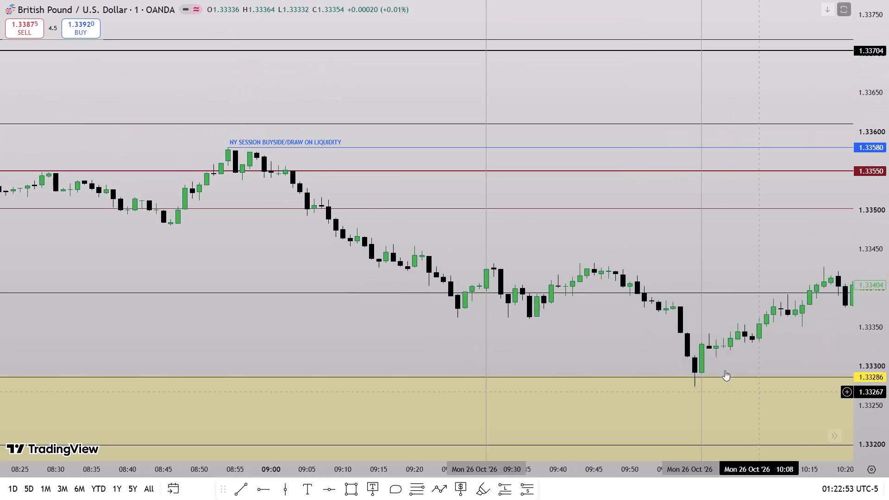
scroll(725, 370, "down", 2)
left_click(352, 495)
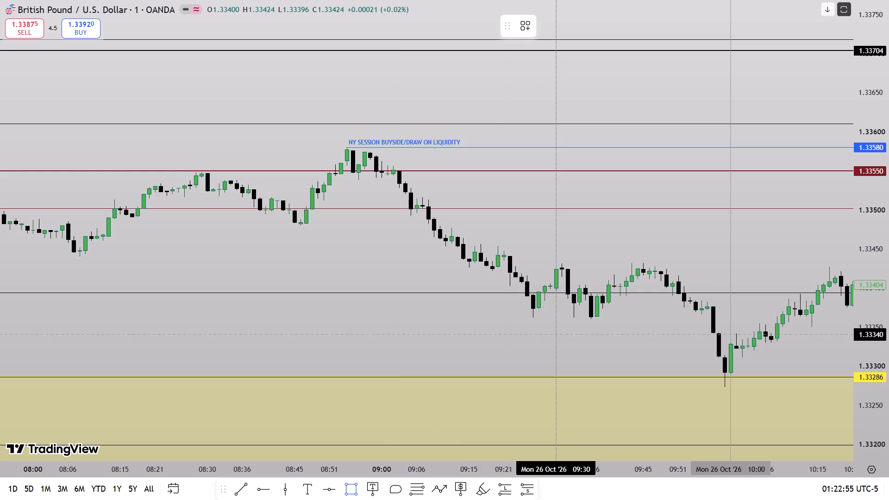
left_click(557, 286)
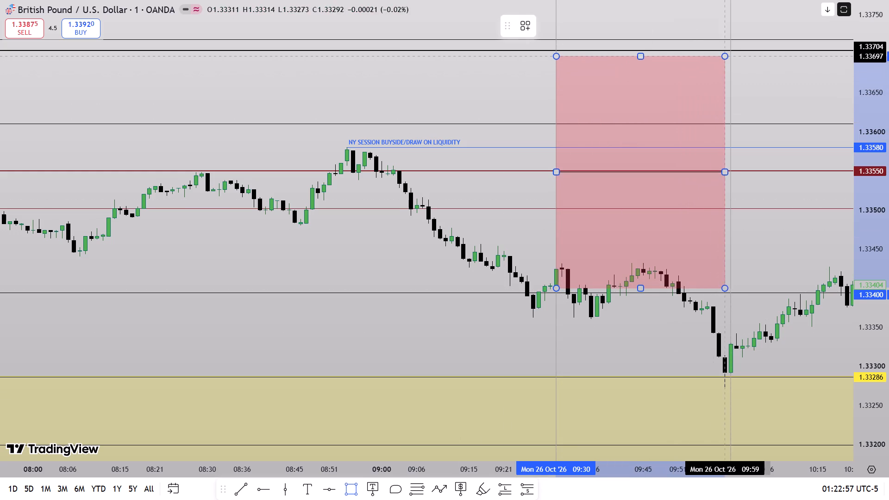
left_click(732, 50)
Delete the black horizontal line at 1.33704.
left_click(751, 51)
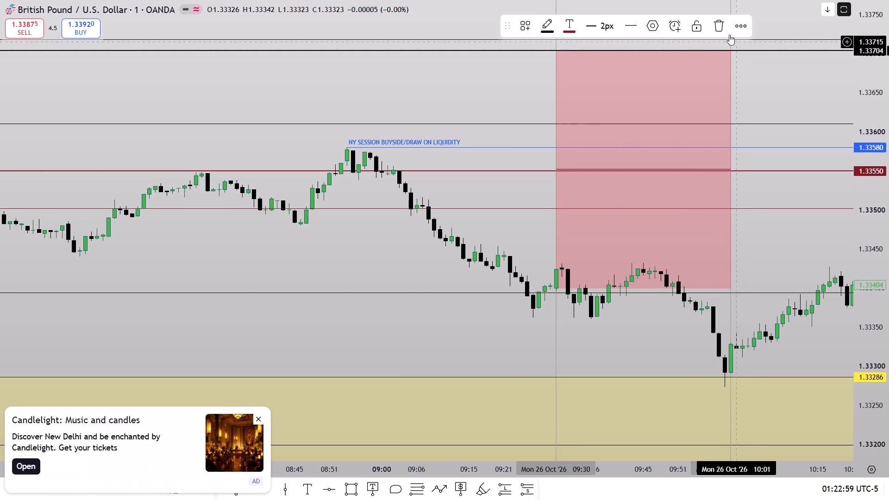
left_click(722, 21)
Change the border and fill colours of the 09:30–10:00 rectangle to white.
left_click(733, 52)
left_click(552, 24)
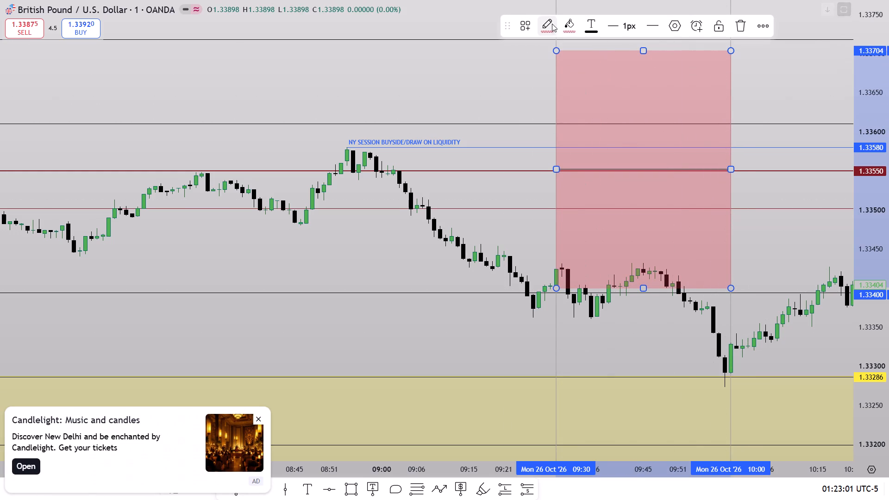
left_click(557, 53)
left_click(570, 33)
left_click(568, 53)
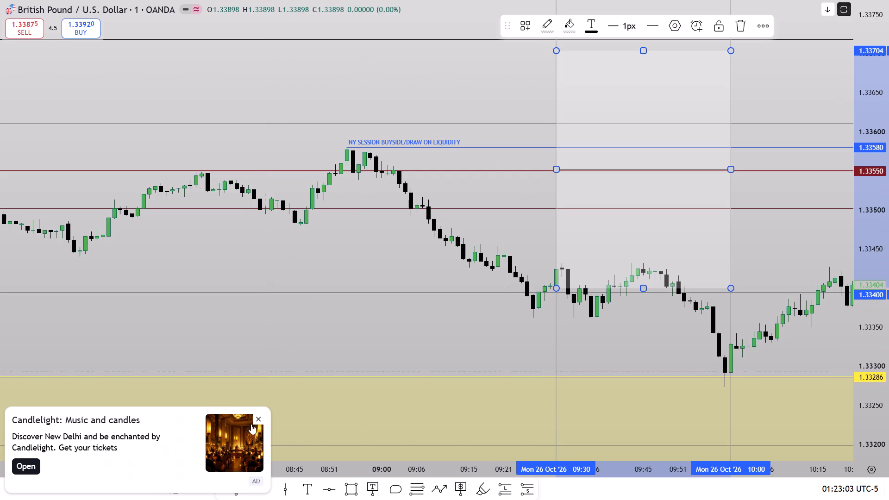
Dismiss the advertisement and the ad-free upgrade offer covering the chart.
left_click(260, 418)
left_click_drag(784, 247, 773, 202)
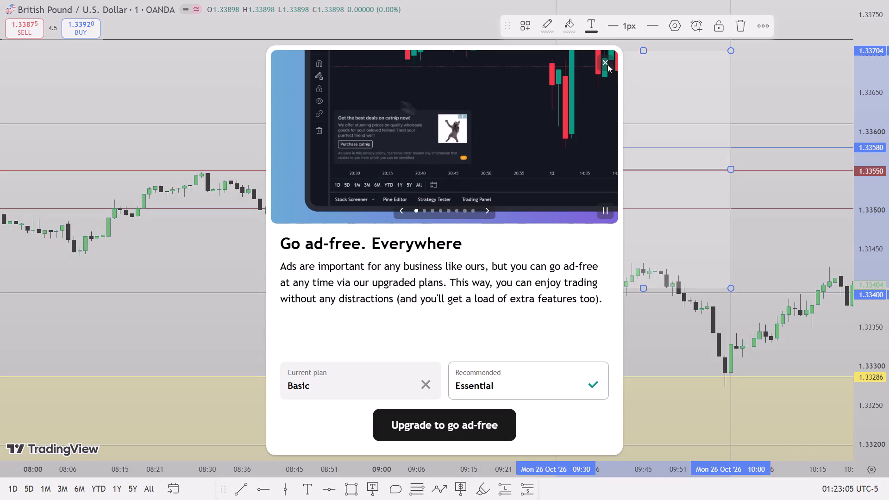
left_click(607, 62)
Draw a Fib retracement from the rectangle's lower edge at 1.33400 and 09:30 up to its midline at 1.33552.
left_click_drag(746, 241, 639, 230)
left_click_drag(888, 297, 872, 160)
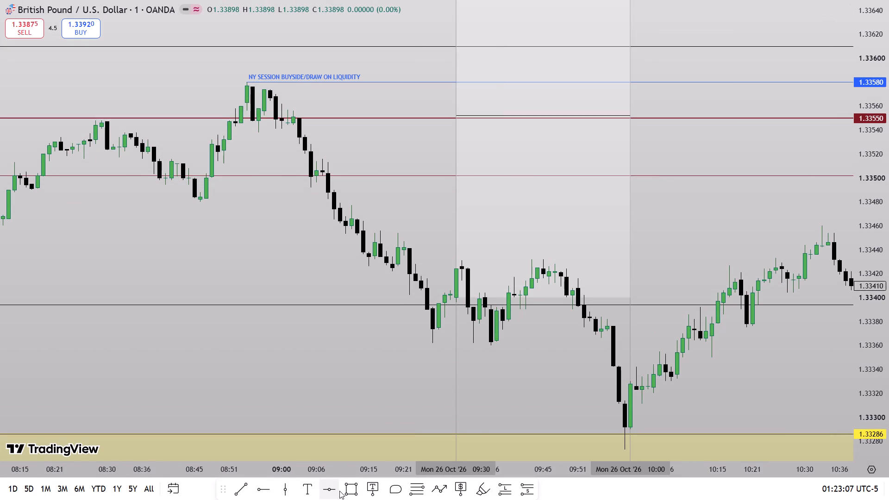
left_click(420, 488)
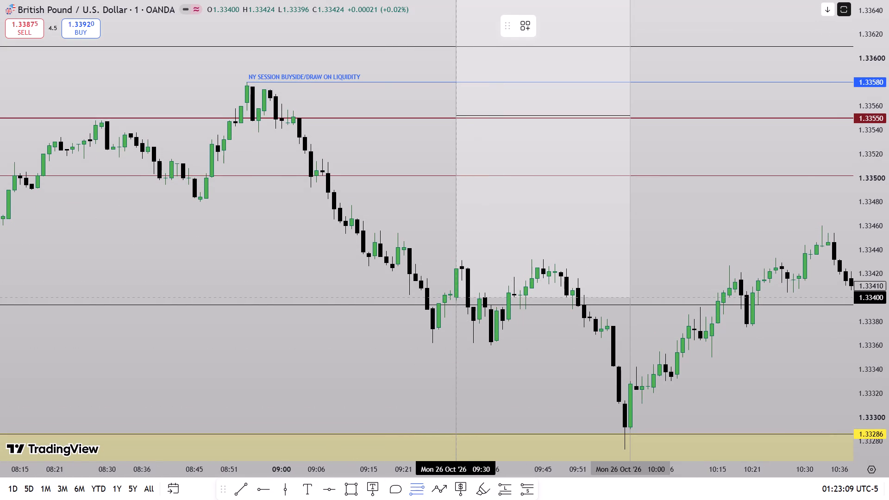
left_click(457, 297)
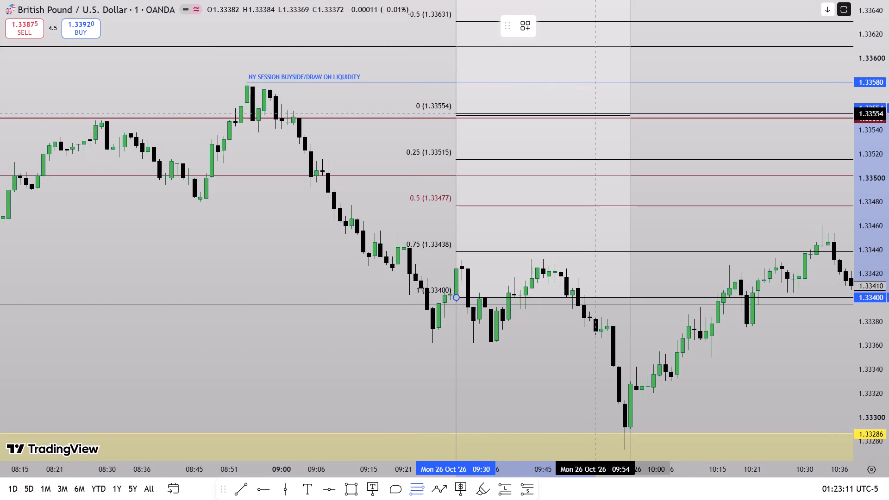
left_click(596, 116)
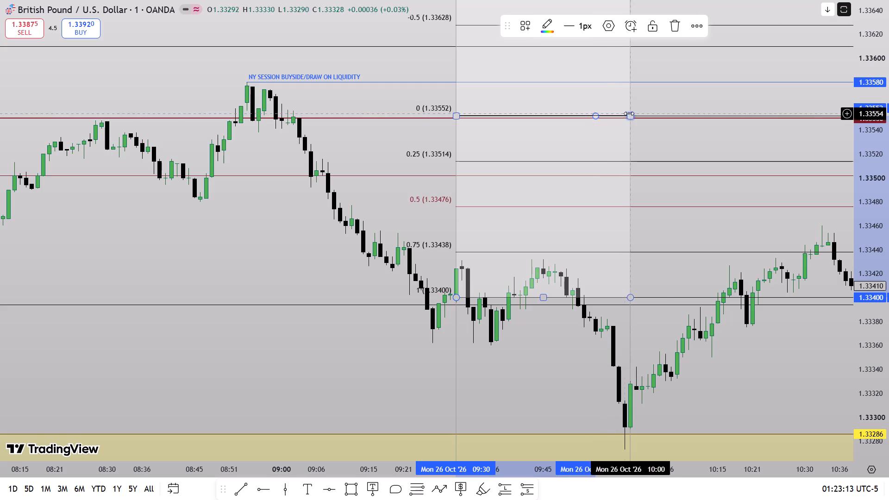
left_click_drag(629, 113, 630, 134)
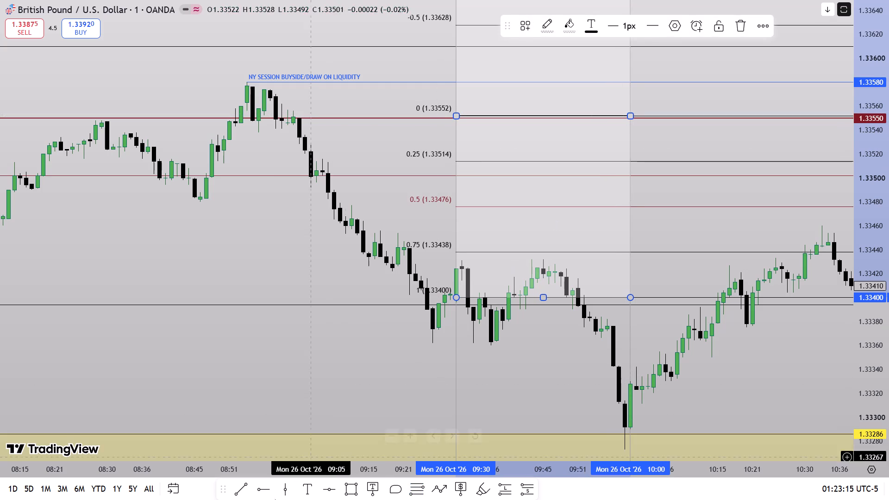
Place a horizontal ray starting at 09:30 along the Fib retracement's 0.5 level, at about 1.33477.
left_click(255, 494)
left_click(456, 206)
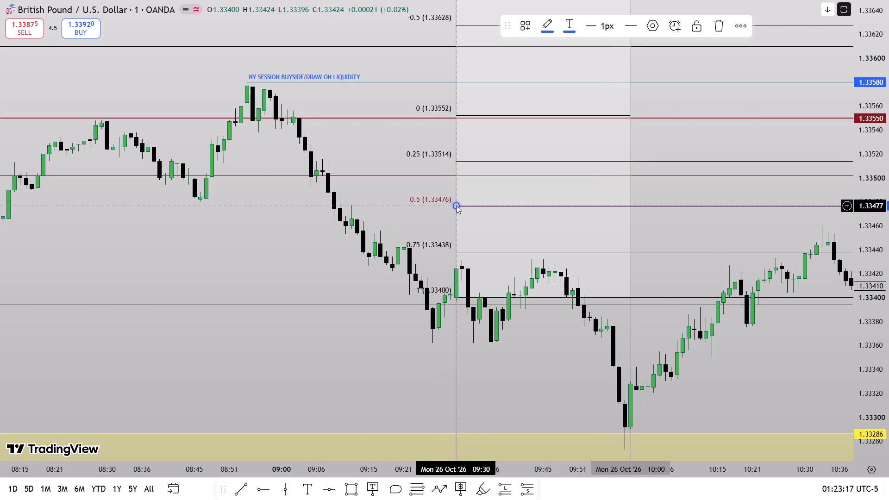
Delete the Fib retracement drawn between 1.33400 and 1.33552.
left_click(437, 158)
left_click(671, 27)
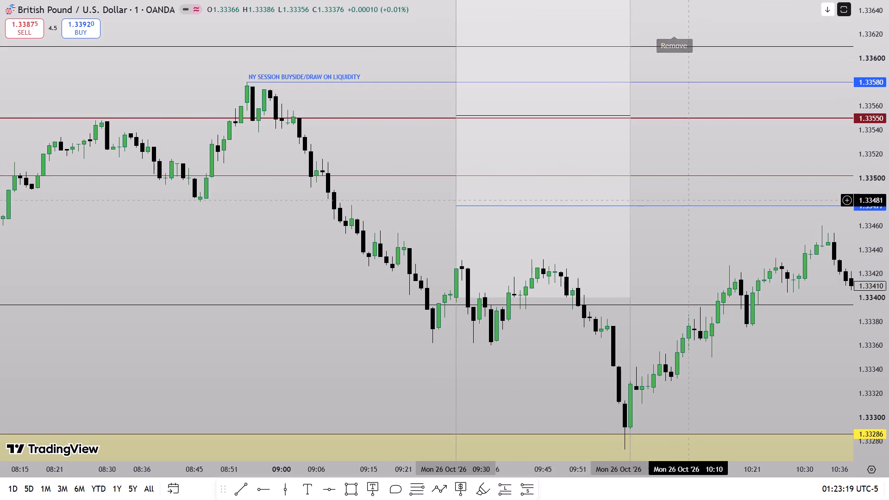
Set the 09:30 horizontal ray's price to 1.33476 and style it as a 2px dotted line.
double_click(686, 206)
left_click(449, 181)
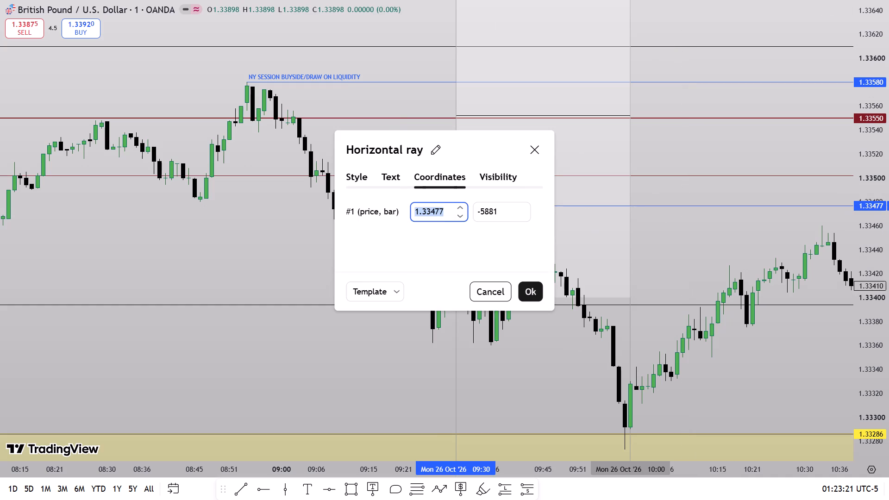
left_click(461, 215)
left_click(523, 290)
left_click_drag(625, 29, 625, 35)
left_click(637, 84)
left_click(601, 25)
left_click(606, 68)
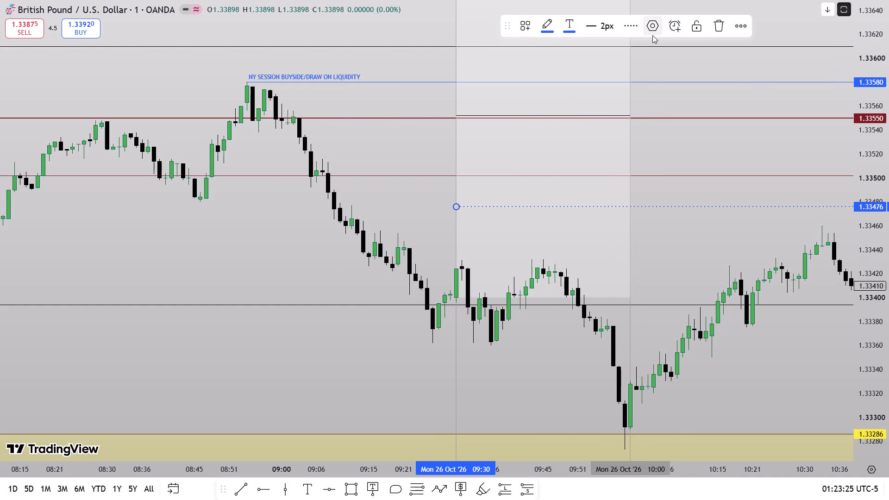
Label the dotted ray "LOWER QUADRANT" with the text aligned to the bottom and right of the line.
left_click(653, 34)
left_click(392, 209)
left_click(394, 280)
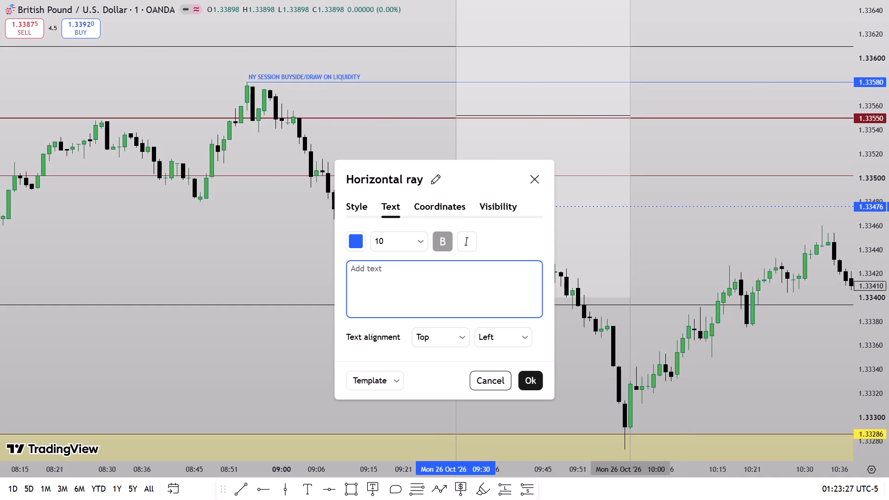
type("LOWER QUADRANT")
key("ctrl+a")
key("ctrl+c")
left_click(507, 334)
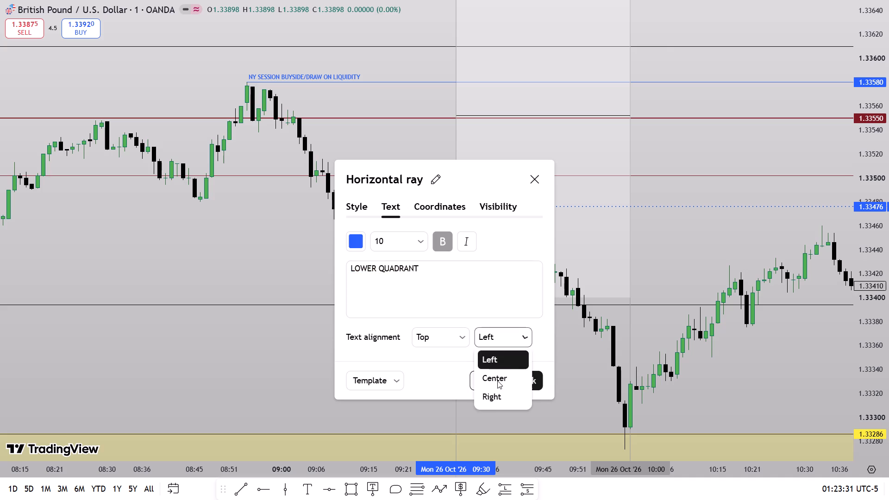
left_click(496, 389)
left_click(454, 343)
left_click(438, 397)
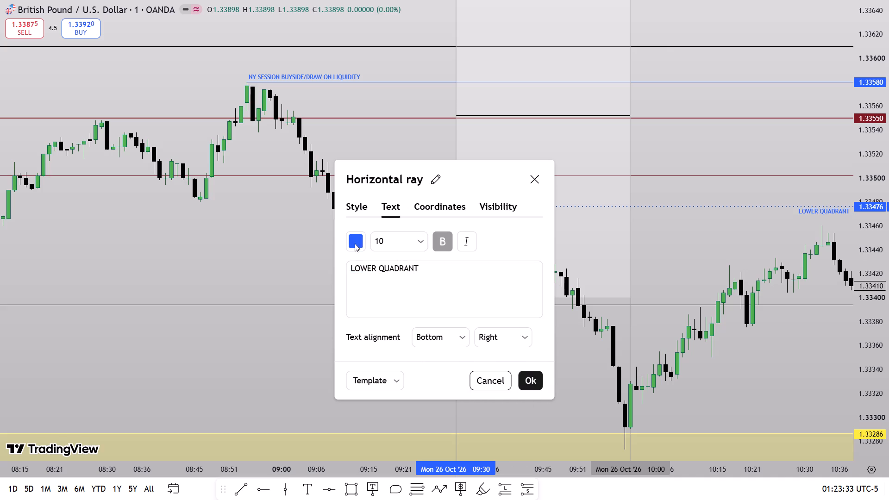
left_click(746, 239)
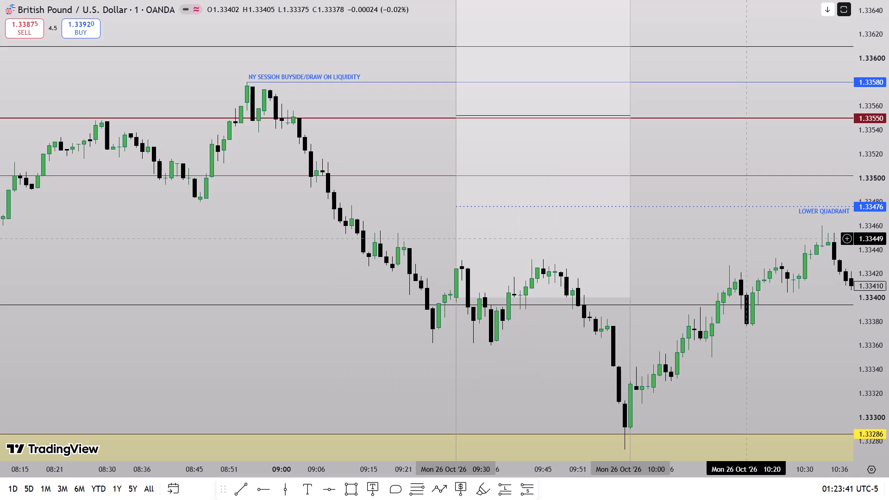
Draw a rectangle over the gap starting at 09:31, from 1.33414 down to 1.33392, and extend it to 10:00.
left_click_drag(550, 362, 640, 337)
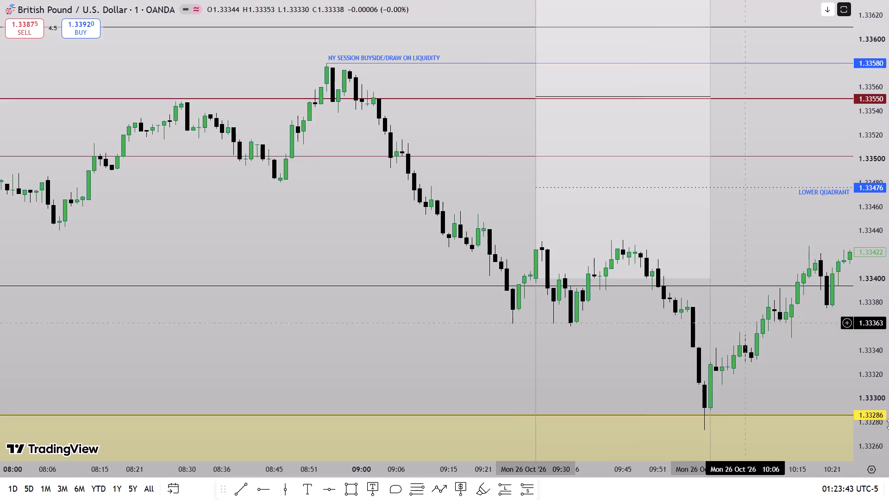
left_click_drag(888, 425, 879, 248)
scroll(715, 370, "up", 4)
left_click_drag(537, 416, 540, 347)
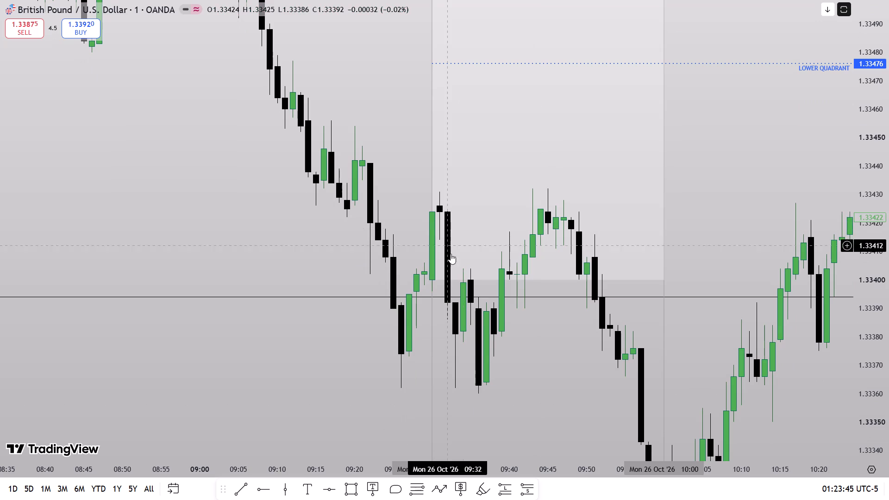
left_click(356, 483)
left_click(440, 246)
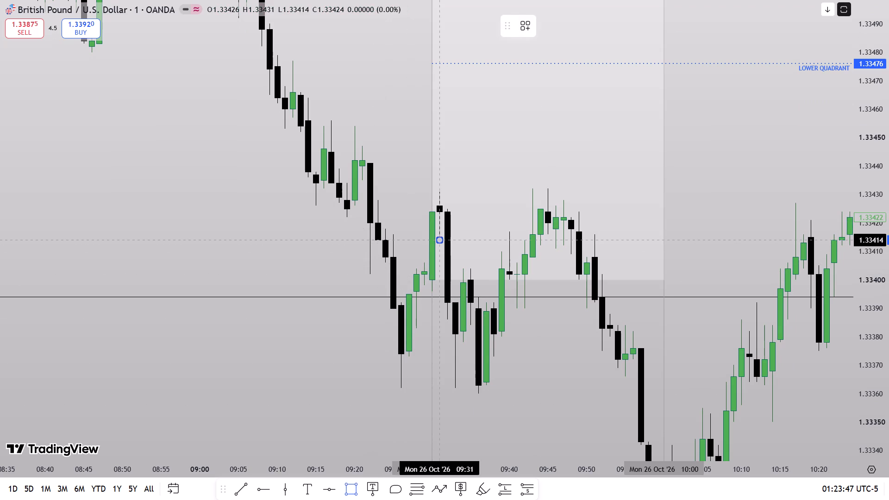
left_click(454, 295)
left_click_drag(457, 271, 660, 290)
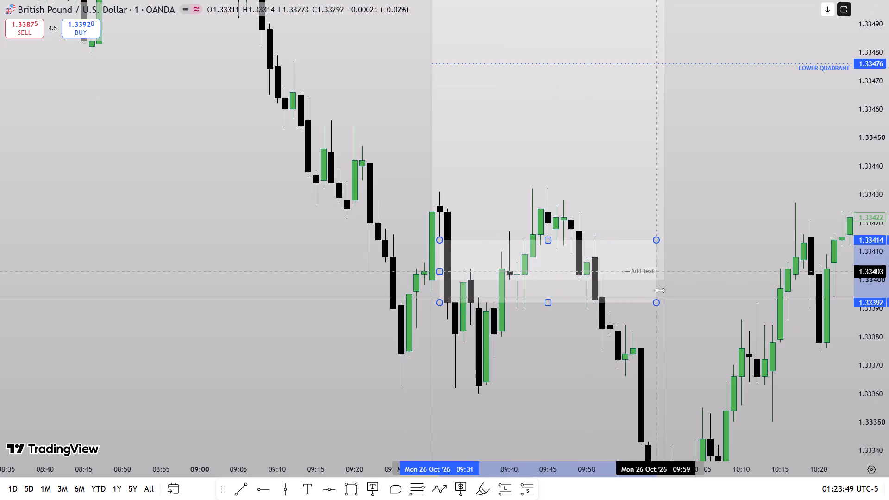
left_click_drag(660, 290, 665, 292)
Change the border and fill colours of the 09:31 gap rectangle to teal.
left_click(549, 31)
left_click(602, 65)
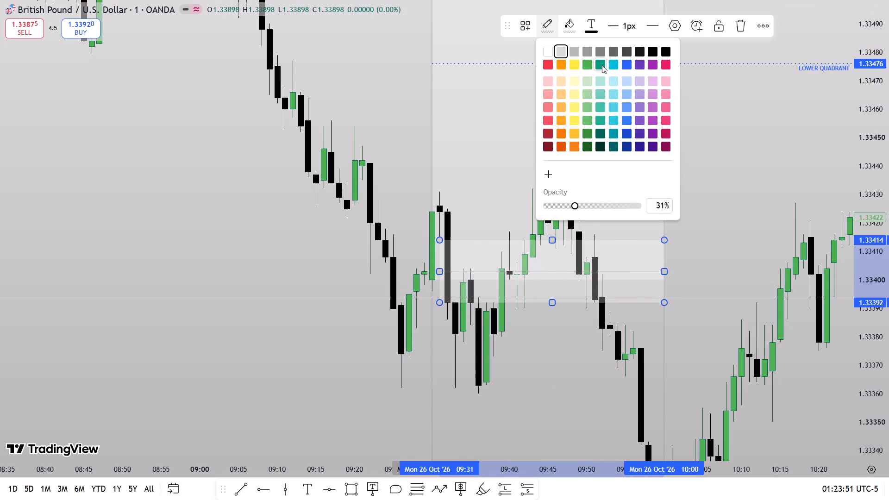
left_click(575, 28)
left_click(623, 61)
left_click(728, 125)
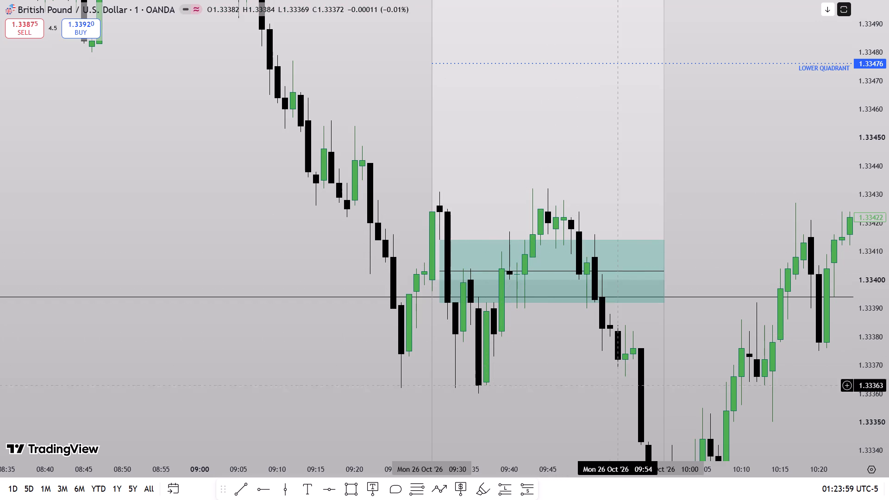
Add a text note below the 09:59 low reading "THIS FAILS TO GET INTO PREVIOUS WEEK MONDAY F.FVG.".
left_click_drag(618, 411, 641, 224)
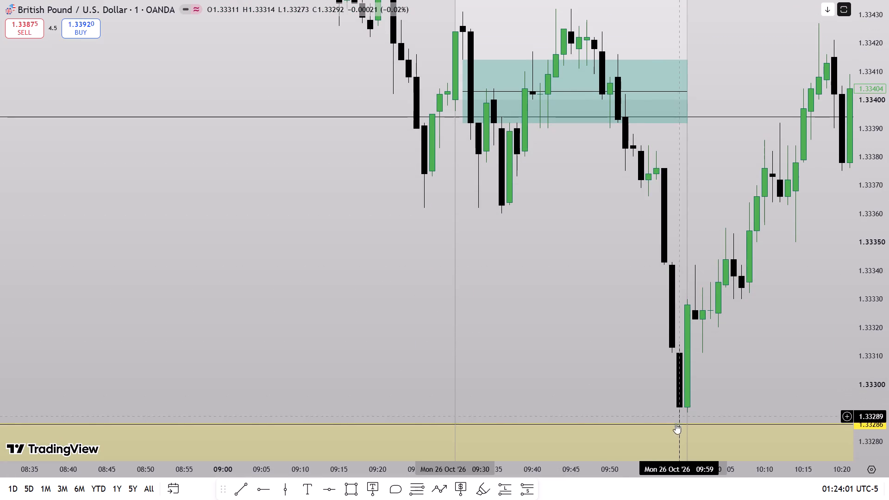
left_click_drag(741, 384, 727, 284)
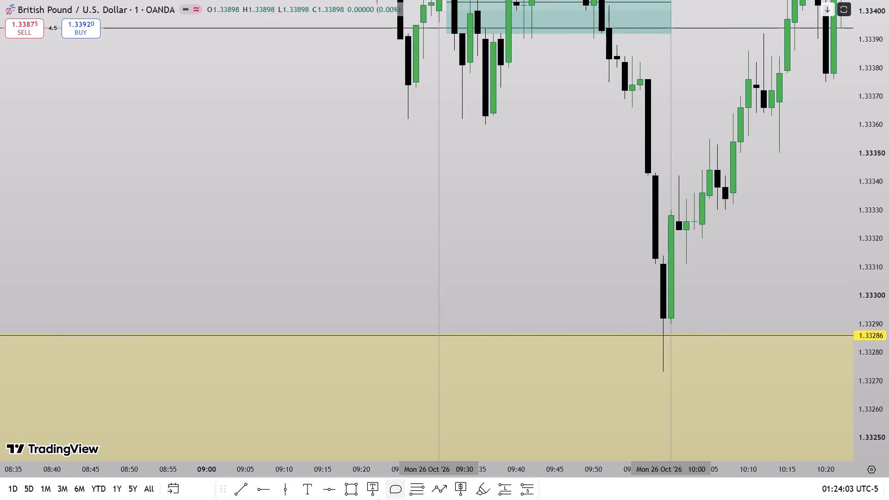
left_click(309, 490)
left_click(637, 384)
type("THIS FAILS TO GET INTO")
key("space")
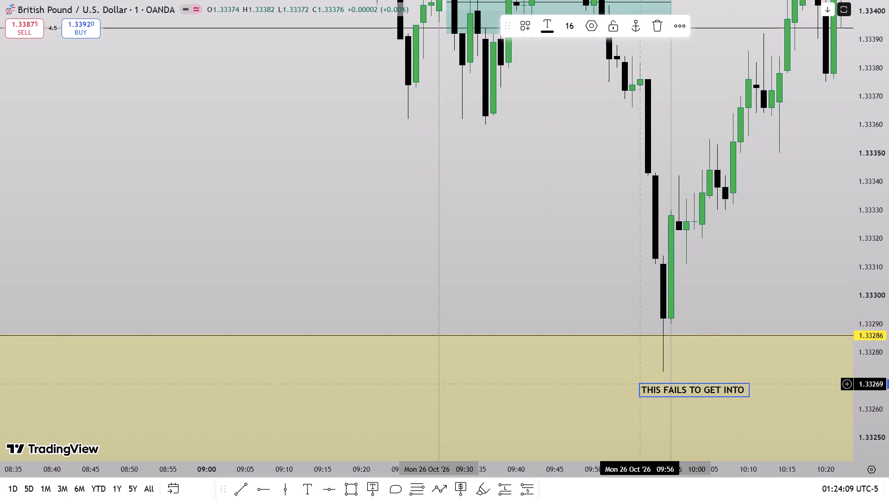
type("PREVIOUS WEEL")
key("BackSpace")
key("k")
key("Return")
type("MONDAY F.FVG.")
Add a second paragraph to the note: "AND IF WE ARE BULLISH THAT IS A SIGNATURE THAT TELLS IT WILL GO TO THAT BUYSIDE AND TO THAT QUADRANT.".
key("Return")
key("Return")
type("AND IF WE ARE BULLISH THAT IS A SIGNATURE")
key("Return")
type("THAT TELLS IT WILL GO TO THAT BUYSIDE AND")
key("Return")
type("TO THAT Q")
key("BackSpace")
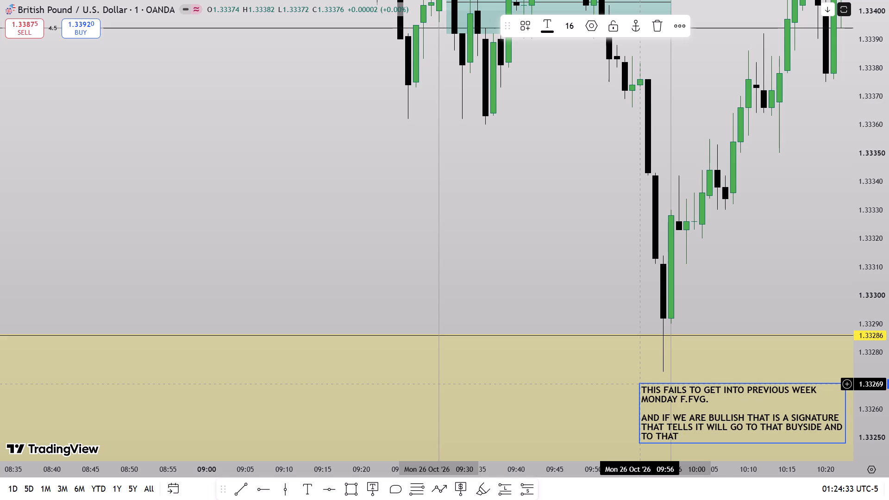
type("QUADRANT.")
left_click(724, 286)
Move the text note back in time so it starts just after the 09:30 line, inside the yellow zone.
left_click_drag(682, 425, 499, 422)
Draw a horizontal trend line at 1.33360 from the 09:36 low to 10:19.
left_click_drag(732, 253, 714, 262)
left_click_drag(745, 300, 710, 327)
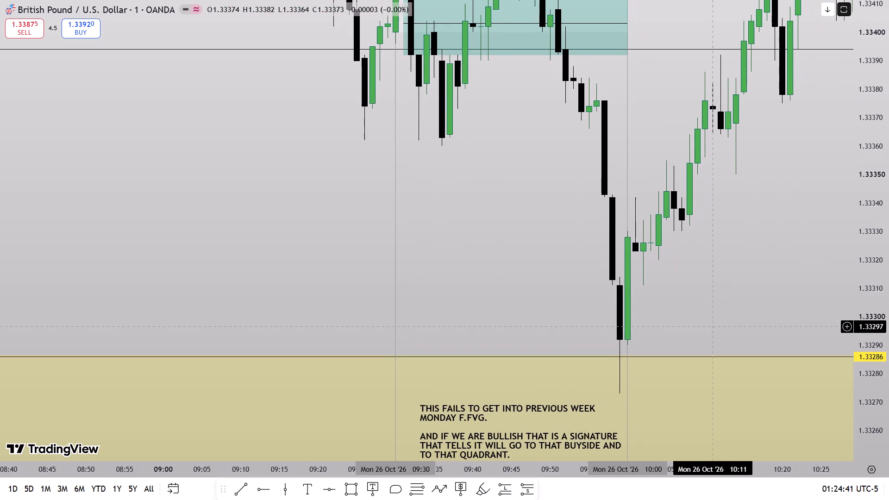
left_click_drag(710, 327, 710, 328)
left_click_drag(888, 126, 872, 210)
scroll(759, 261, "down", 2)
left_click_drag(772, 240, 592, 336)
left_click_drag(888, 180, 876, 249)
left_click(234, 487)
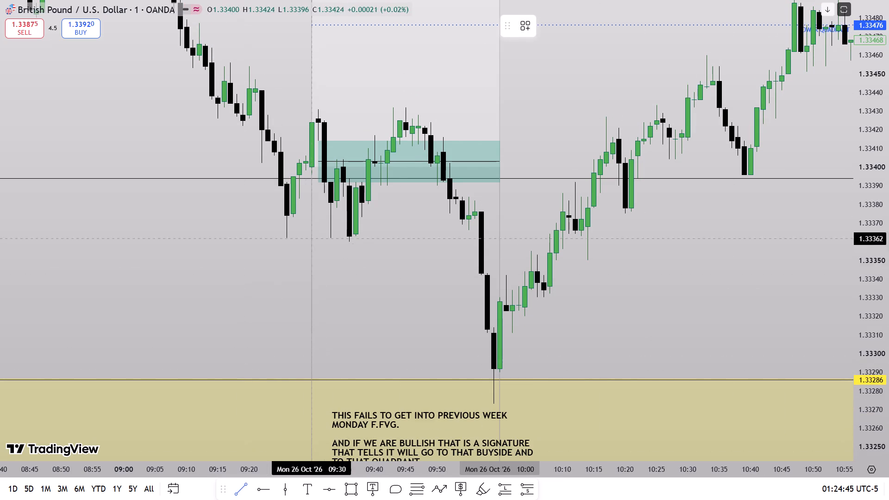
left_click_drag(348, 260, 464, 253)
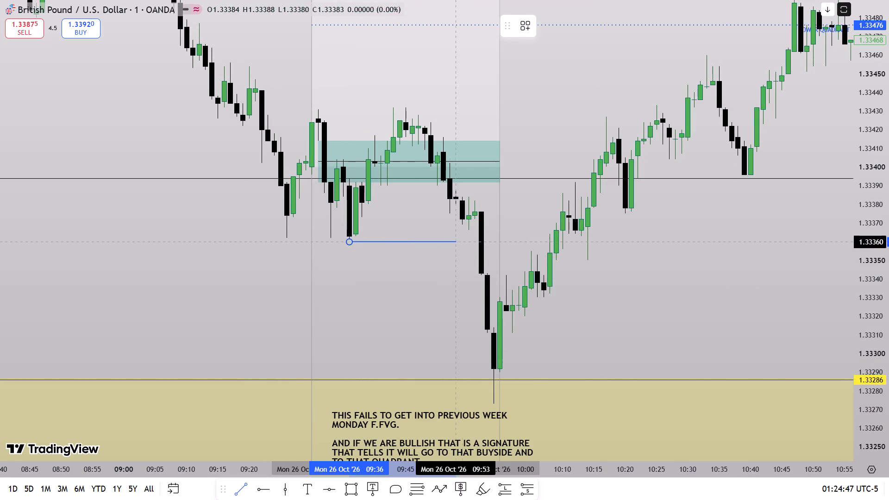
left_click_drag(464, 253, 622, 270)
left_click(622, 270, "shift")
Colour the 1.33360 trend line dark red and extend its start back to the low just before 09:30.
left_click(545, 24)
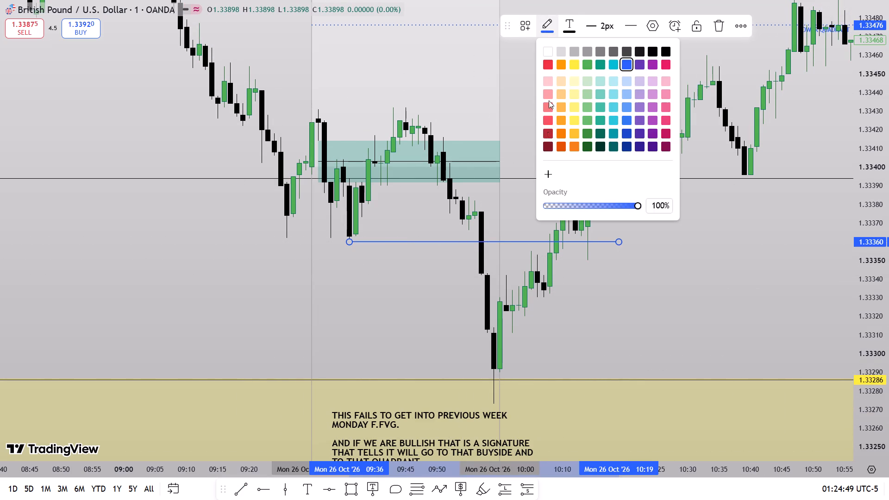
left_click(546, 145)
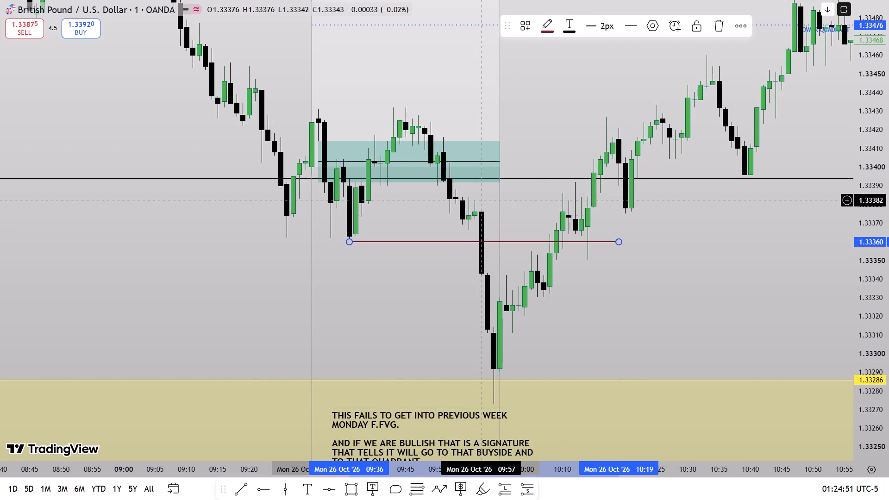
left_click_drag(346, 242, 287, 239)
left_click(369, 296)
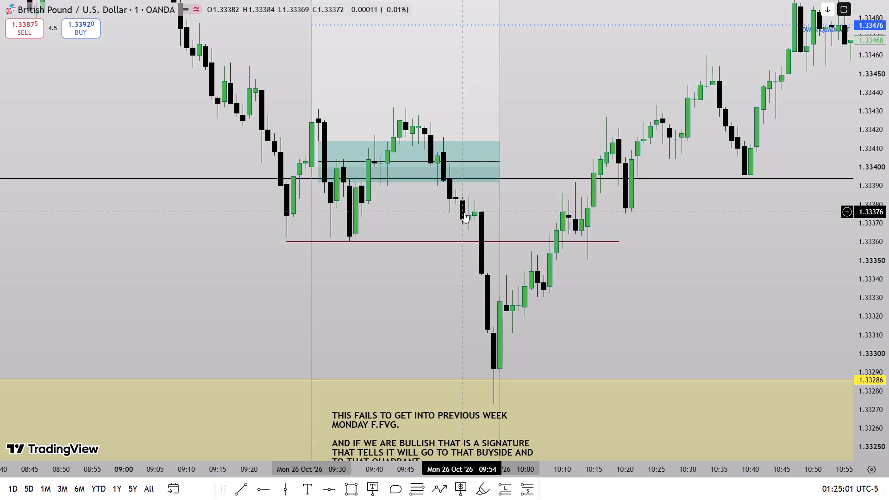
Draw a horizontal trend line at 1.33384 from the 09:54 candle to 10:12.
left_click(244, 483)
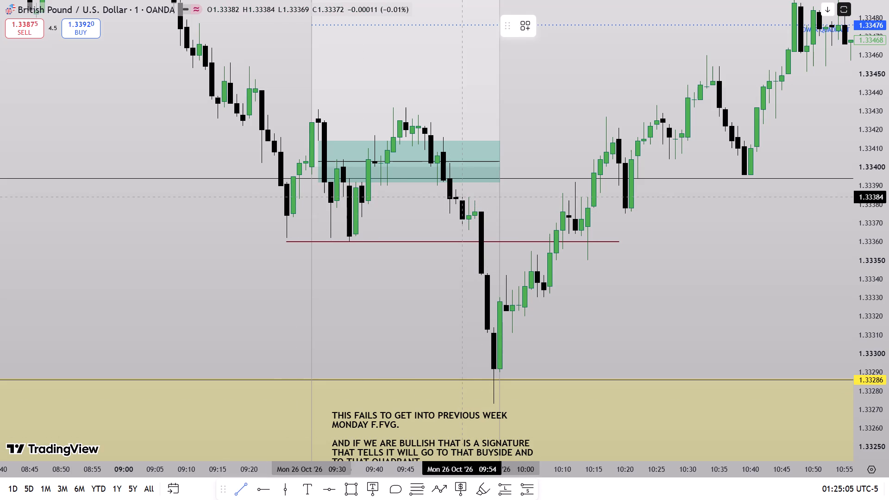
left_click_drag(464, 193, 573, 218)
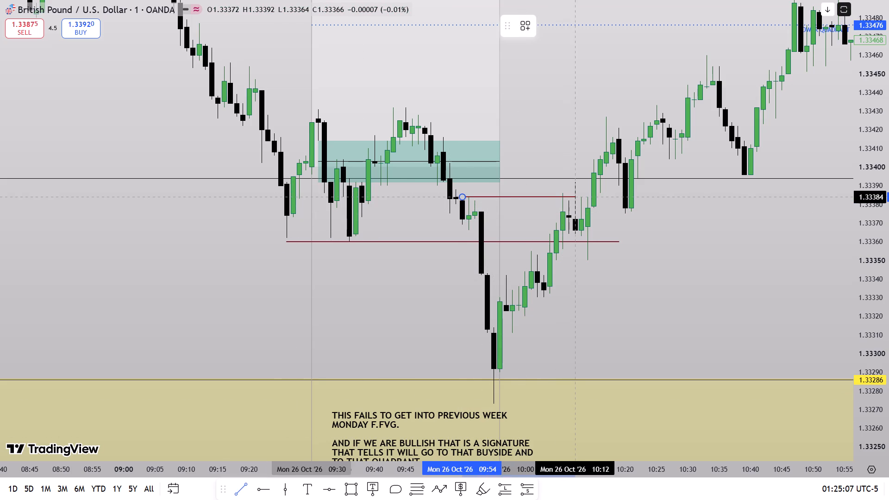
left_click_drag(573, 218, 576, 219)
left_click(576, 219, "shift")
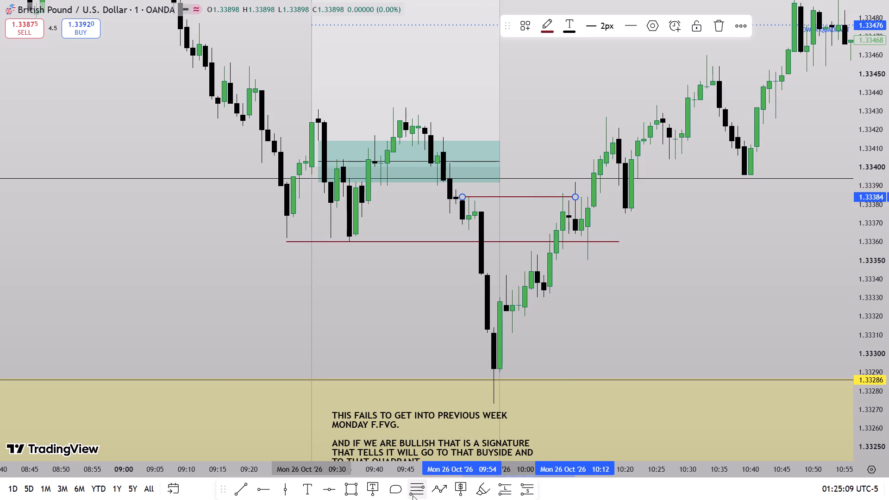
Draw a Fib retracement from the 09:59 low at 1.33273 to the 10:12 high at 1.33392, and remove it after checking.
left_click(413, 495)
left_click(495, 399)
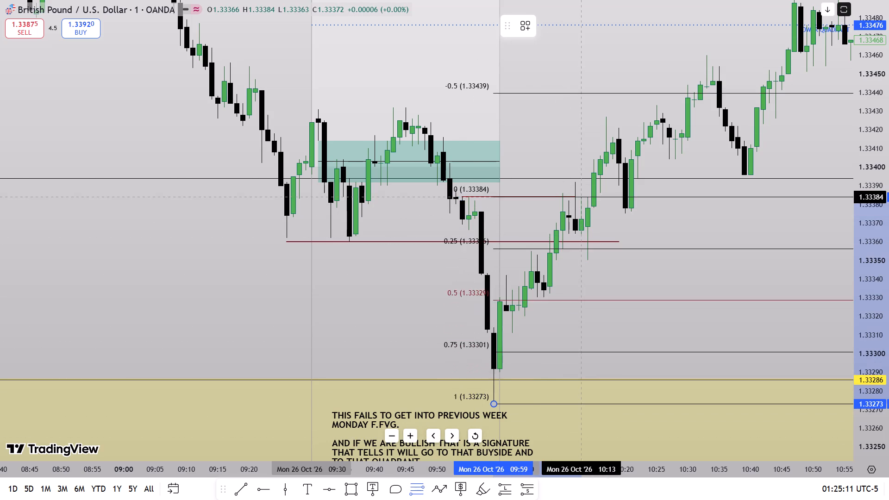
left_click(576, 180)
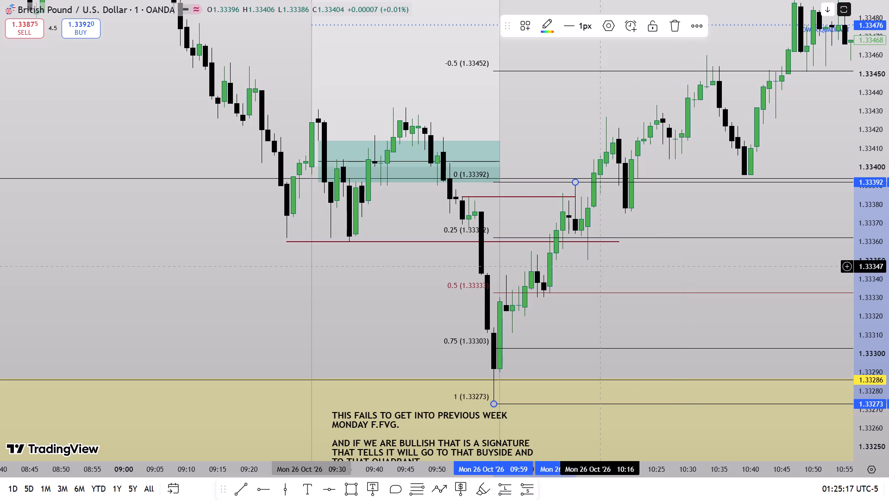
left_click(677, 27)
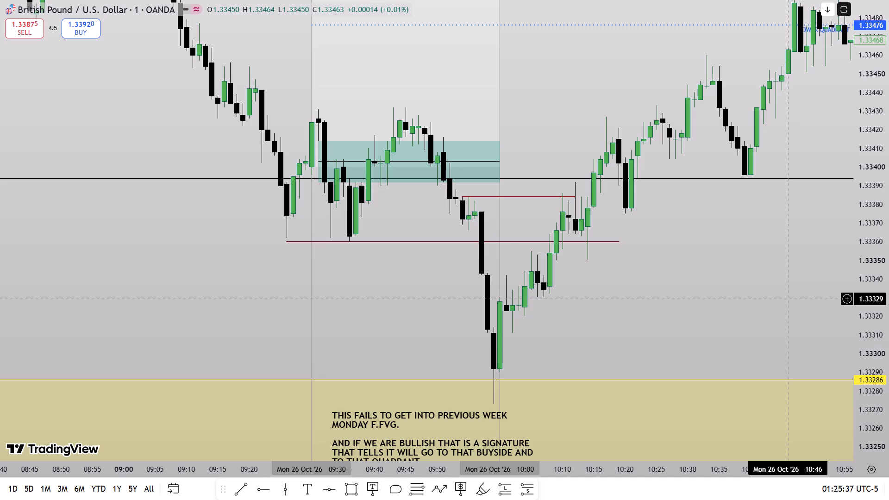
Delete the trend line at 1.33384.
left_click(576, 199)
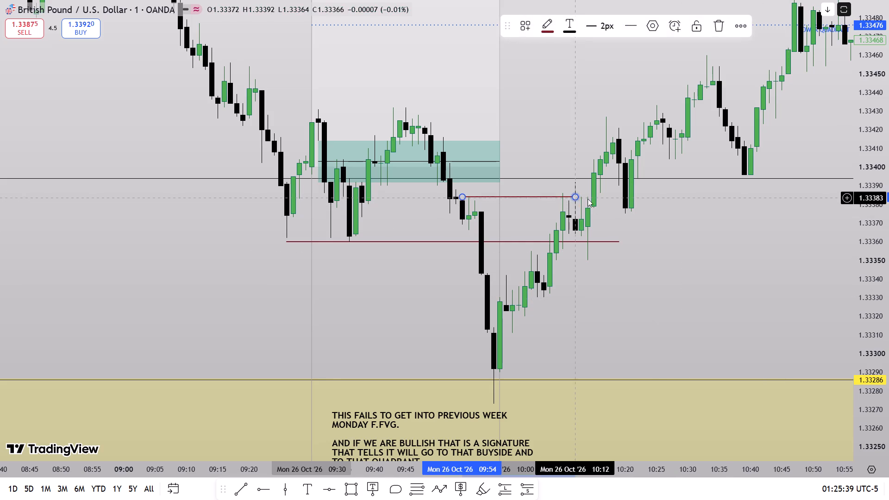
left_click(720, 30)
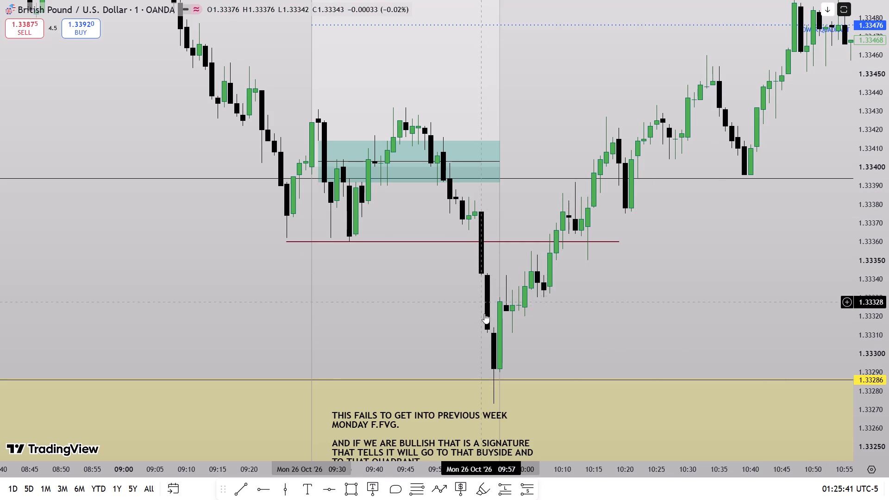
Draw a rectangle over the gap starting at 09:57, from 1.33343 down to 1.33311, and extend it to 10:11.
left_click(357, 491)
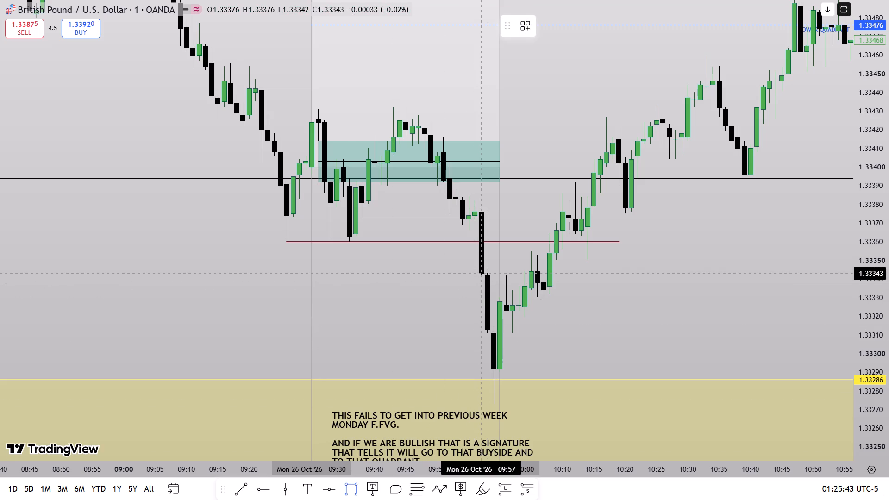
left_click(480, 265)
left_click_drag(494, 333, 495, 327)
left_click_drag(496, 302, 522, 307)
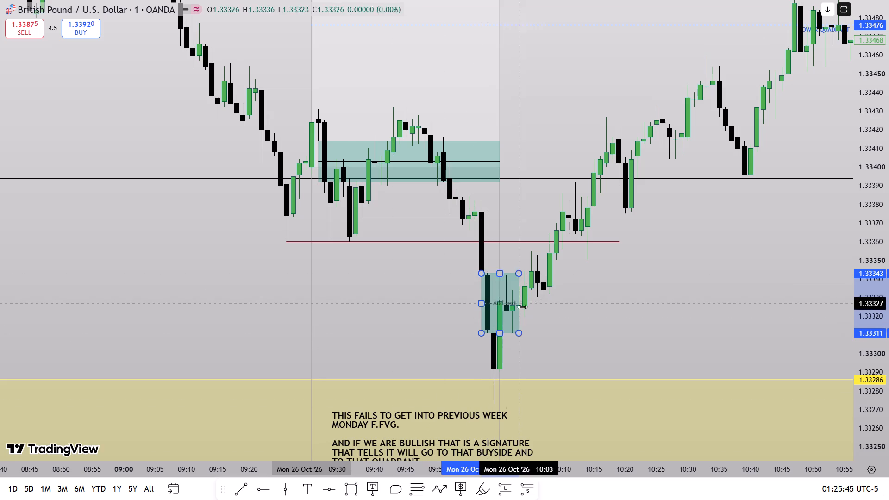
left_click_drag(522, 307, 570, 317)
Change the border and fill of the rectangle starting at 09:57 to orange.
left_click(546, 26)
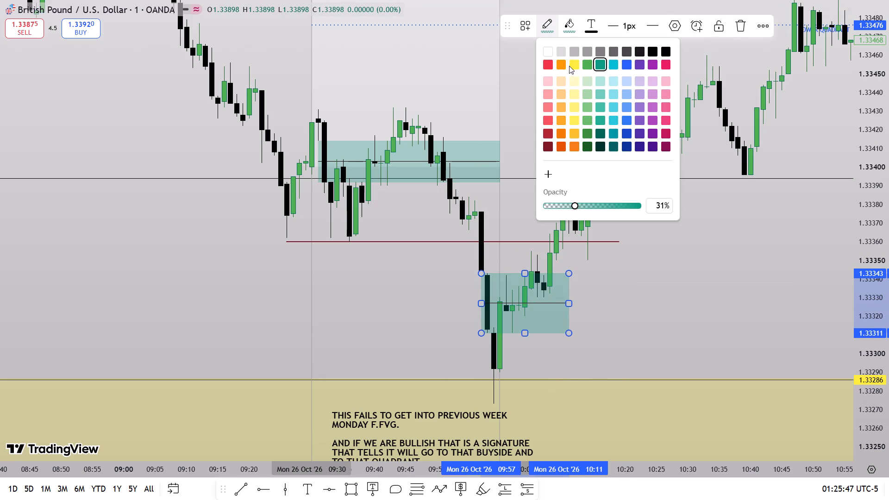
left_click(560, 64)
left_click(570, 30)
left_click(583, 63)
Label the orange rectangle "IFVG/F.PRESENTED SUSPENSION BLOCK" and copy the label text.
left_click(674, 27)
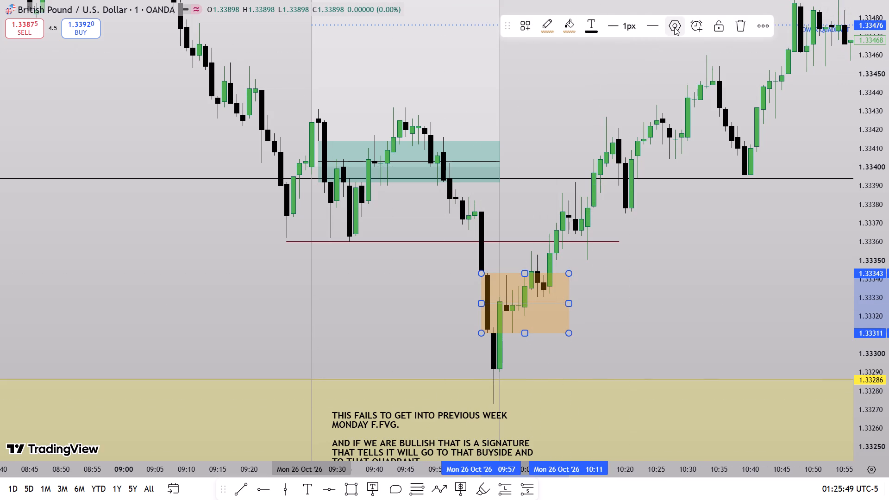
left_click(419, 253)
type("IFVG/F.")
type("PRESE")
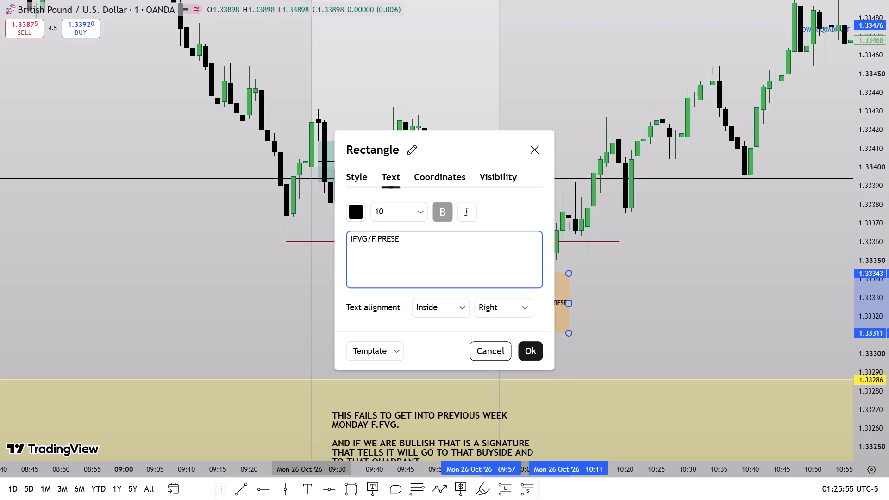
type("NTED SUSPENSION BO")
key("BackSpace")
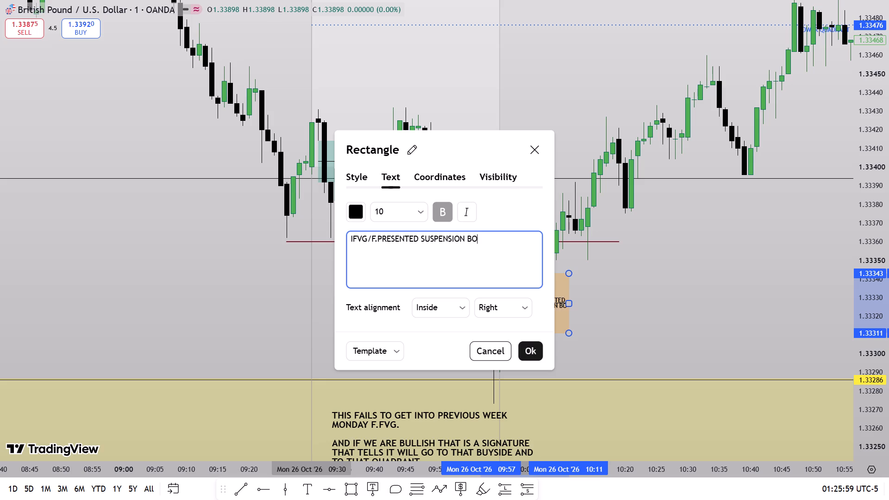
type("LOCK")
key("ctrl+a")
key("ctrl+a")
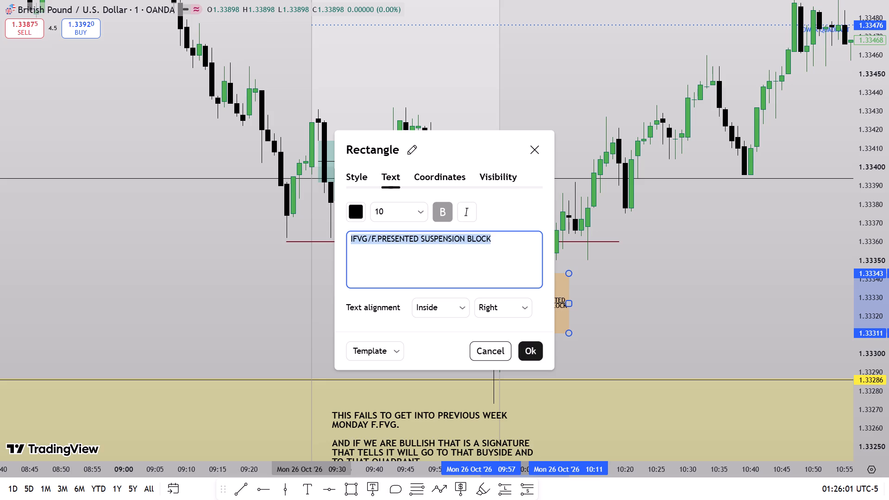
key("ctrl+c")
left_click(541, 358)
left_click(595, 318)
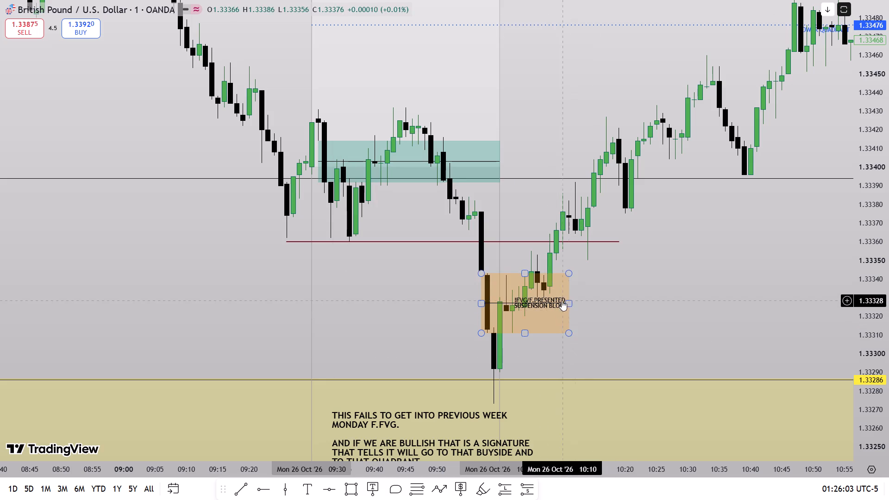
Extend the orange suspension block rectangle to 10:28.
left_click_drag(567, 303, 675, 312)
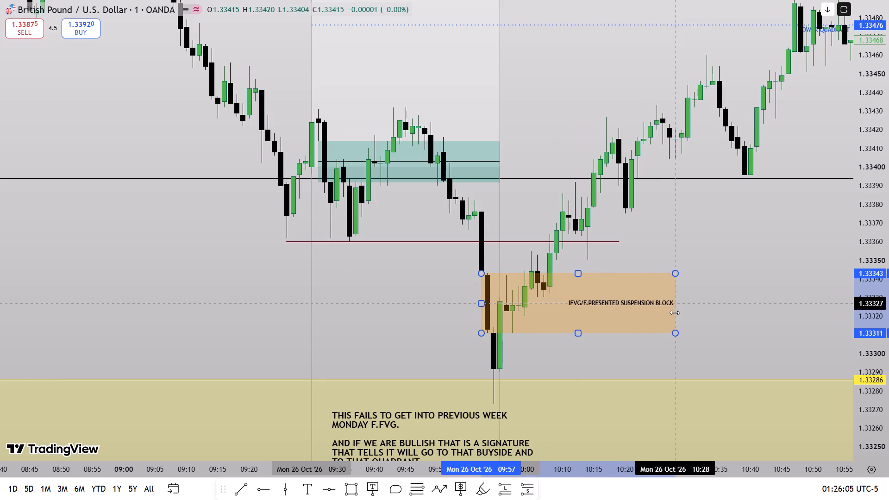
left_click_drag(675, 312, 674, 313)
left_click(758, 308)
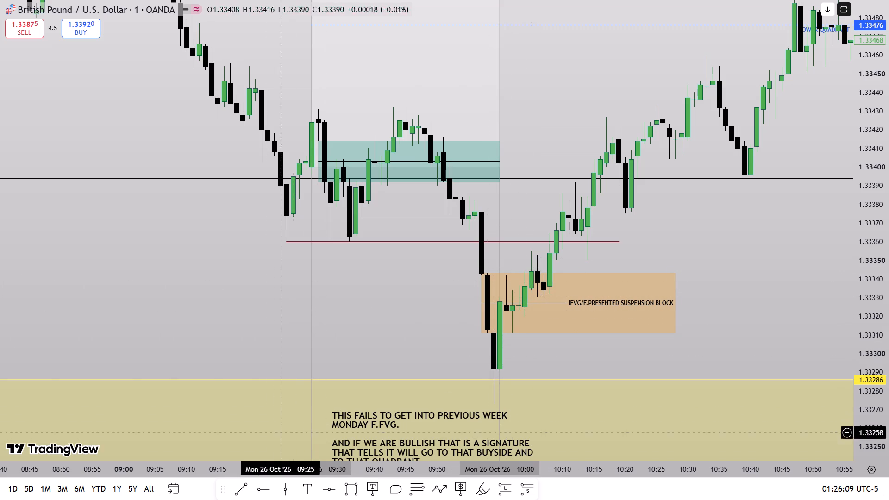
Draw a horizontal trend line at 1.33323 from the 10:01 candle to 10:06 and colour it black.
left_click(245, 489)
left_click_drag(505, 316, 536, 316)
left_click(536, 316, "shift")
left_click(557, 29)
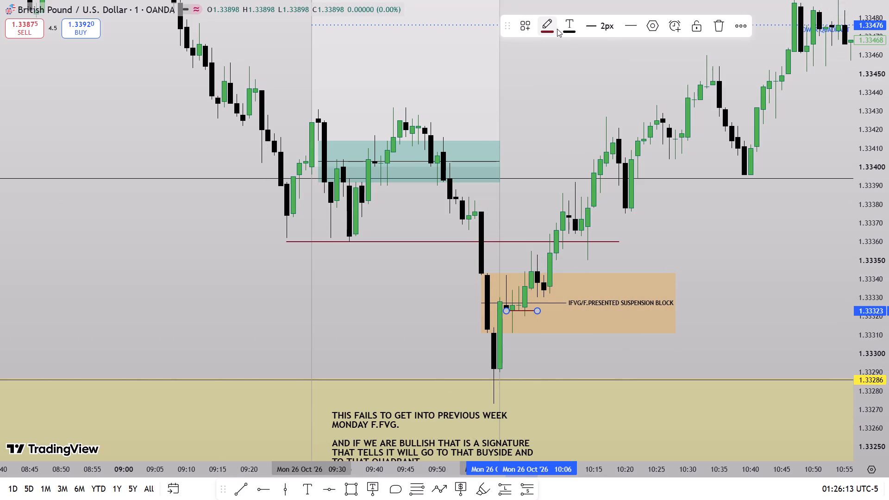
left_click(666, 50)
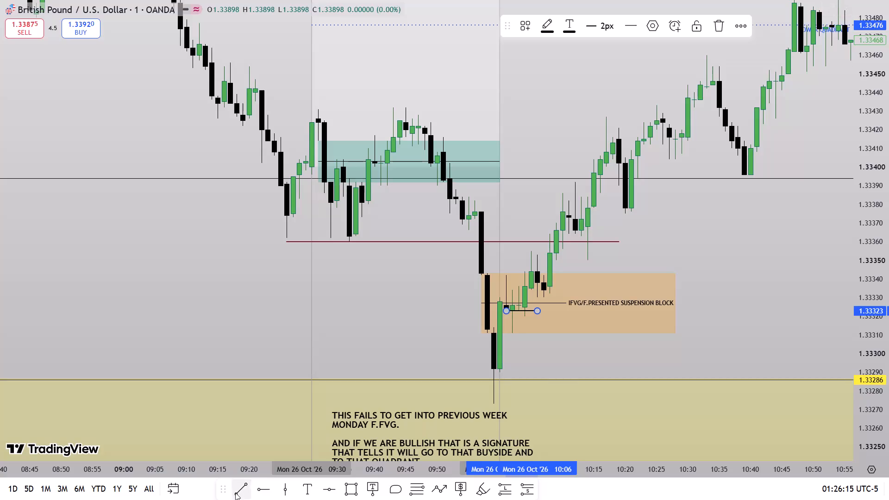
Draw a horizontal black trend line at 1.33314 from the 09:59 candle to 10:06.
left_click(235, 493)
left_click_drag(494, 324, 537, 326, "shift")
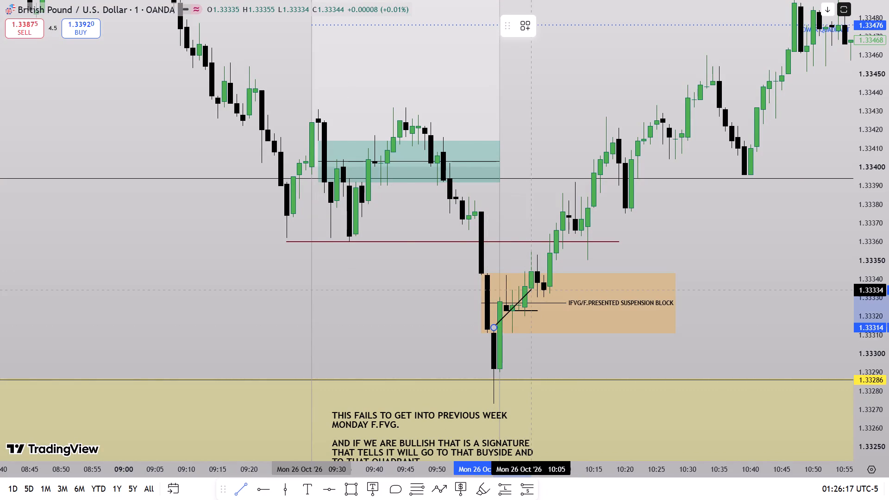
left_click(537, 333, "shift")
left_click(537, 347)
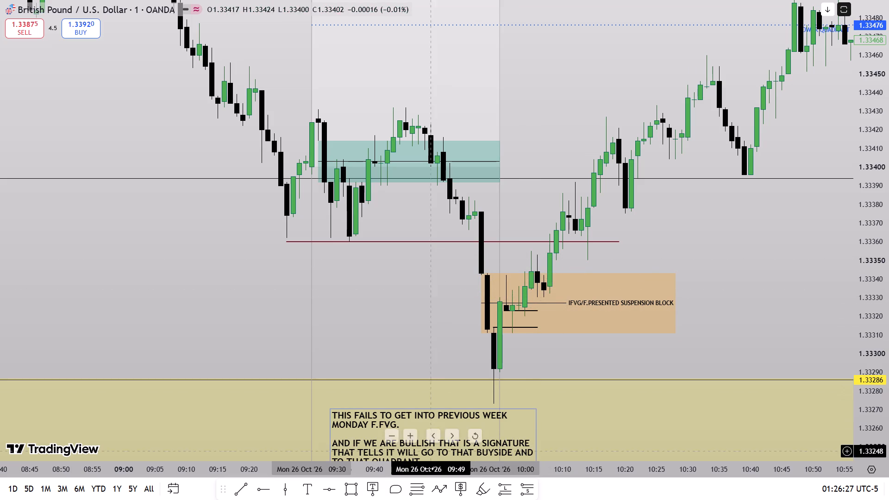
Draw a Fib retracement on the 10:01 candle's upper wick from 1.33342 to 1.33326, with the -1 and -0.5 levels hidden.
left_click(416, 491)
left_click(507, 287)
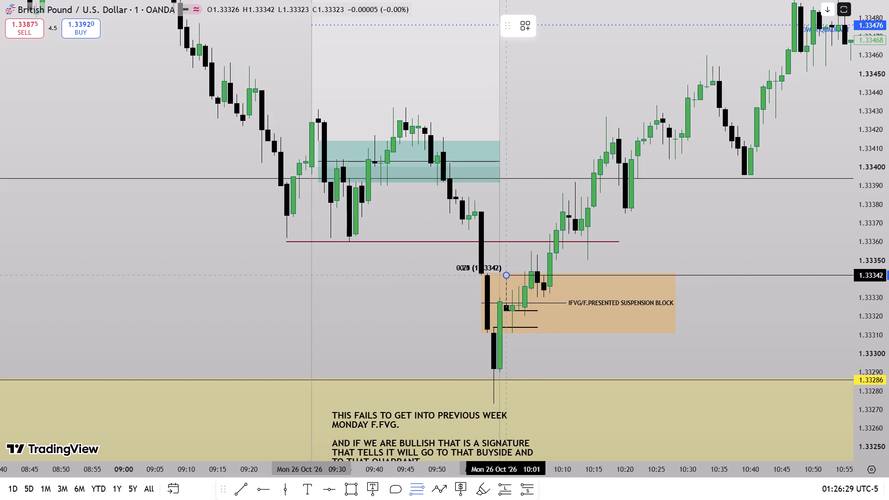
left_click(507, 300)
left_click(607, 29)
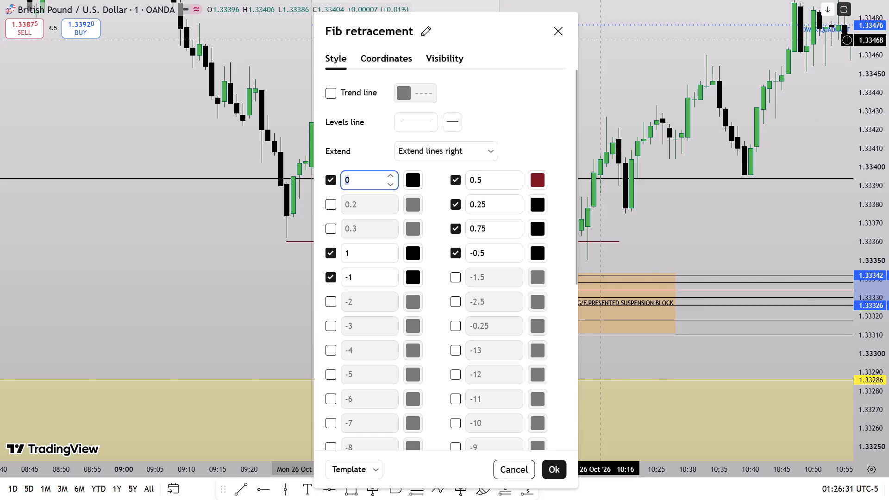
left_click(330, 278)
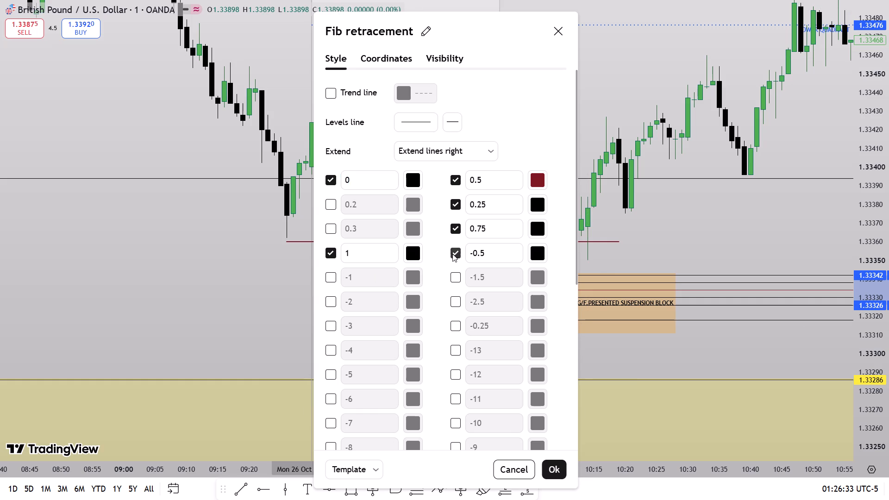
left_click(457, 253)
left_click(554, 466)
left_click(567, 350)
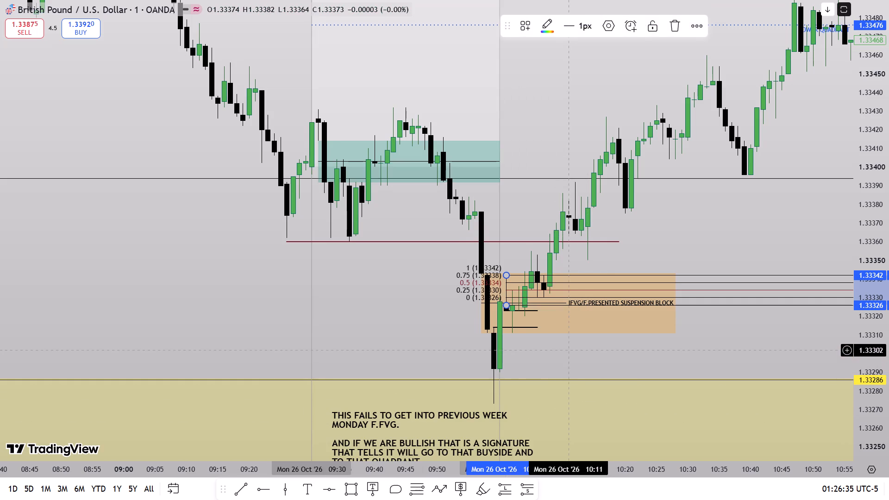
Draw a horizontal trend line at the wick's 0.5 level, 1.33334, between 10:15 and 10:01.
left_click(247, 489)
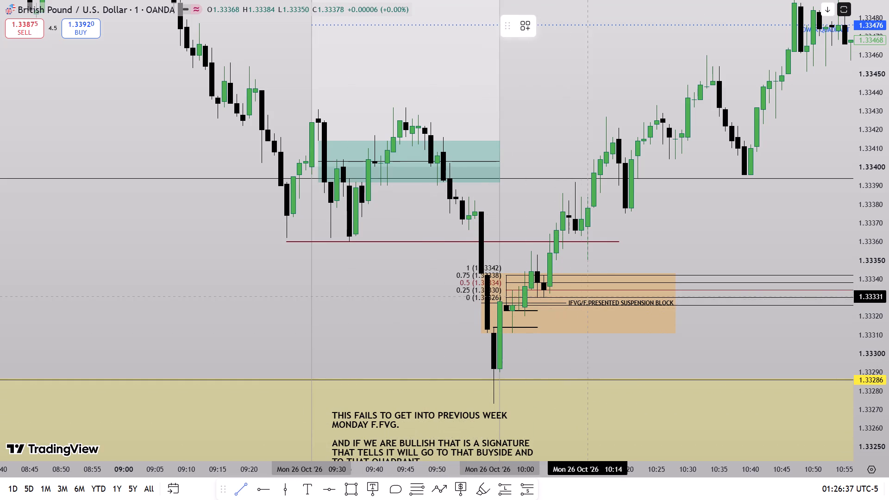
left_click_drag(595, 291, 511, 299)
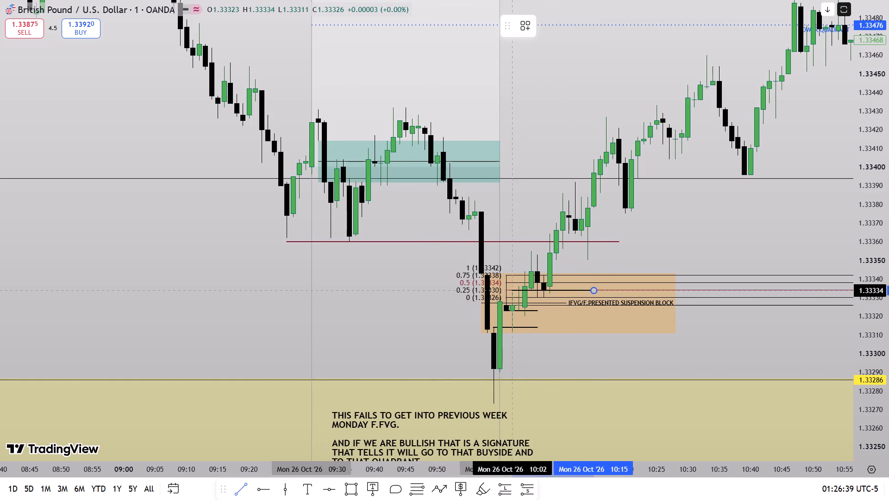
left_click_drag(511, 299, 506, 302)
left_click(506, 302, "shift")
Delete the Fib retracement on the 10:01 candle's upper wick.
left_click(488, 265)
left_click(671, 29)
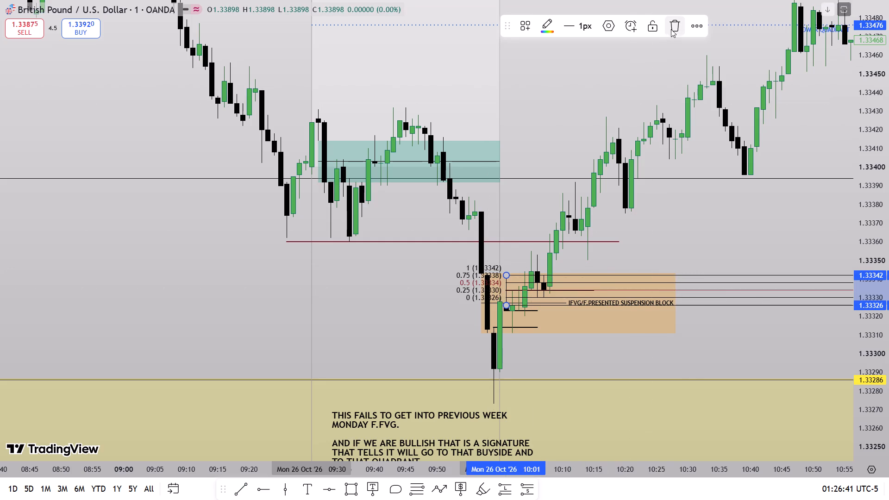
Make the 1.33334 trend line 1px and dashed, and shorten it to end at 10:10.
left_click(595, 289)
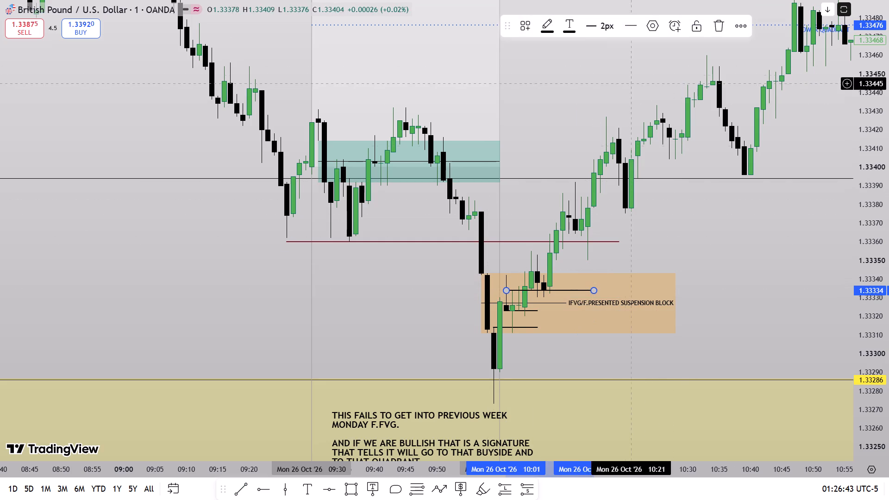
left_click(590, 31)
left_click(599, 49)
left_click(631, 25)
left_click(636, 66)
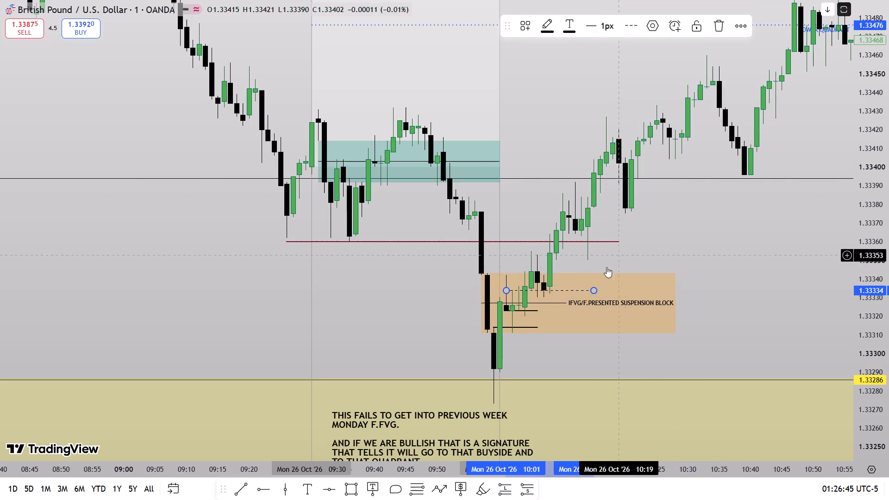
left_click_drag(595, 287, 562, 291, "shift")
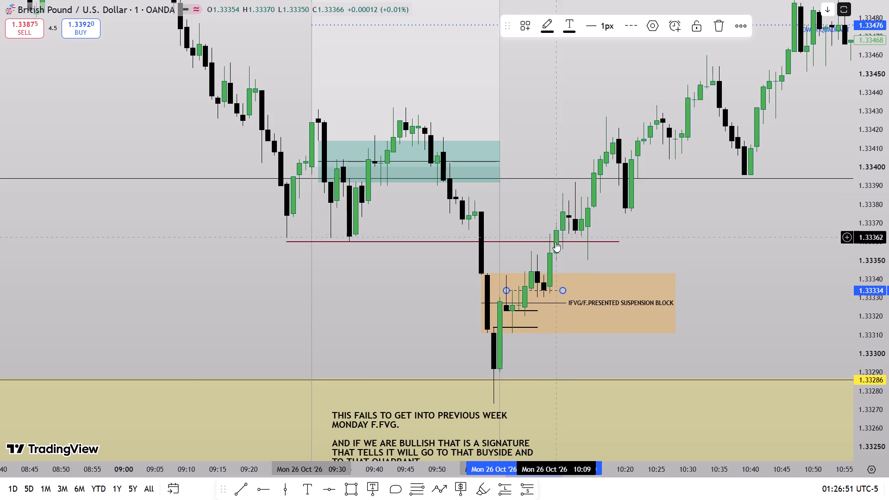
Draw a horizontal trend line at 1.33350 from the 10:09 candle to 10:15 and make it solid.
left_click(241, 482)
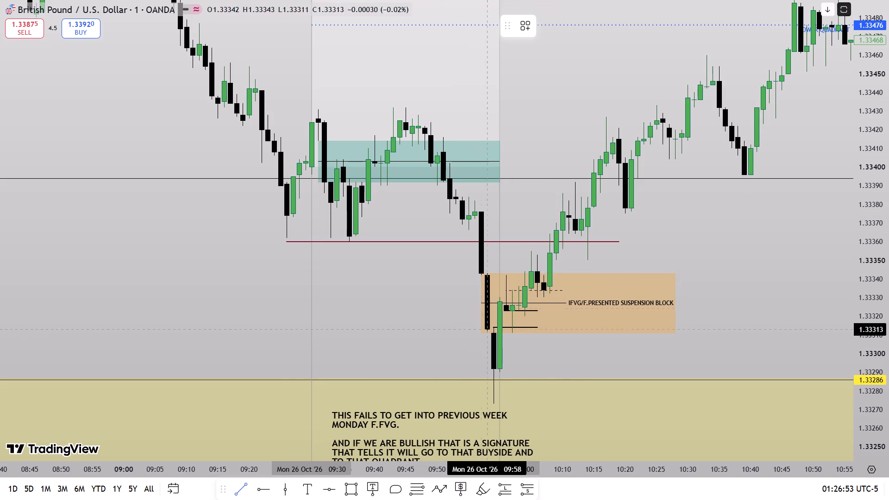
left_click_drag(557, 263, 589, 267, "shift")
left_click(594, 268, "shift")
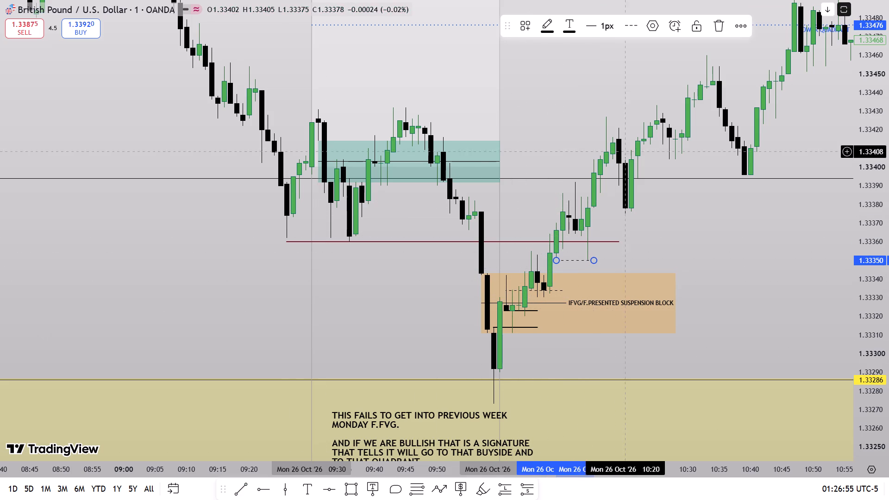
left_click(632, 27)
left_click(639, 55)
Label the 1.33350 trend line "IOFED" with the text aligned to its top.
left_click(655, 27)
left_click(428, 246)
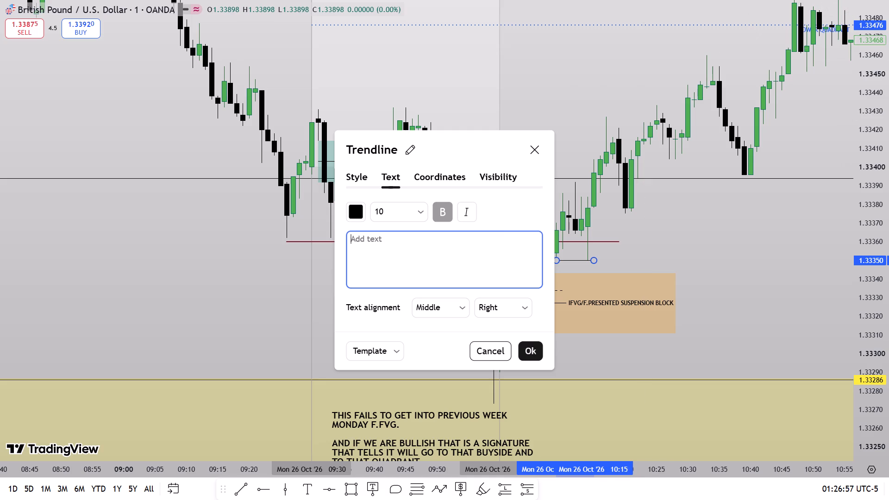
type("IOFED")
key("ctrl+a")
key("ctrl+x")
key("ctrl+z")
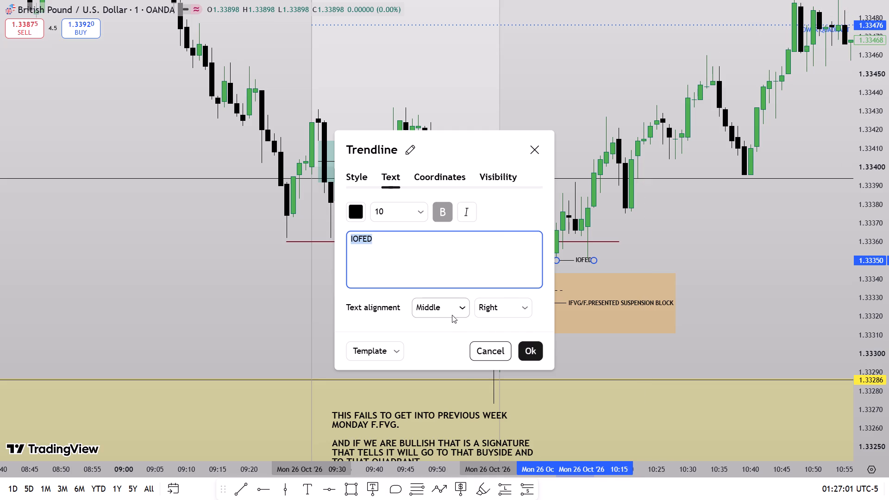
left_click(452, 309)
left_click(443, 329)
left_click(498, 314)
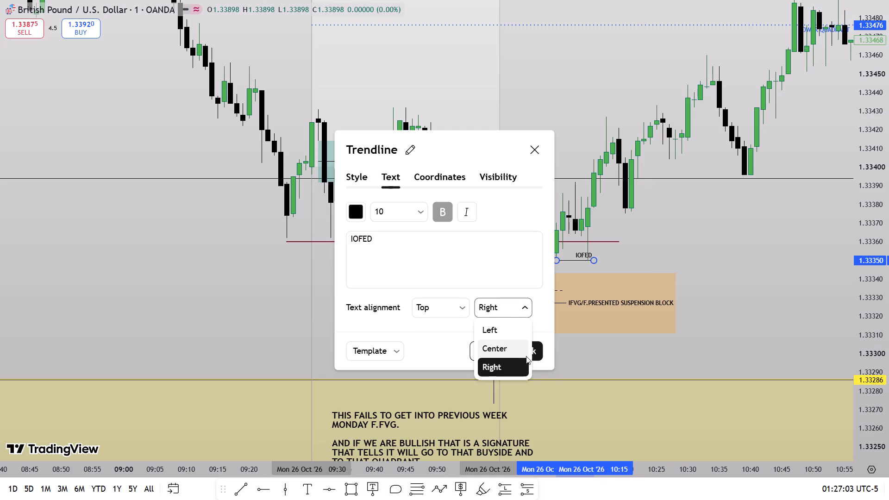
left_click(538, 355)
Extend the IOFED trend line to 10:19.
left_click_drag(595, 262, 616, 266, "shift")
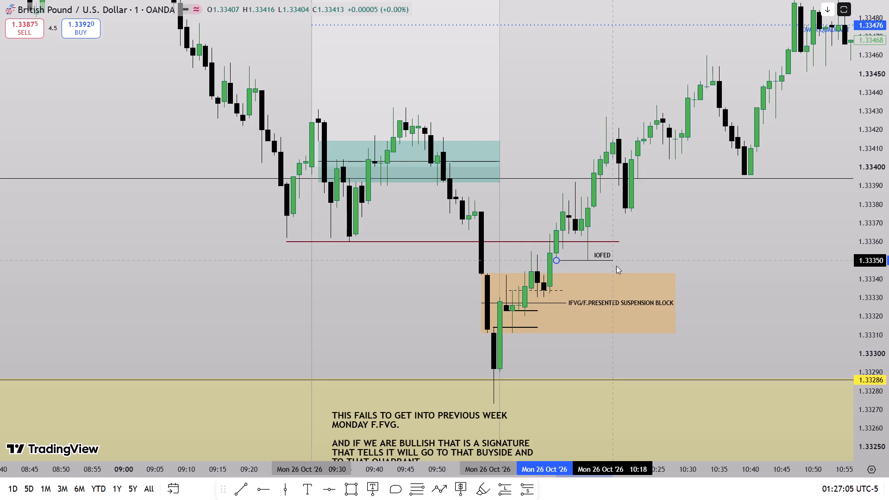
left_click_drag(616, 266, 618, 267, "shift")
Delete the dark red trend line at 1.33360.
left_click(619, 241)
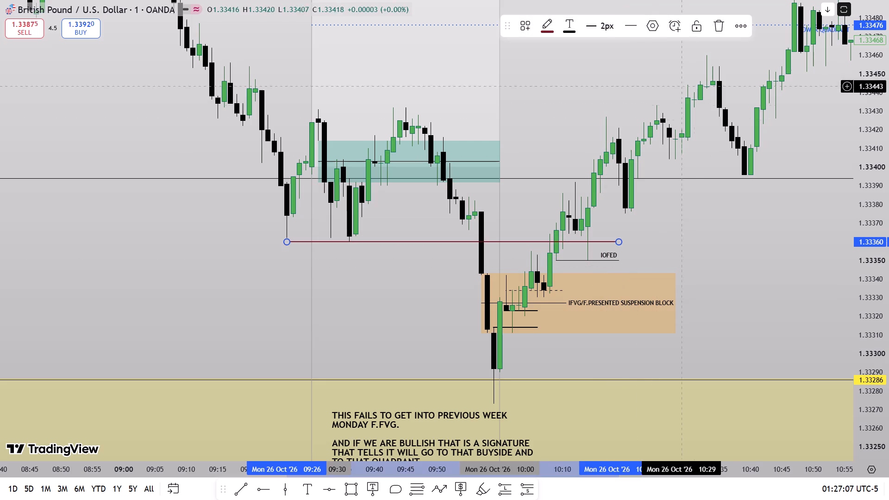
left_click(719, 31)
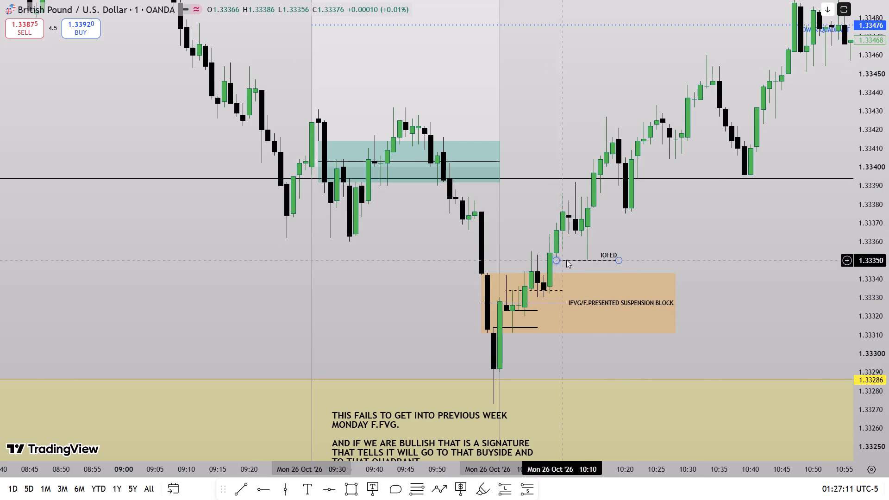
Draw a Fib retracement from 1.33432 at 09:43 to the 09:59 low at 1.33273, and remove it after checking.
left_click(409, 487)
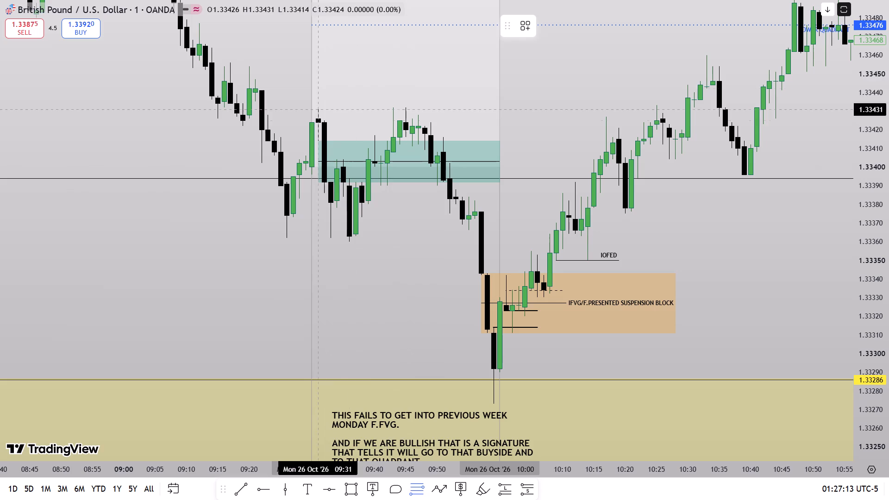
left_click(391, 86)
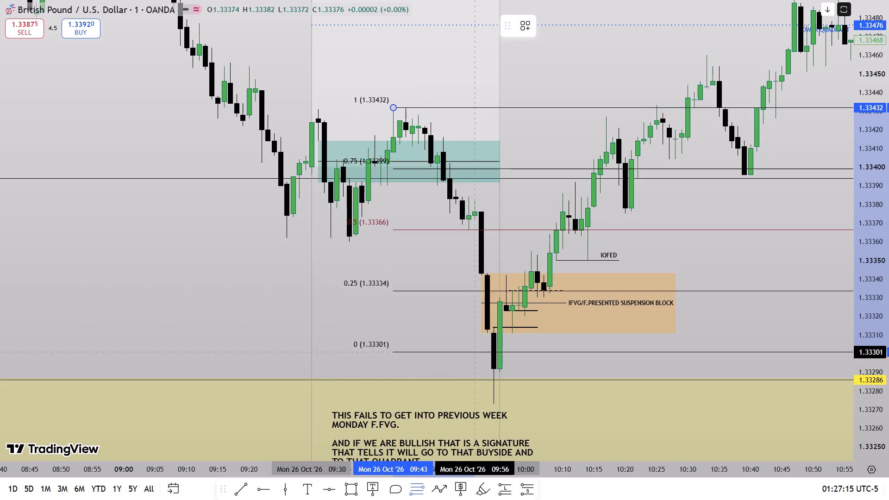
left_click(495, 404)
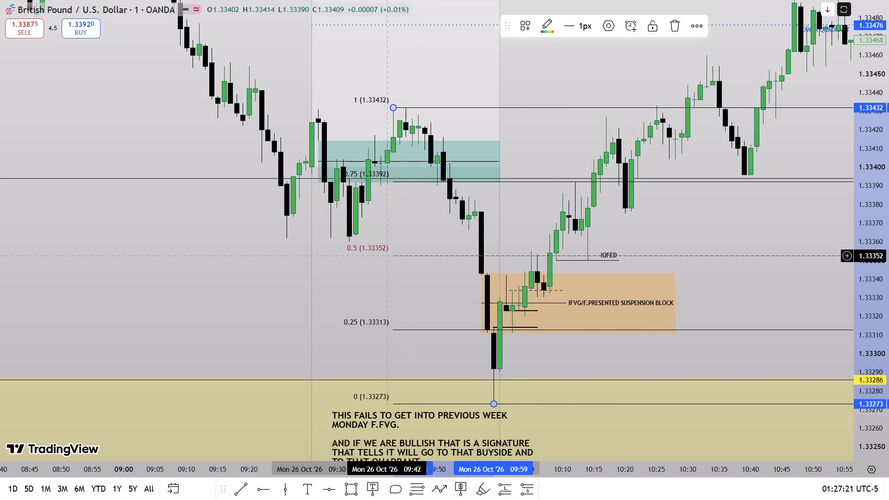
left_click(674, 30)
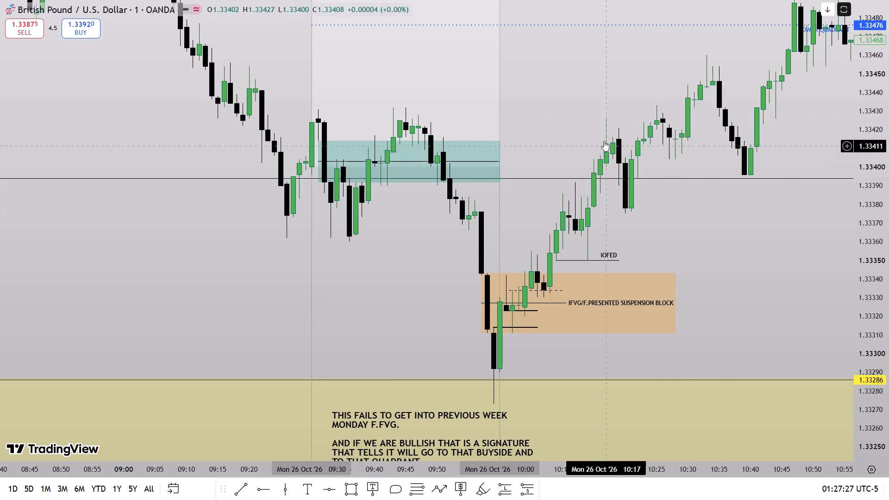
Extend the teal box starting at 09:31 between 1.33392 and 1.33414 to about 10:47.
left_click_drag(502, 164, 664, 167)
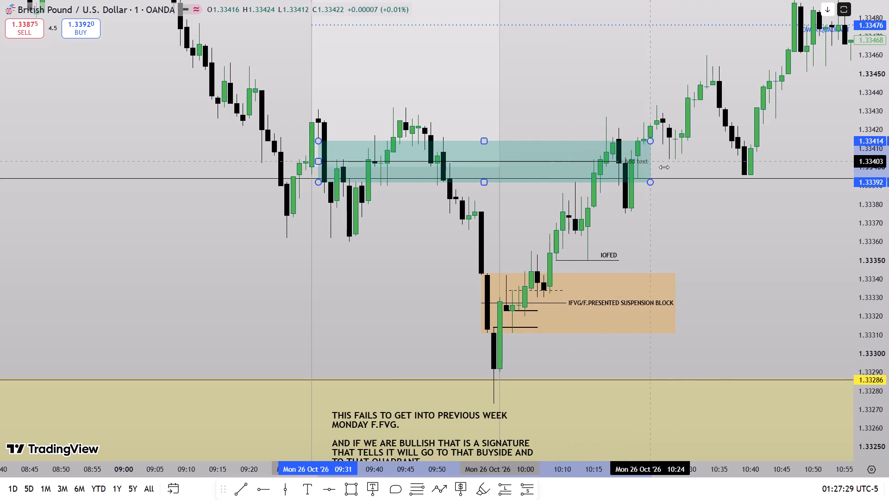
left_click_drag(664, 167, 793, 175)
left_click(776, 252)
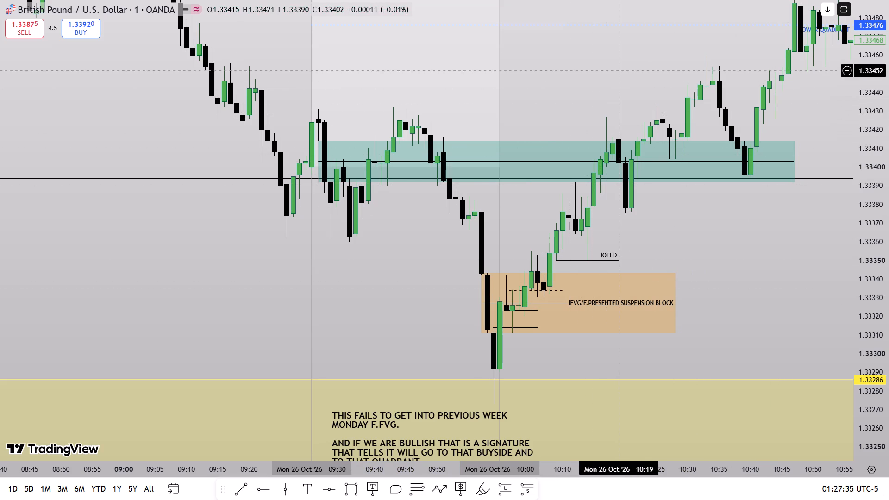
Measure the price range from the lower quadrant line at 10:22 down to about 1.33346.
left_click(636, 25, "shift")
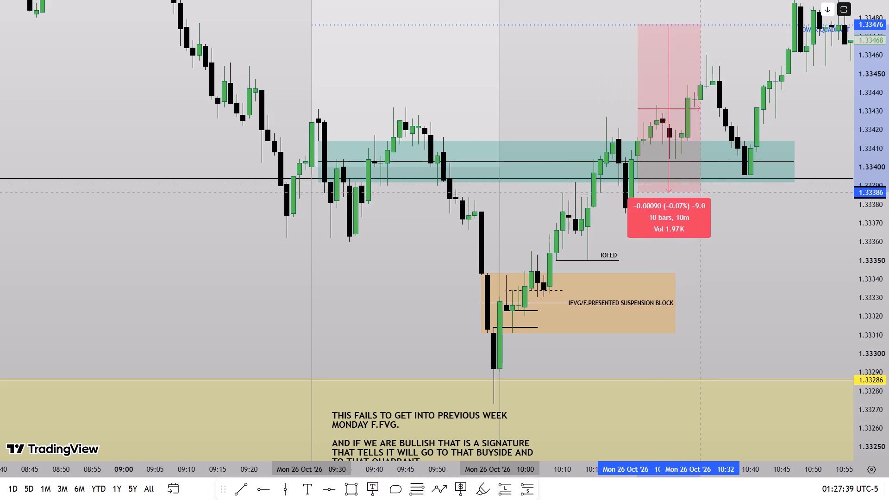
left_click(712, 271)
Examine the 1-minute price action from the suspension block up to the lower quadrant and NY session buyside levels.
left_click_drag(760, 250, 674, 389)
scroll(682, 355, "down", 3)
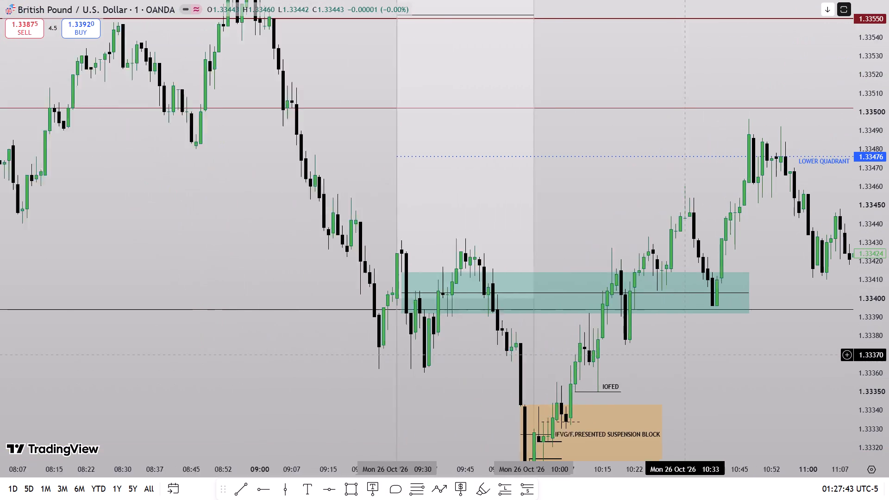
scroll(682, 355, "down", 1)
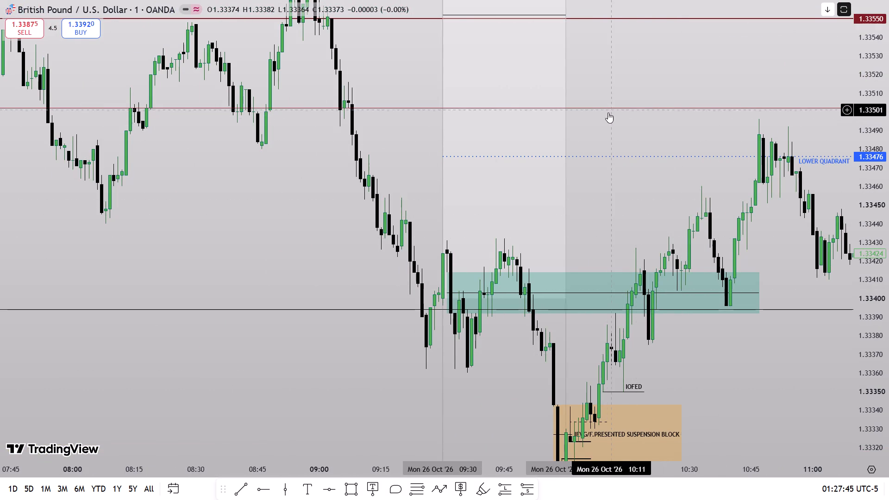
left_click_drag(612, 205, 604, 237)
left_click_drag(888, 168, 870, 266)
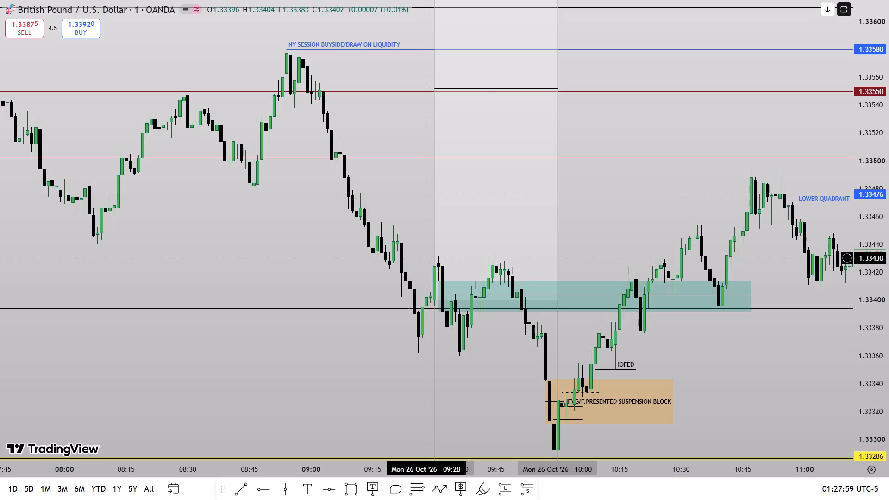
left_click_drag(751, 380, 676, 373)
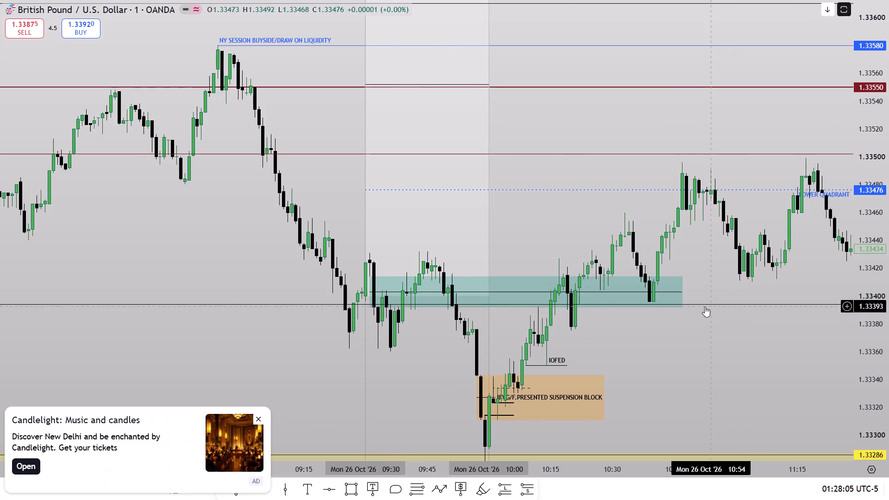
left_click(256, 417)
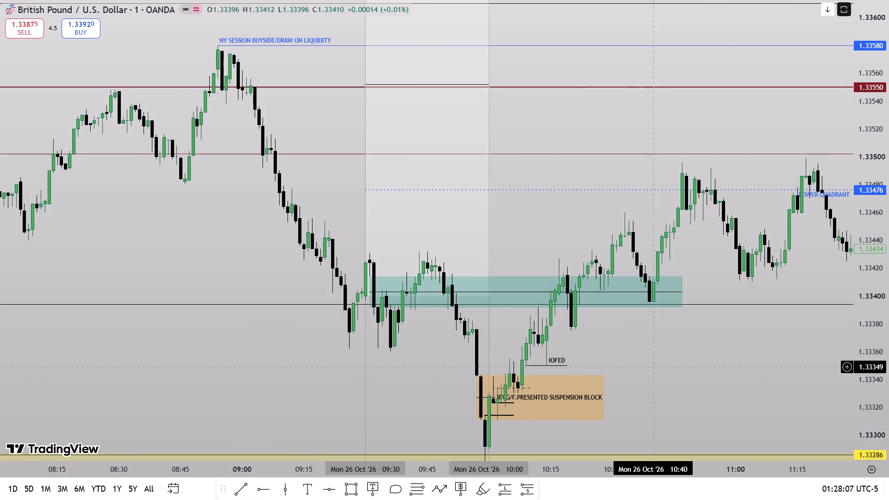
left_click_drag(653, 367, 671, 293)
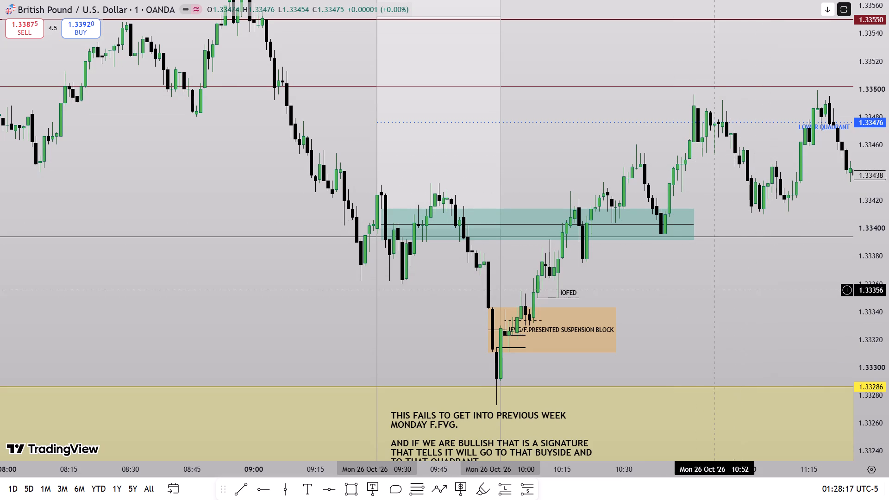
left_click_drag(713, 290, 707, 349)
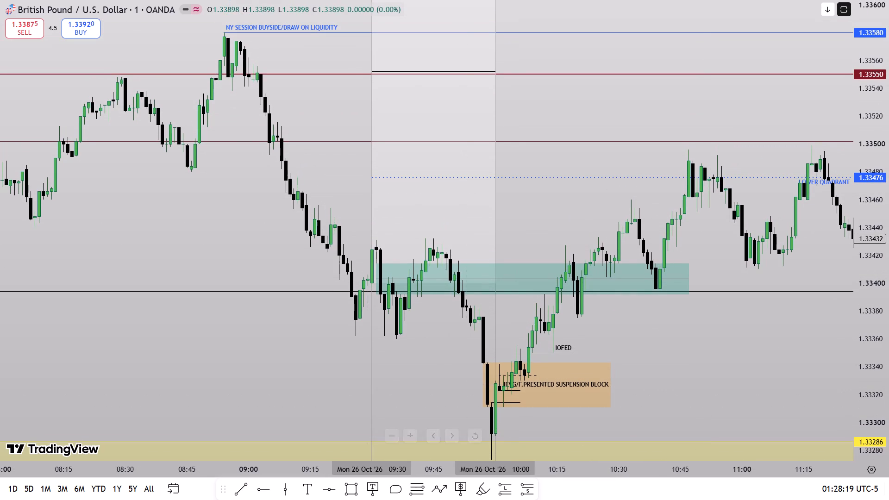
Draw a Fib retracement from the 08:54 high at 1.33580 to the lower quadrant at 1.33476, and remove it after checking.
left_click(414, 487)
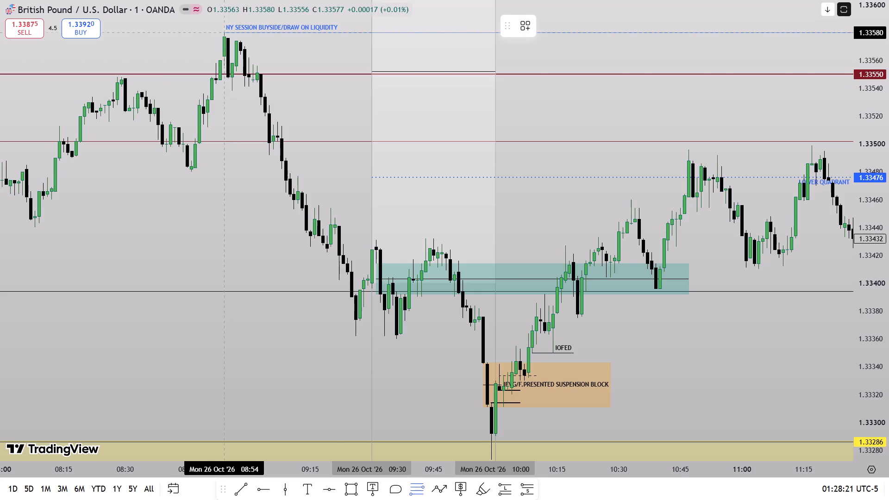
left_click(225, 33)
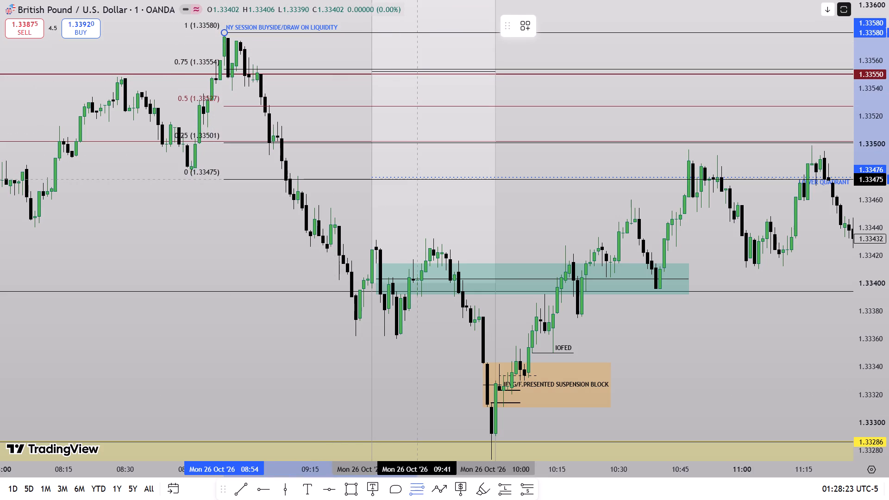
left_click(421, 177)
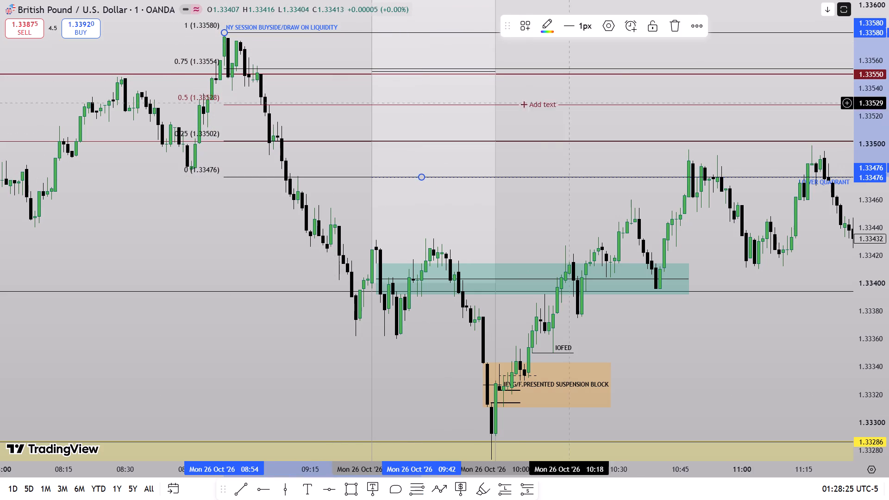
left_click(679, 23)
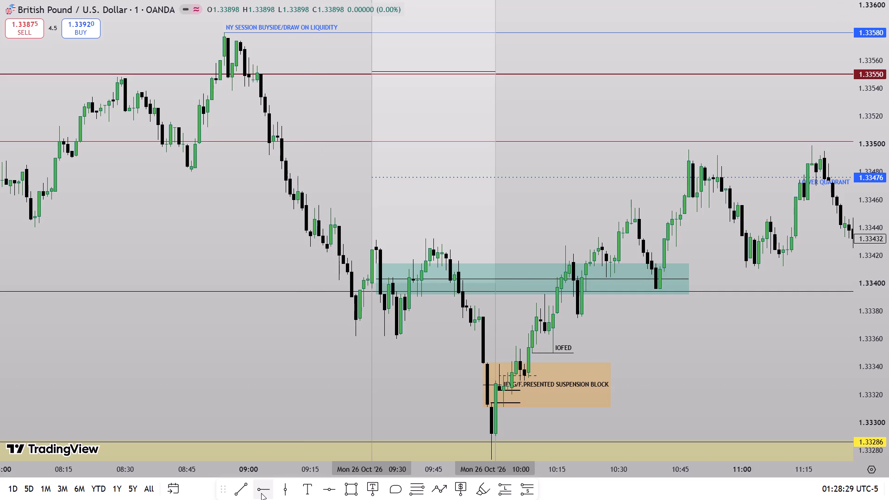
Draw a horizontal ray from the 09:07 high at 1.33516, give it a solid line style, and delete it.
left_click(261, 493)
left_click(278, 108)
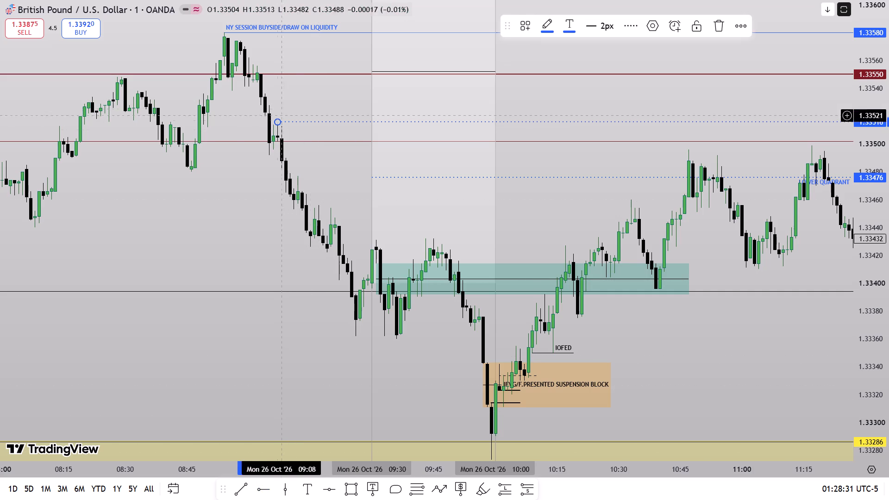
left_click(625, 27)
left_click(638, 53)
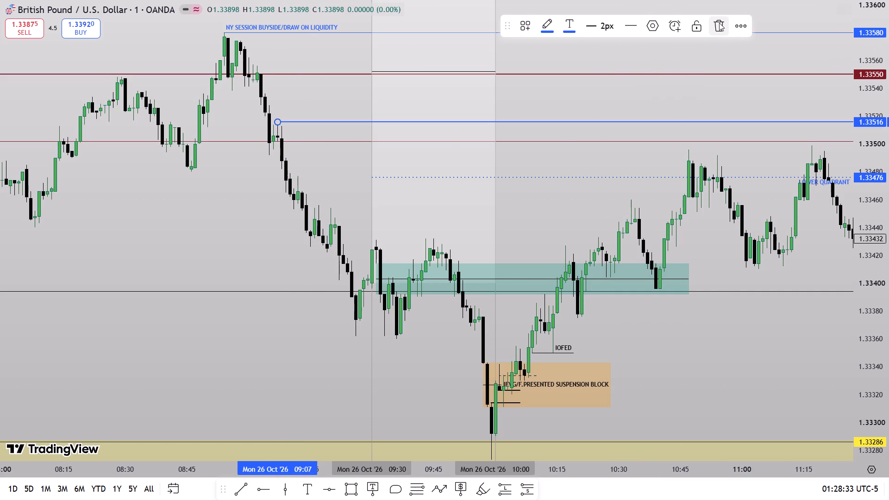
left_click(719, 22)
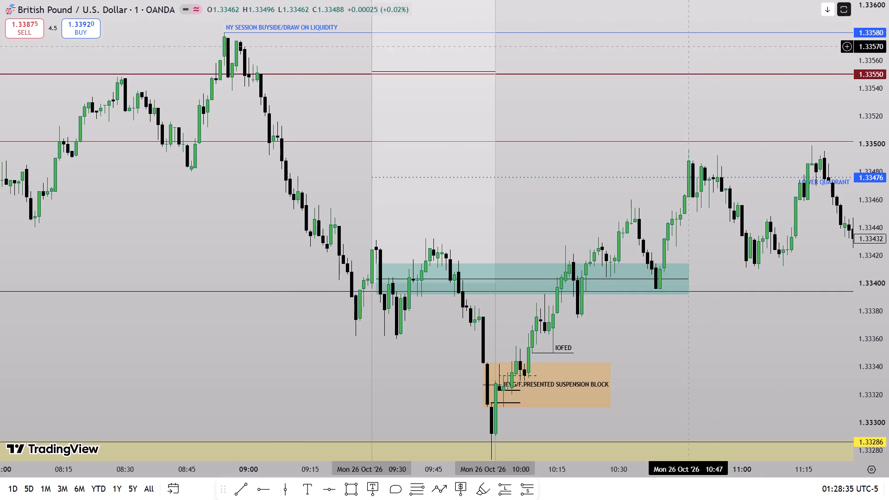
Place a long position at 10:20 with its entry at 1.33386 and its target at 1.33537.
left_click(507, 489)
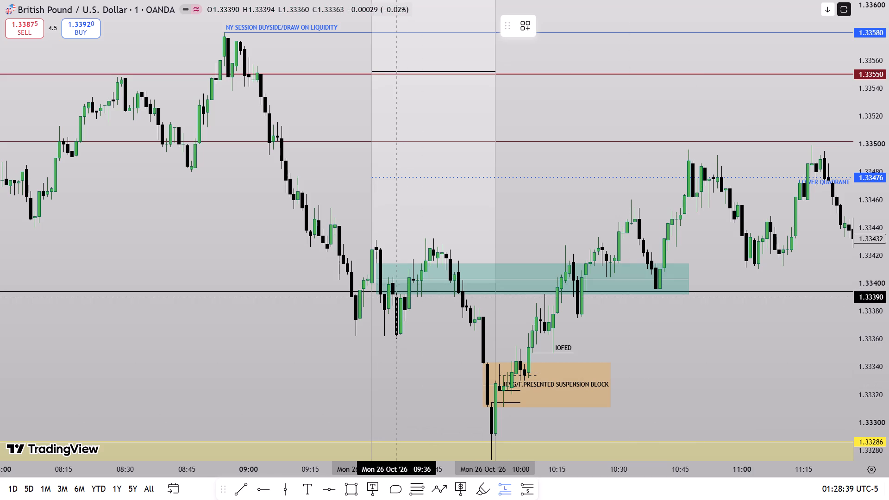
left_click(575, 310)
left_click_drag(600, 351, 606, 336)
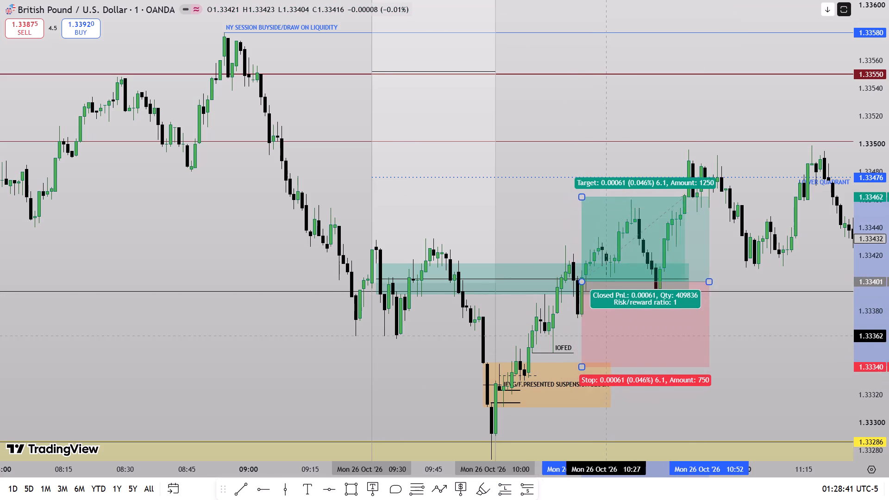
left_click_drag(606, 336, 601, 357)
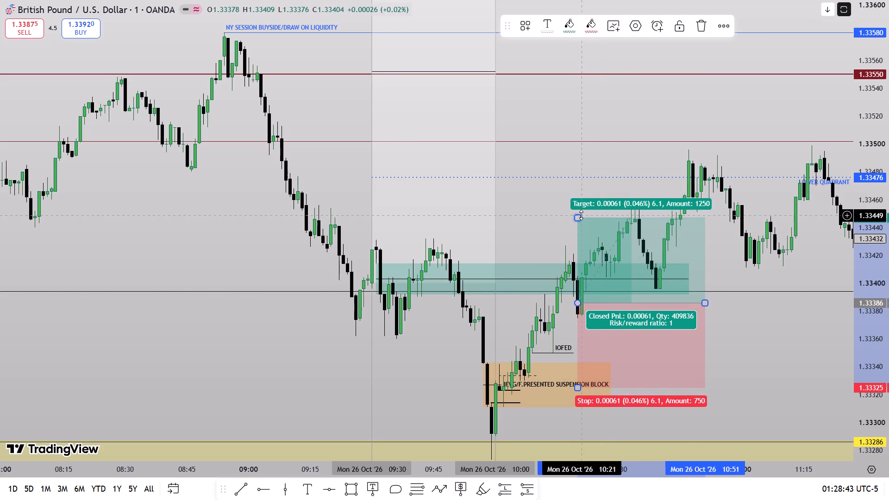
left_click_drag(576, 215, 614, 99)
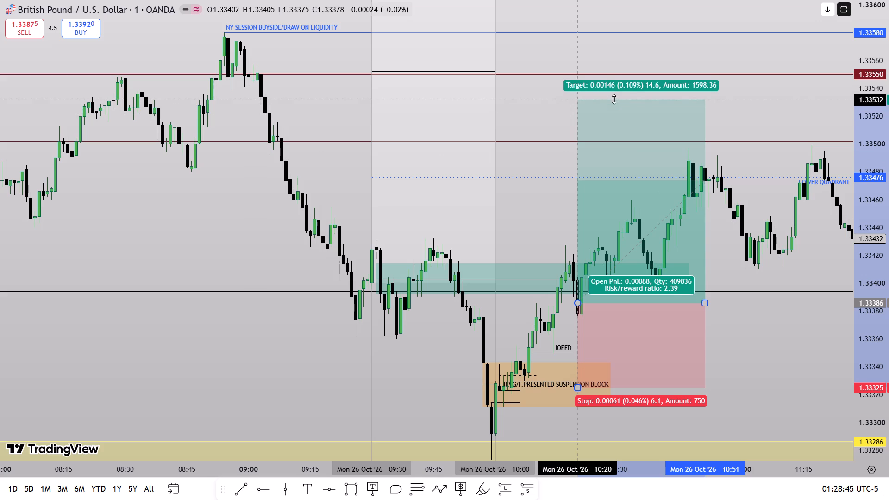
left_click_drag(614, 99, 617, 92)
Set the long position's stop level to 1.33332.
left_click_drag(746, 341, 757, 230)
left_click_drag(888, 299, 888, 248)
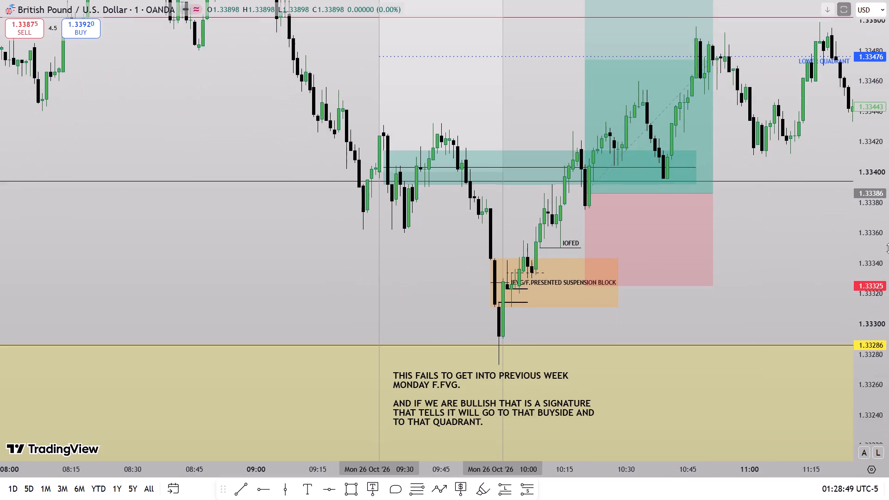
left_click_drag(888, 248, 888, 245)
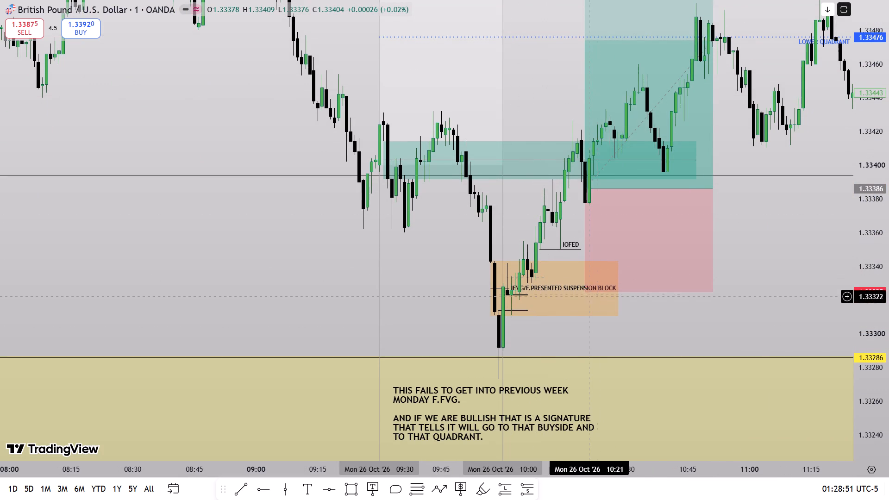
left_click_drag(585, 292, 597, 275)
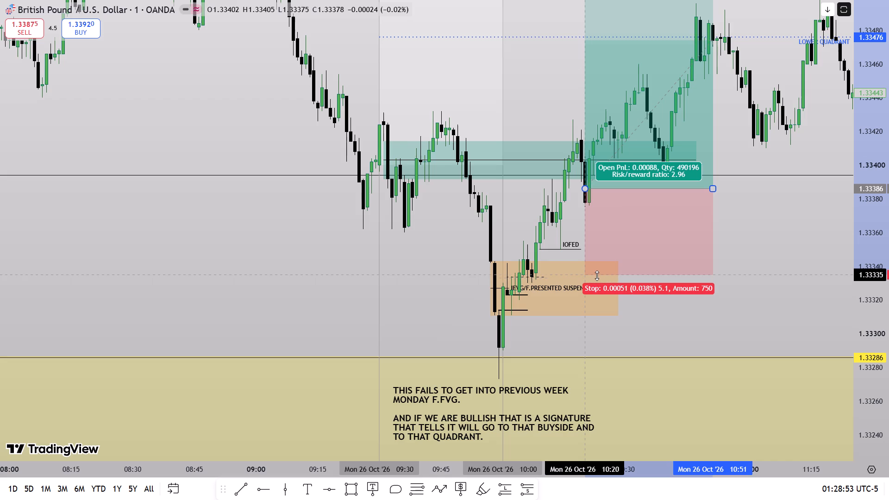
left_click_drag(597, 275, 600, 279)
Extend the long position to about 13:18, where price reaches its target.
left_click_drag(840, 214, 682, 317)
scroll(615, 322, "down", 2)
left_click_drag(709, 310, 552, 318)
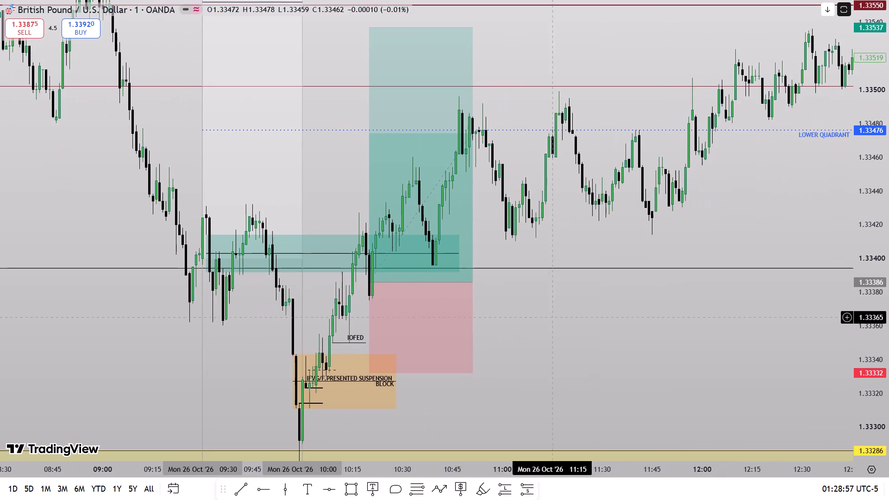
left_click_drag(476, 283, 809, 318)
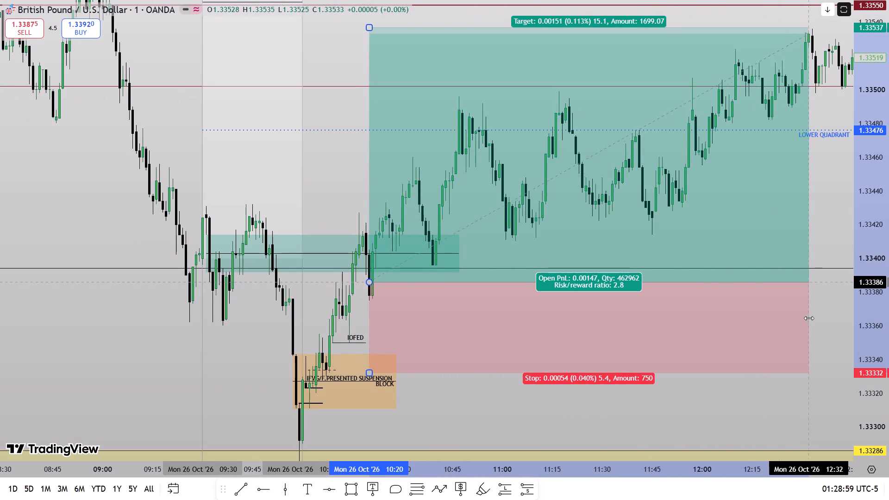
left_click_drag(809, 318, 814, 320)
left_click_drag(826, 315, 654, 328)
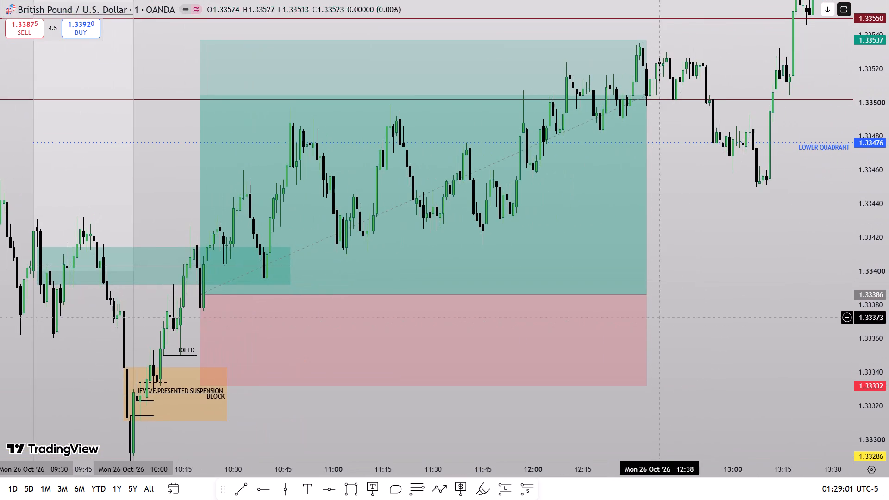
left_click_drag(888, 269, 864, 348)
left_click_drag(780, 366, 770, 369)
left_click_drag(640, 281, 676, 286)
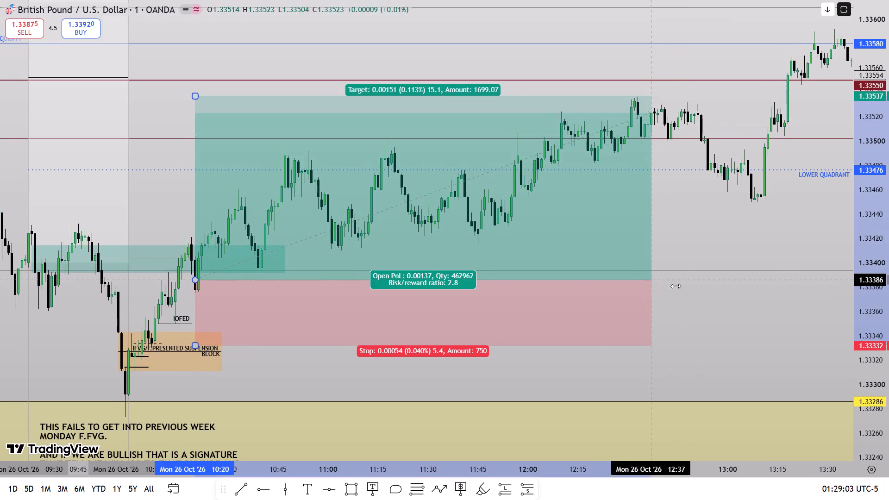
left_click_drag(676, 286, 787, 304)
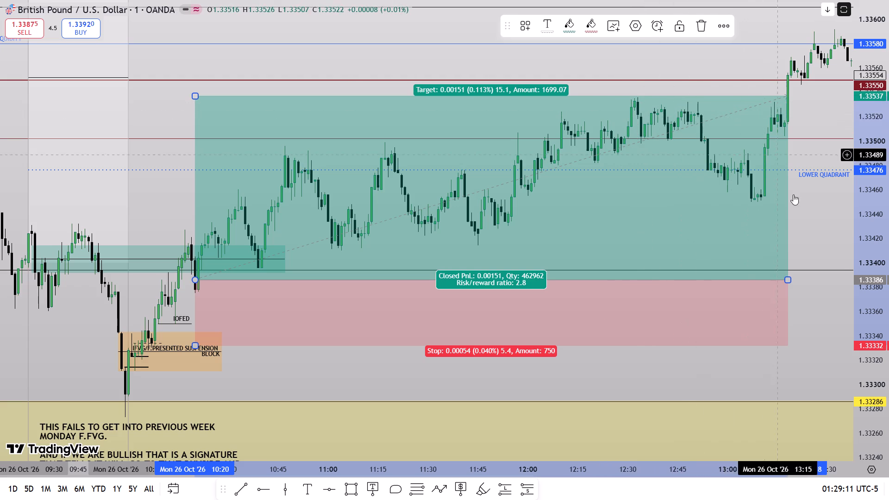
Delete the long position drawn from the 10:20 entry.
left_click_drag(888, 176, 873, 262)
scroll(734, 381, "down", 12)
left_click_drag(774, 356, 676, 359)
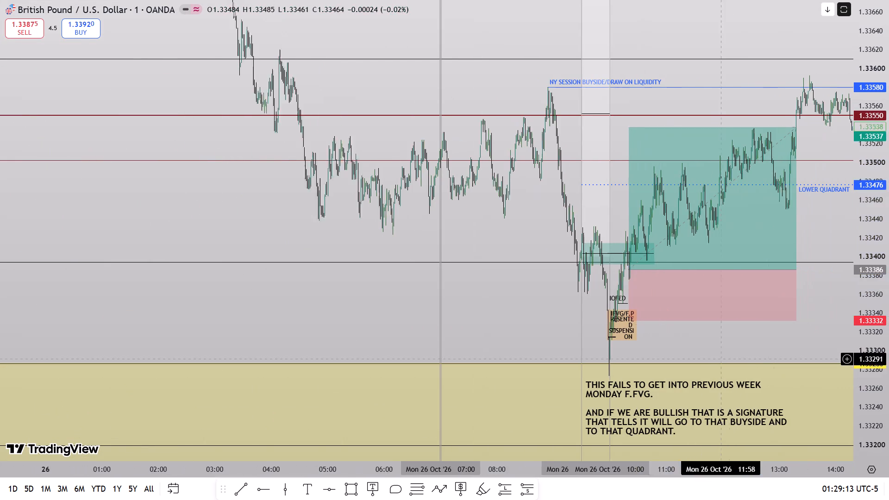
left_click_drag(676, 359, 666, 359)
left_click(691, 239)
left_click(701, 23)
Extend the teal box between 1.33392 and 1.33414 to about 11:51.
scroll(677, 368, "up", 7)
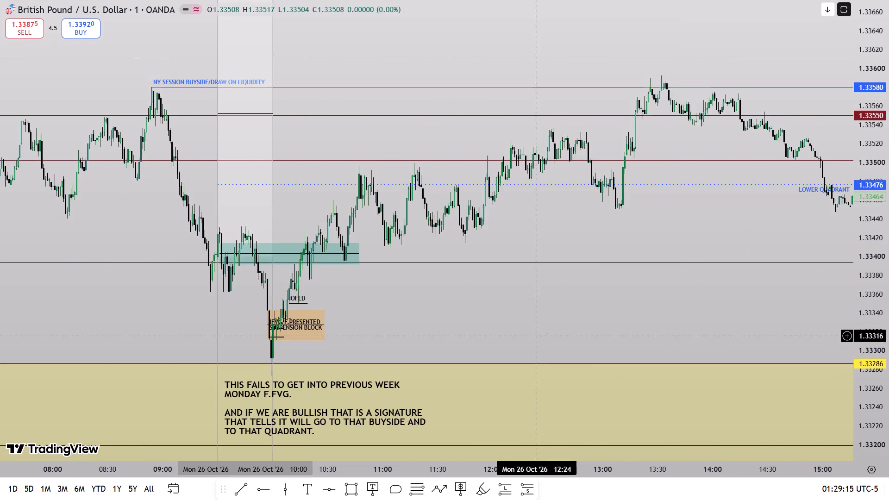
left_click_drag(509, 324, 726, 295)
scroll(657, 324, "up", 3)
left_click_drag(639, 281, 537, 317)
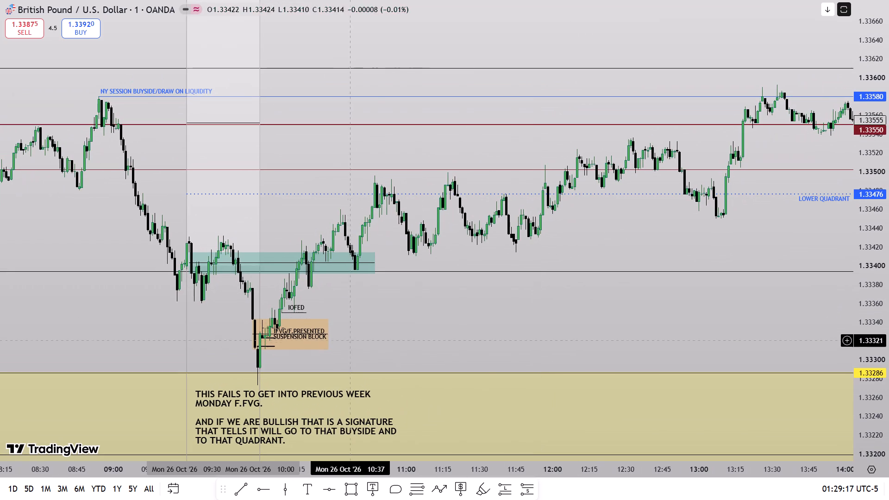
left_click_drag(329, 334, 410, 337)
left_click_drag(451, 337, 554, 316)
left_click_drag(888, 336, 888, 281)
left_click_drag(706, 325, 778, 281)
scroll(717, 312, "up", 1)
left_click_drag(639, 300, 650, 308)
left_click_drag(509, 208, 670, 209)
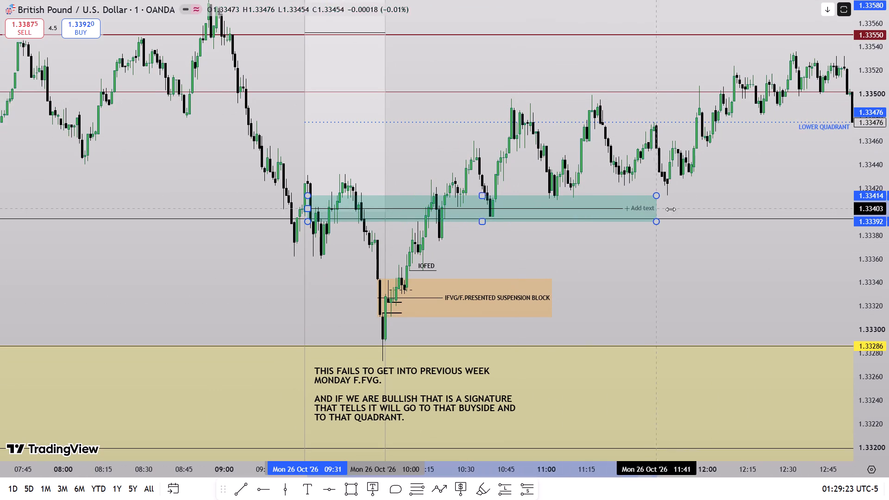
left_click_drag(670, 209, 682, 213)
left_click(689, 281)
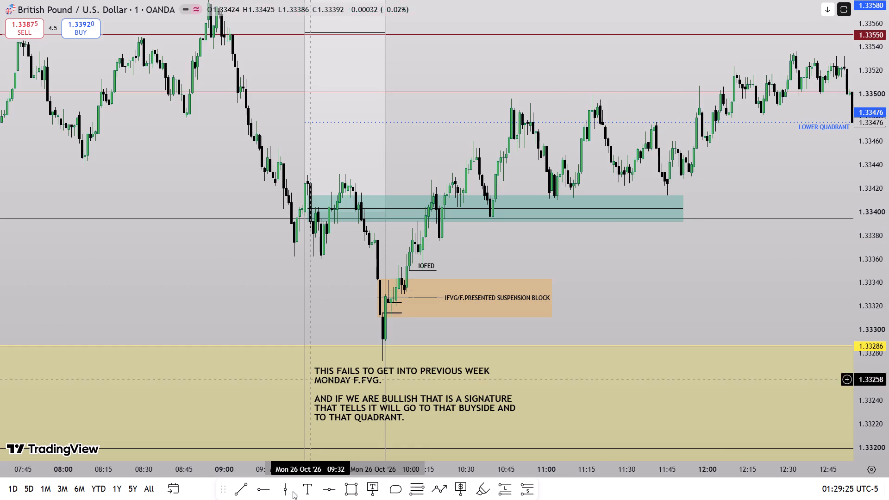
Draw a horizontal trend line at 1.33360 from 09:36 to 10:52, making it thicker and orange.
left_click(241, 491)
left_click_drag(321, 262, 525, 260)
left_click(525, 260, "shift")
left_click(598, 31)
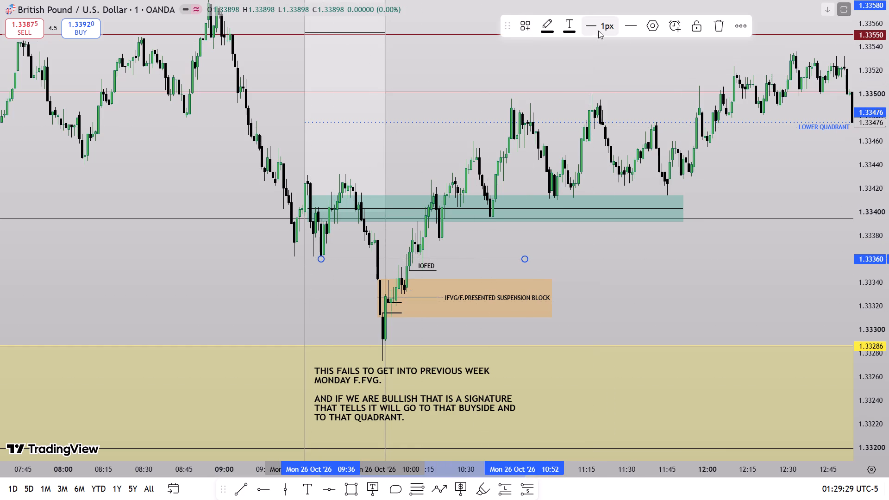
left_click(611, 65)
left_click(539, 31)
left_click(558, 62)
left_click(612, 291)
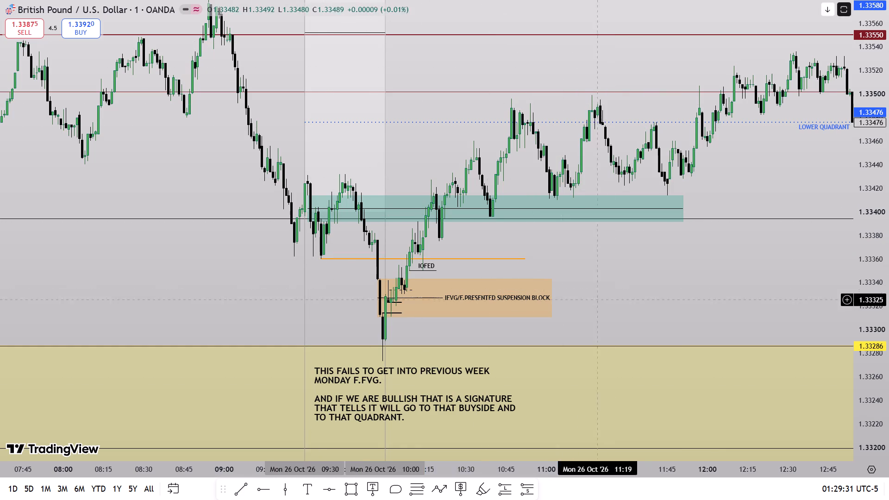
Draw a matching orange horizontal line at 1.33394 from 09:36 to about 10:52.
left_click(233, 486)
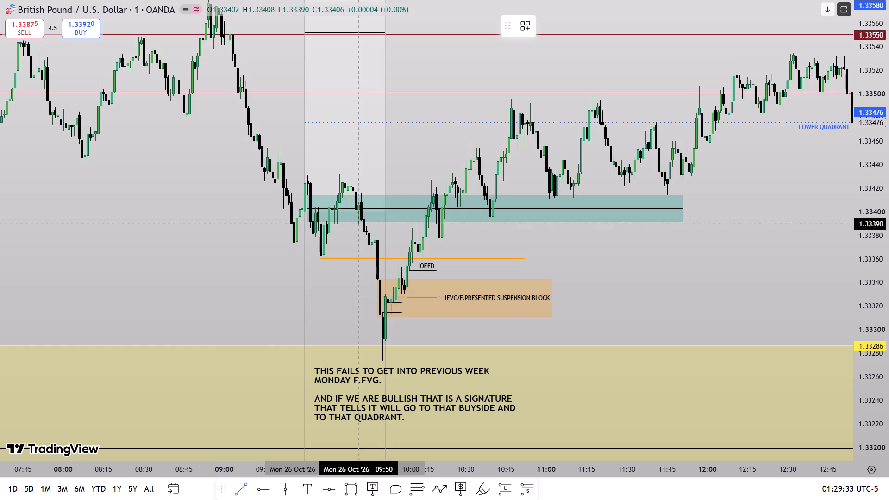
left_click_drag(322, 212, 522, 230)
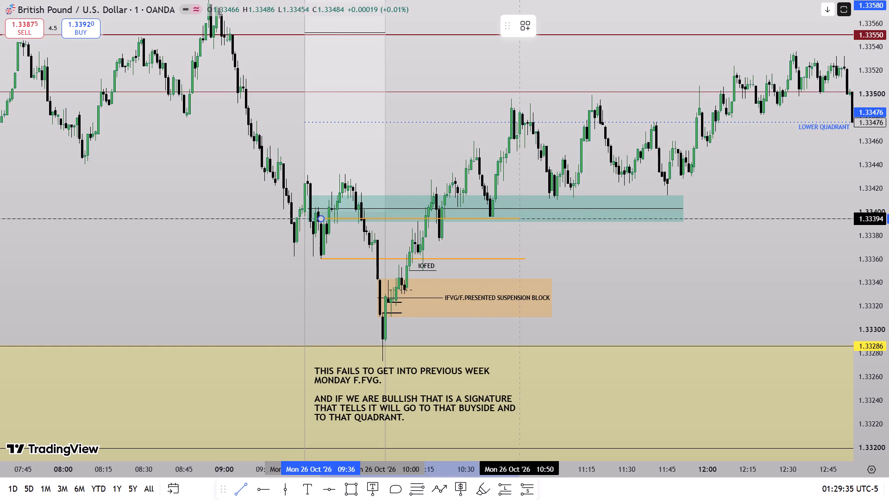
left_click_drag(522, 230, 525, 231)
left_click(525, 231, "shift")
left_click(554, 252)
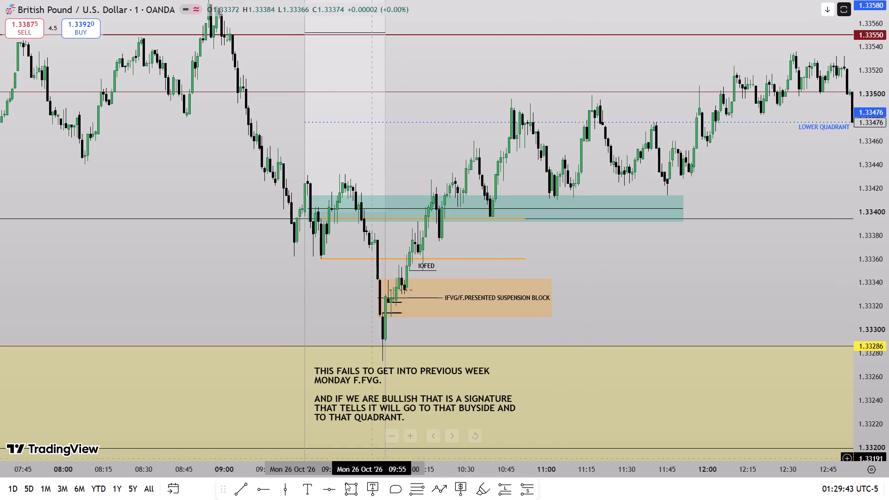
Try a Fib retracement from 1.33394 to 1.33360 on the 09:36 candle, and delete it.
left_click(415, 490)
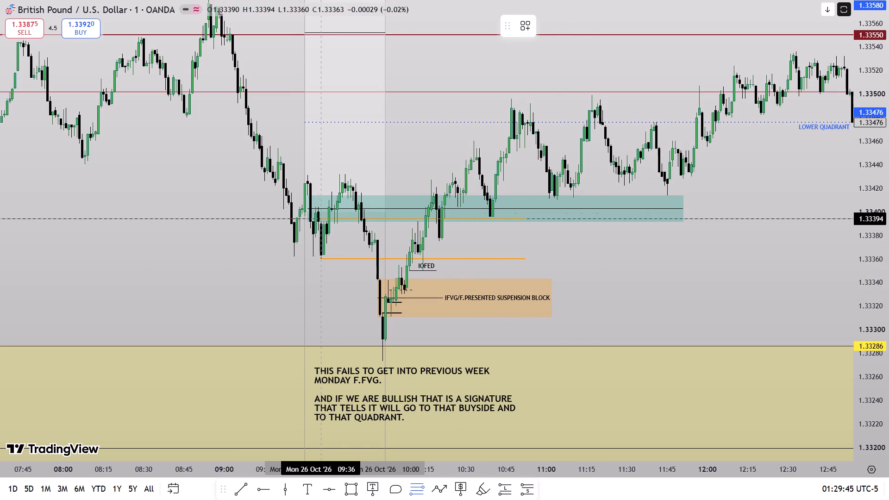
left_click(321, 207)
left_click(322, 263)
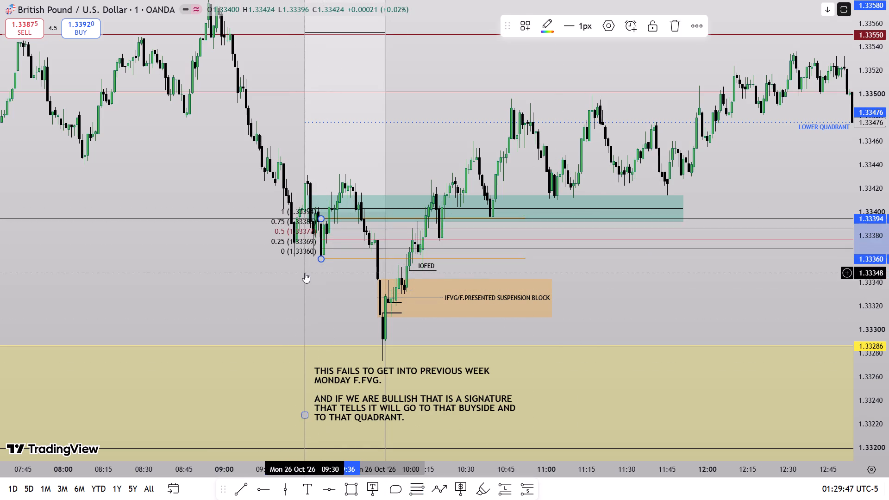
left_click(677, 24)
Remove "AND IF WE ARE BULLISH" from the note so its second paragraph starts with "THAT IS A SIGNATURE".
left_click_drag(670, 281, 655, 284)
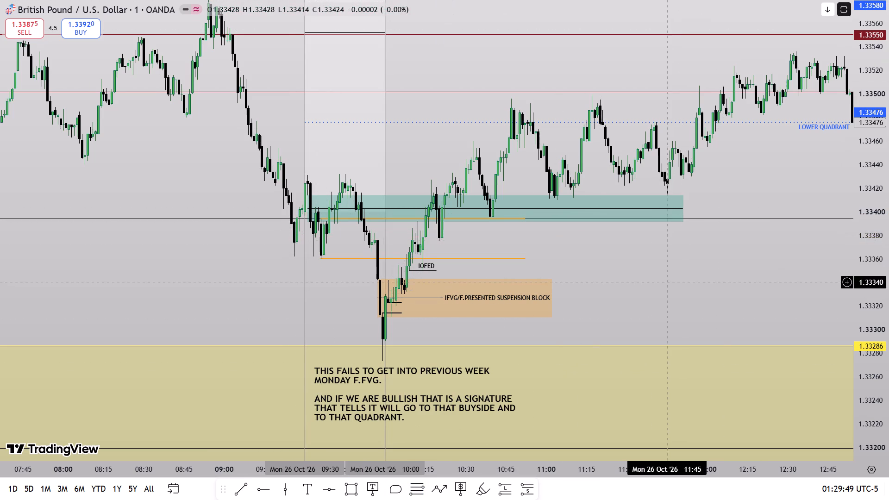
left_click_drag(655, 284, 626, 300)
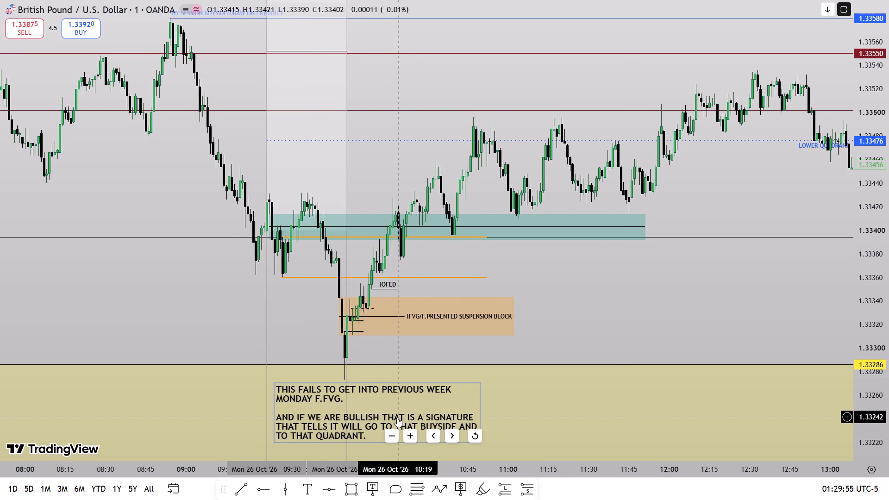
left_click(380, 415)
left_click(382, 417)
left_click(382, 417)
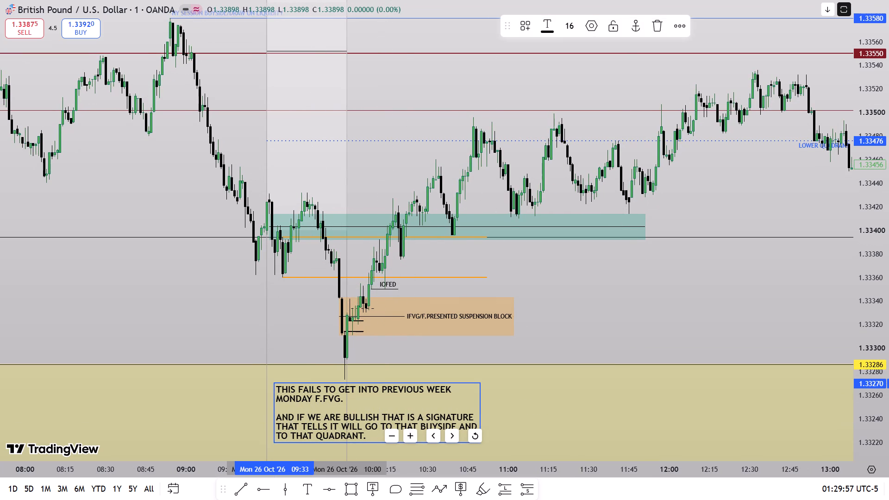
key("BackSpace")
key("BackSpace")
key("BackSpace")
key("BackSpace")
key("BackSpace")
key("BackSpace")
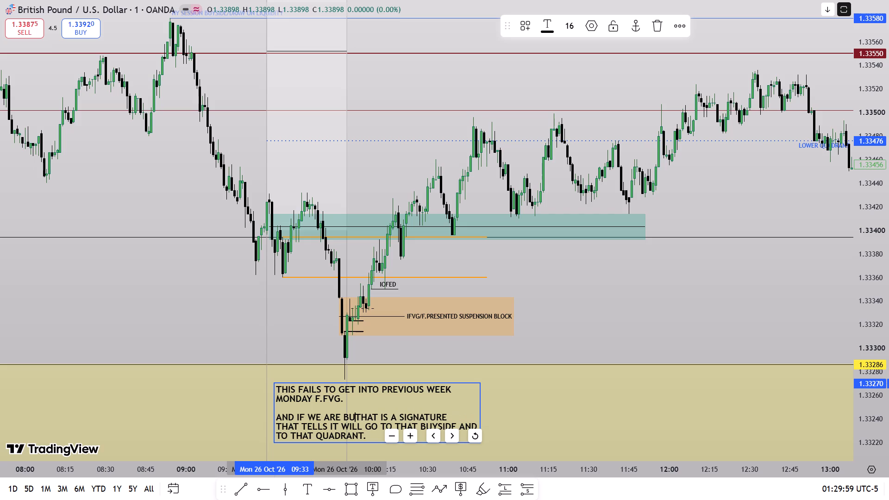
key("BackSpace")
key("BackSpace")
key("BackSpace")
key("BackSpace")
key("BackSpace")
key("BackSpace")
key("BackSpace")
key("BackSpace")
key("BackSpace")
key("BackSpace")
key("BackSpace")
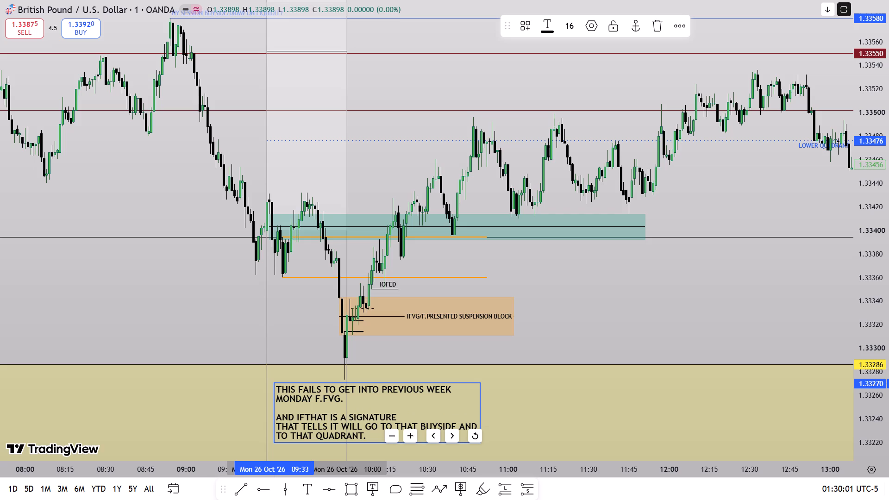
key("BackSpace")
key("BackSpace")
key("BackSpace")
key("BackSpace")
key("BackSpace")
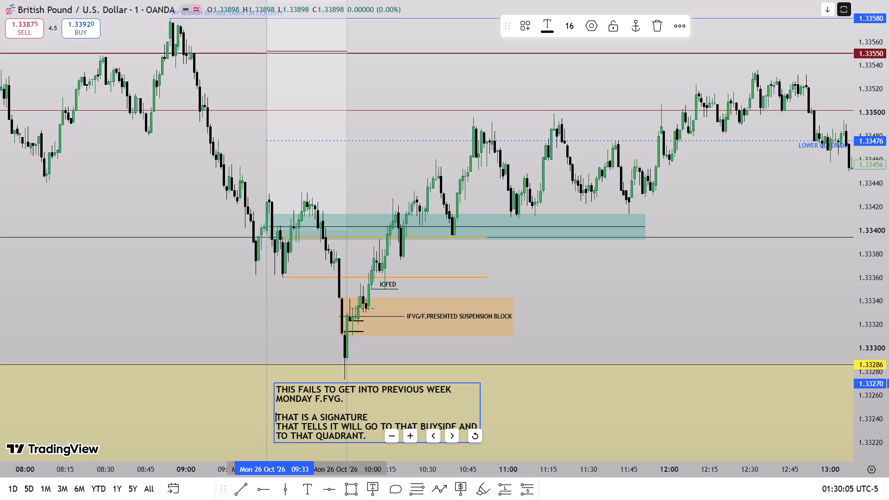
left_click(548, 336)
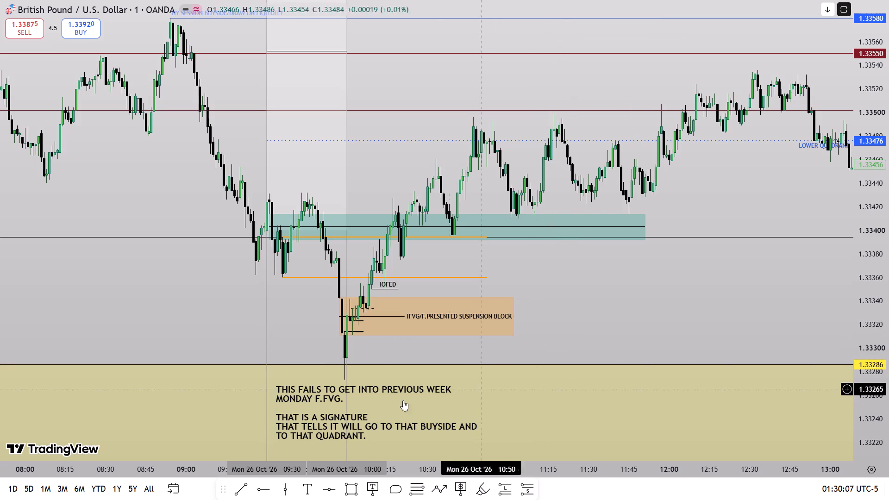
Join the second paragraph's first two lines with a comma to read "THAT IS A SIGNATURE, THAT TELLS IT".
left_click(279, 427)
left_click(279, 427)
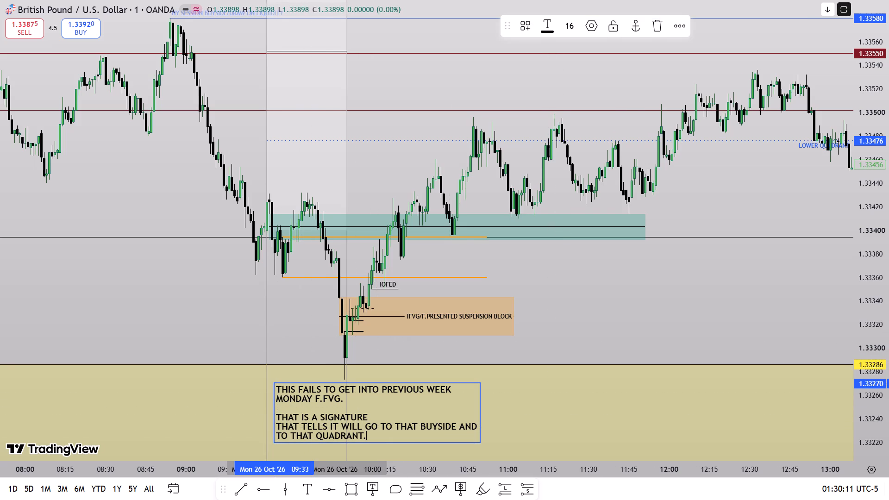
left_click(279, 427)
key("BackSpace")
key("space")
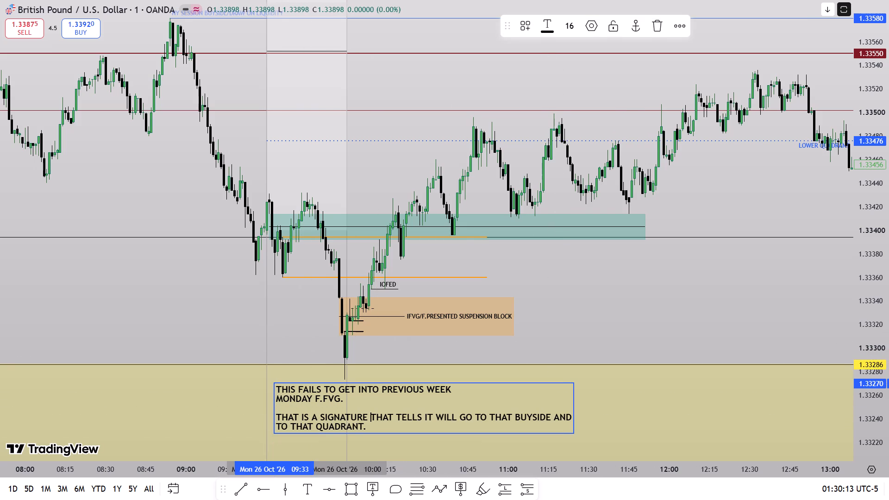
key("BackSpace")
key("comma")
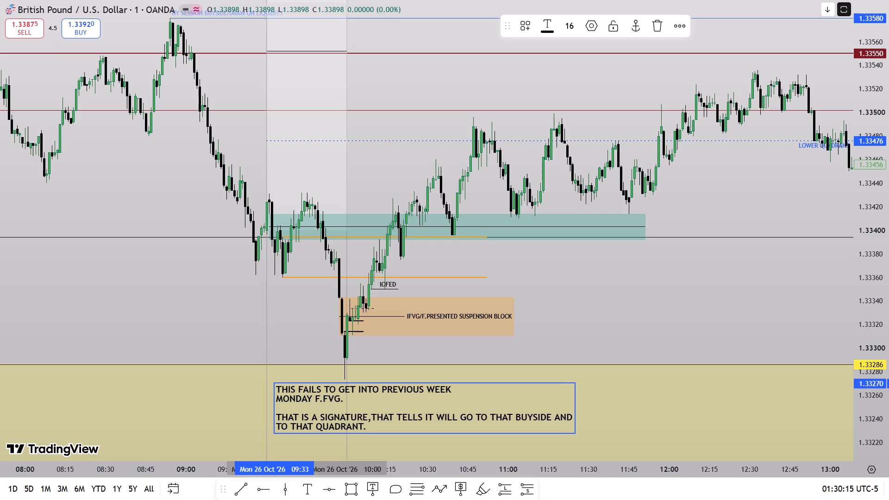
key("space")
Break the joined line after "WILL" so the following line starts with "GO TO THAT BUYSIDE AND".
key("Right")
key("Right")
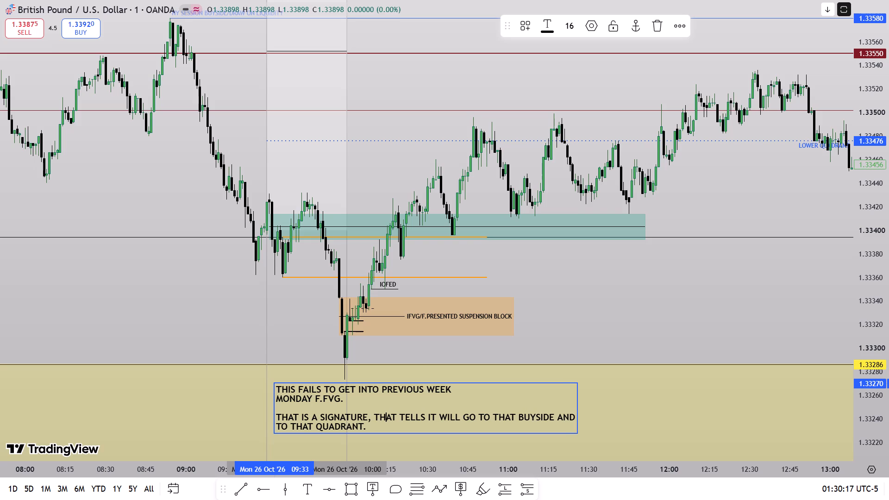
key("Right")
key("Right")
key("Right")
key("Right")
key("Right")
key("Right")
key("Right")
key("Right")
key("Right")
key("Right")
key("Right")
key("Right")
key("Right")
key("Right")
key("Right")
key("Right")
key("shift+Return")
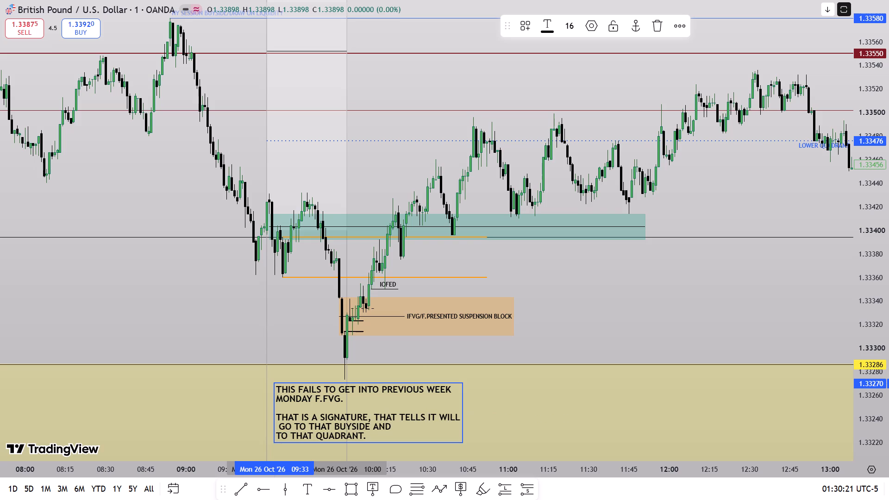
key("Right")
key("BackSpace")
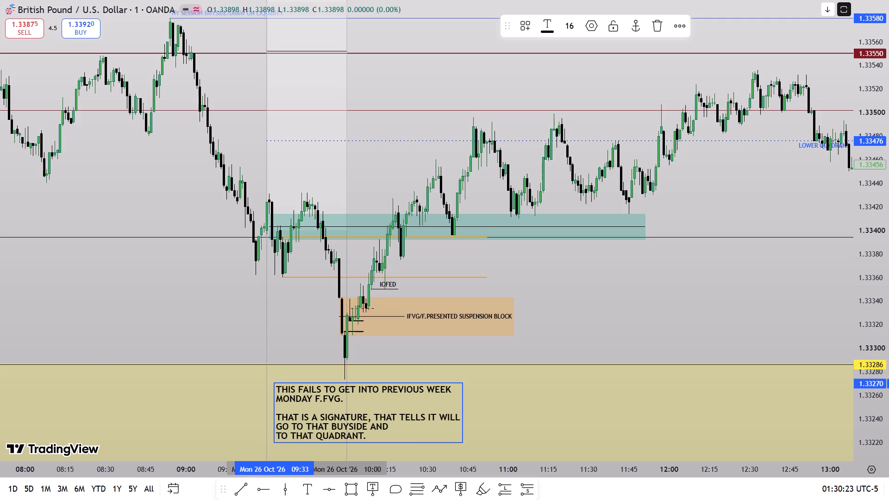
left_click(598, 333)
Cut the note's text, paste it into a new text annotation, and place it just after 10:00 below the 1.33286 line.
left_click(321, 416)
left_click(328, 416)
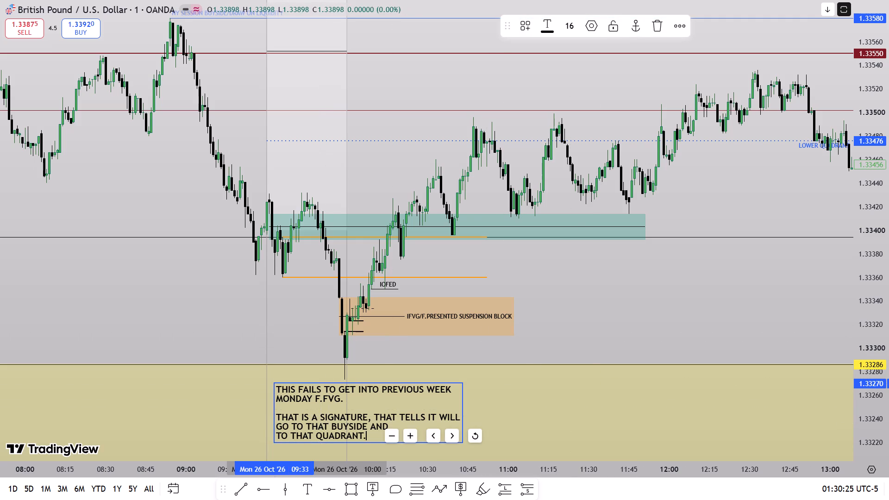
key("ctrl+a")
key("ctrl+x")
left_click(413, 398)
left_click(308, 491)
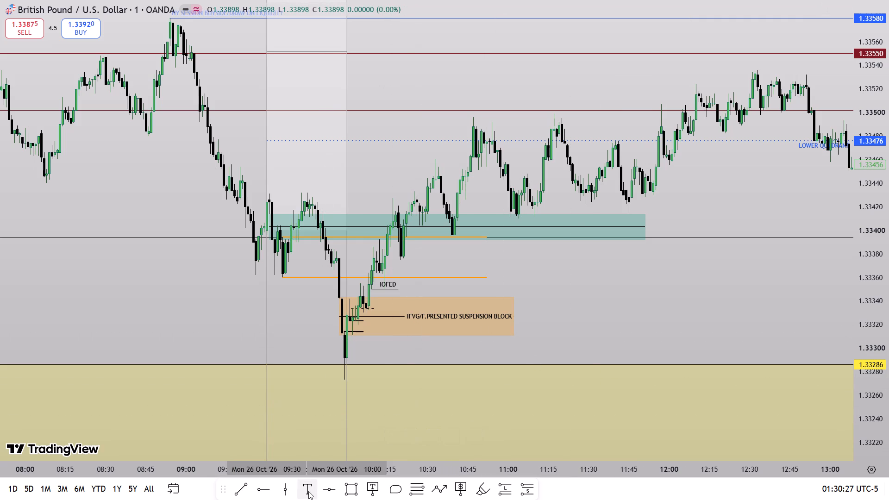
left_click(377, 398)
key("ctrl+v")
left_click(415, 381)
left_click_drag(397, 416, 397, 401)
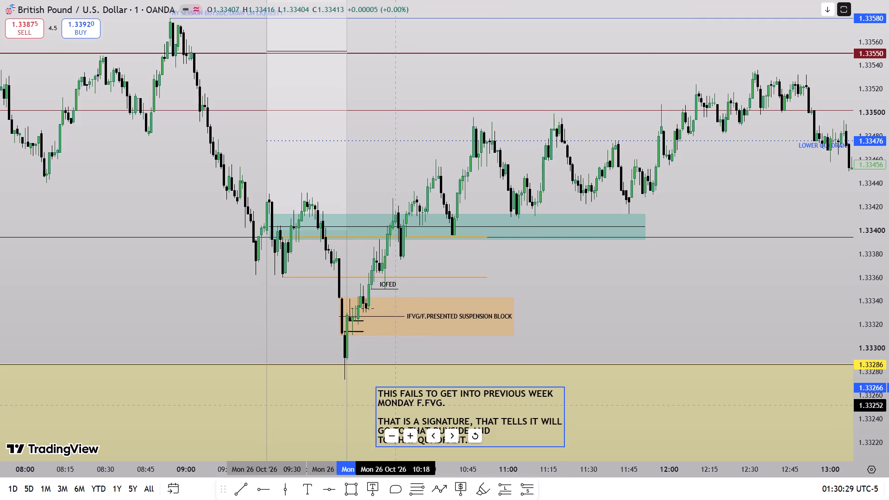
left_click_drag(397, 401, 375, 389)
left_click(578, 327)
left_click(412, 394)
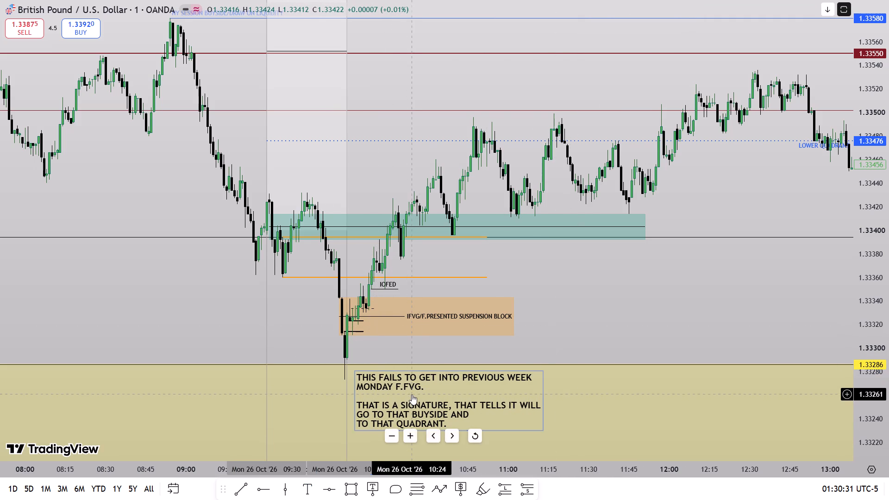
left_click(589, 319)
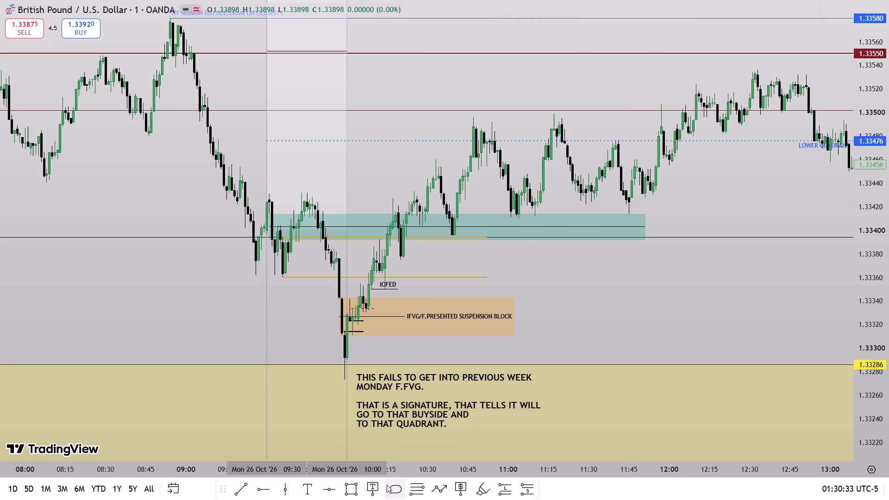
Add a "SILVER BULLET" callout pointing toward the short black levels inside the orange block.
left_click(368, 488)
left_click(375, 330)
left_click(397, 340)
left_click(409, 342)
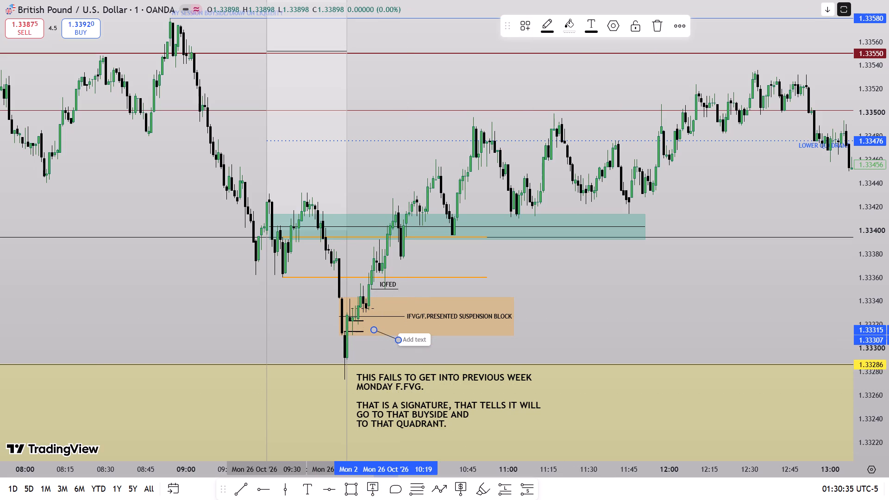
type("SILVER BULLET")
left_click(670, 312)
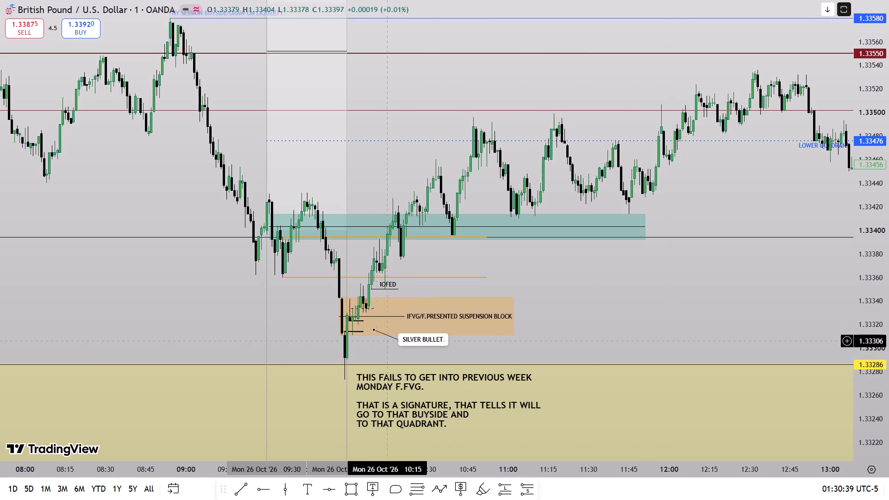
Move the "SILVER BULLET" callout so its pointer meets the end of the lower short black level.
left_click_drag(394, 338, 381, 338)
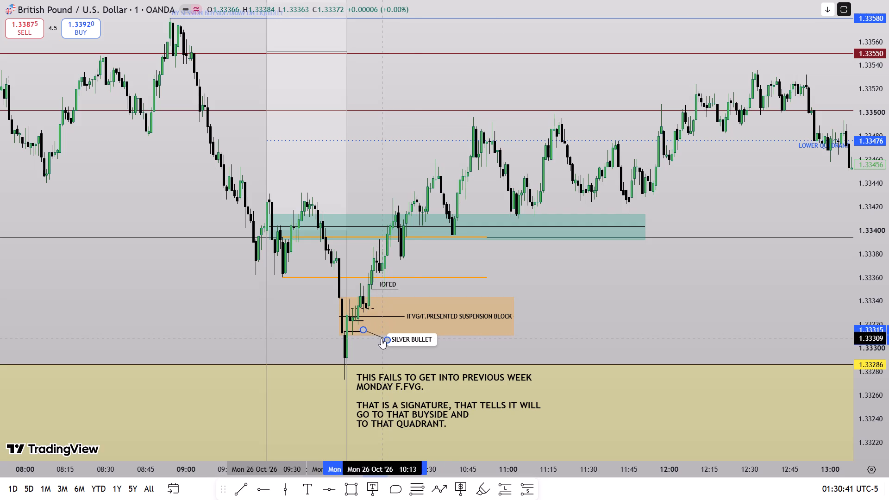
left_click(414, 339)
left_click(634, 296)
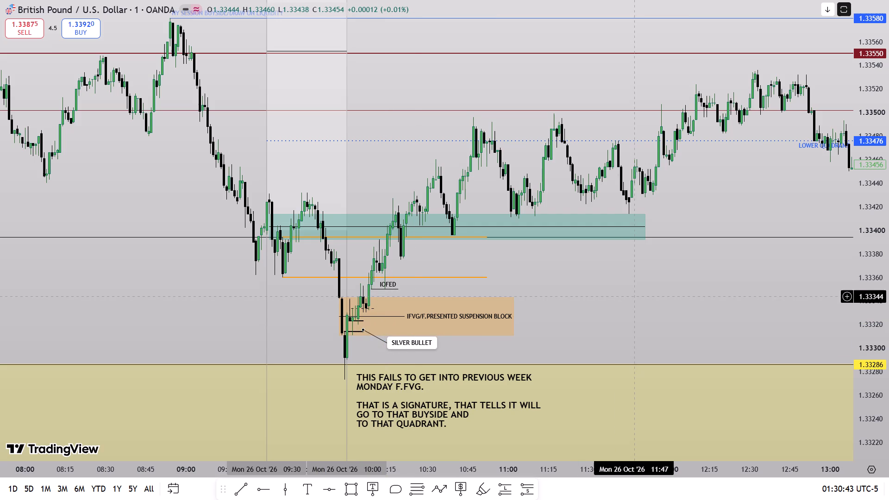
Extend the IOFED line horizontally to about 10:25 so its label clears the candles.
left_click_drag(642, 305, 643, 316)
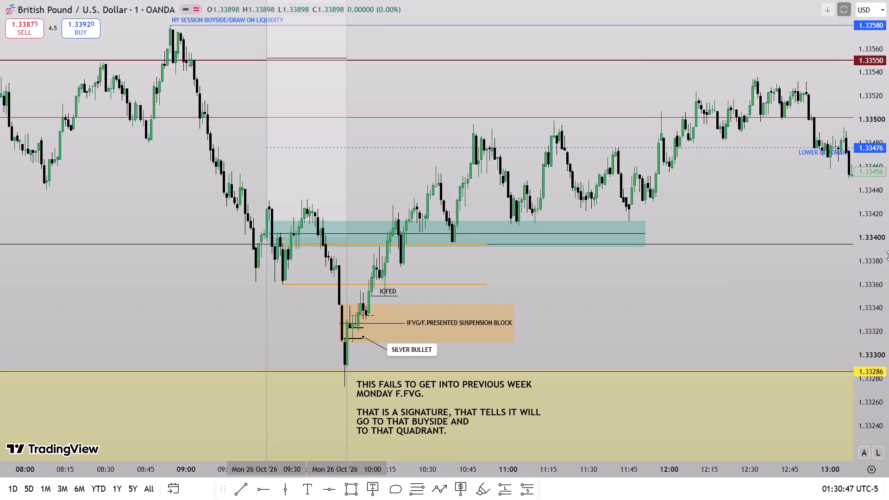
left_click_drag(401, 296, 412, 298)
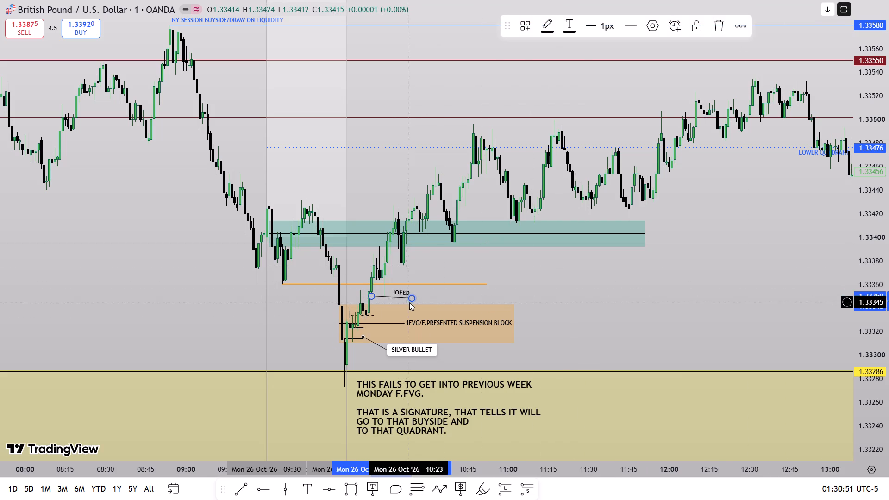
left_click(412, 295)
left_click(627, 289)
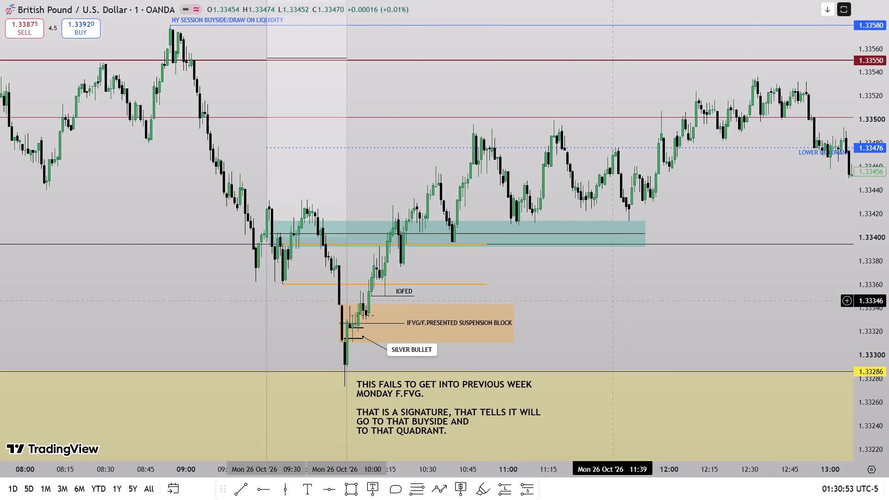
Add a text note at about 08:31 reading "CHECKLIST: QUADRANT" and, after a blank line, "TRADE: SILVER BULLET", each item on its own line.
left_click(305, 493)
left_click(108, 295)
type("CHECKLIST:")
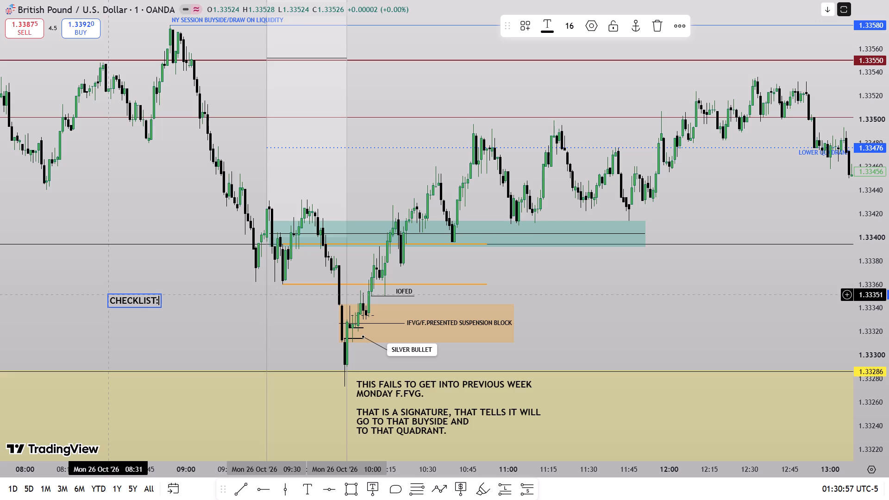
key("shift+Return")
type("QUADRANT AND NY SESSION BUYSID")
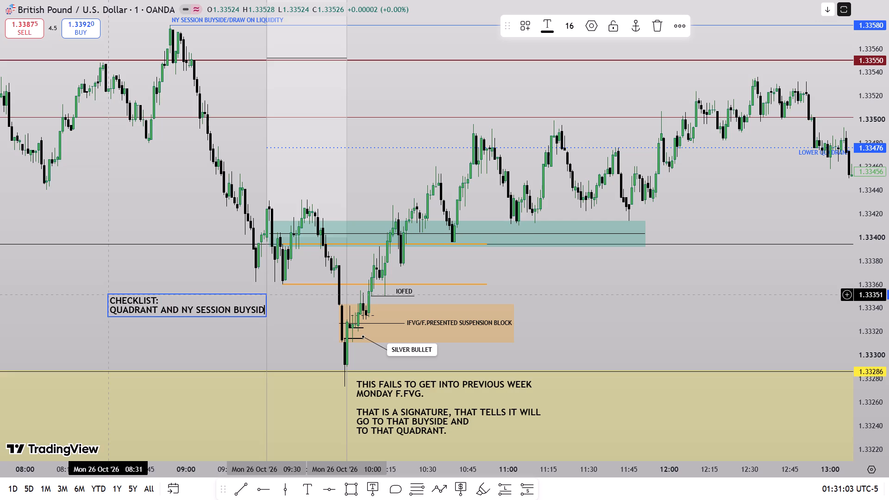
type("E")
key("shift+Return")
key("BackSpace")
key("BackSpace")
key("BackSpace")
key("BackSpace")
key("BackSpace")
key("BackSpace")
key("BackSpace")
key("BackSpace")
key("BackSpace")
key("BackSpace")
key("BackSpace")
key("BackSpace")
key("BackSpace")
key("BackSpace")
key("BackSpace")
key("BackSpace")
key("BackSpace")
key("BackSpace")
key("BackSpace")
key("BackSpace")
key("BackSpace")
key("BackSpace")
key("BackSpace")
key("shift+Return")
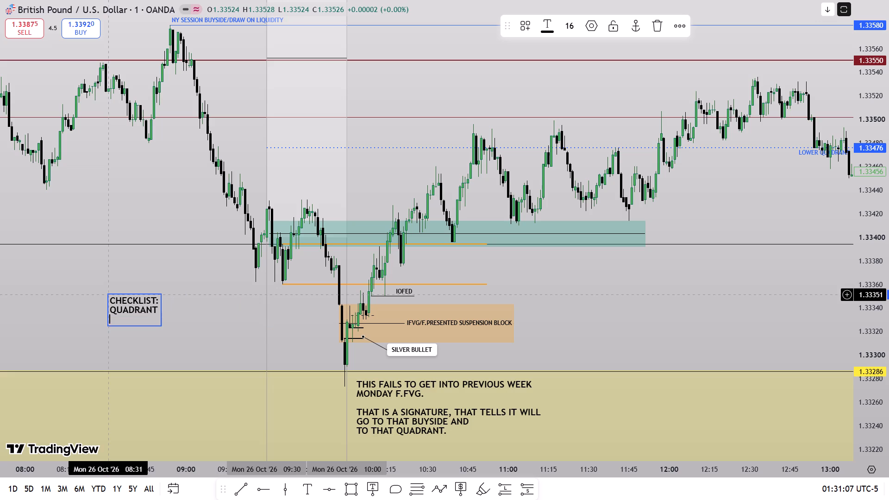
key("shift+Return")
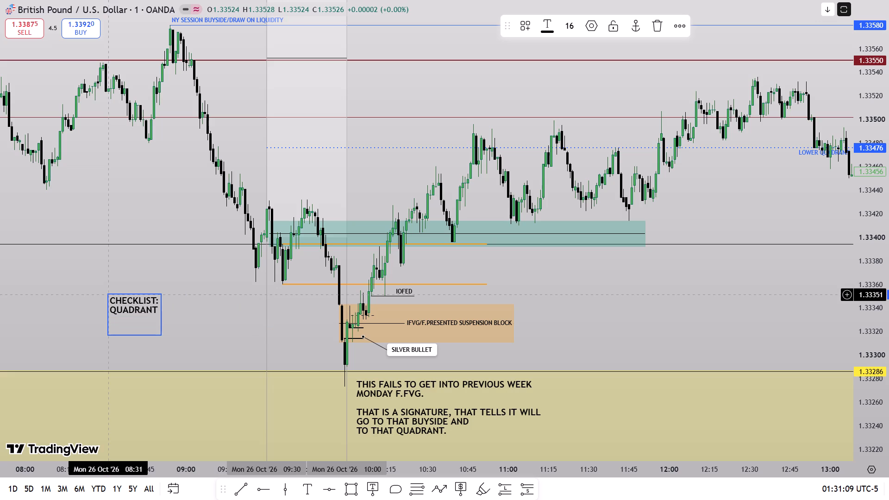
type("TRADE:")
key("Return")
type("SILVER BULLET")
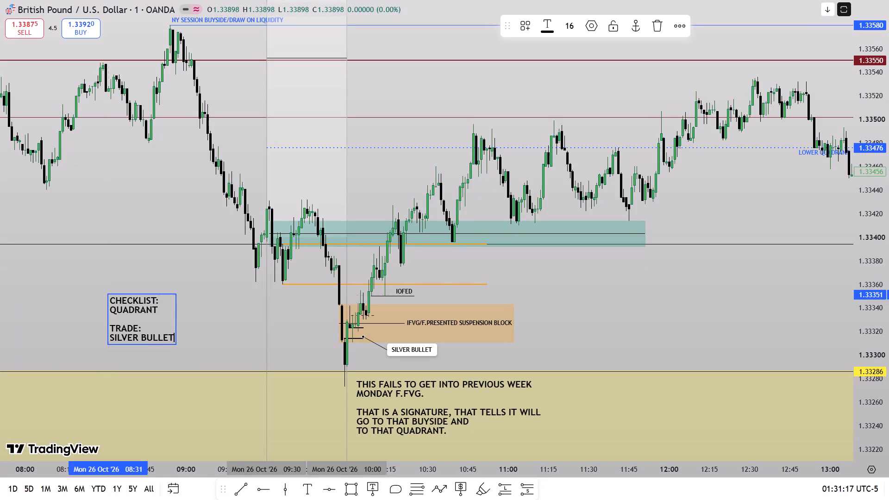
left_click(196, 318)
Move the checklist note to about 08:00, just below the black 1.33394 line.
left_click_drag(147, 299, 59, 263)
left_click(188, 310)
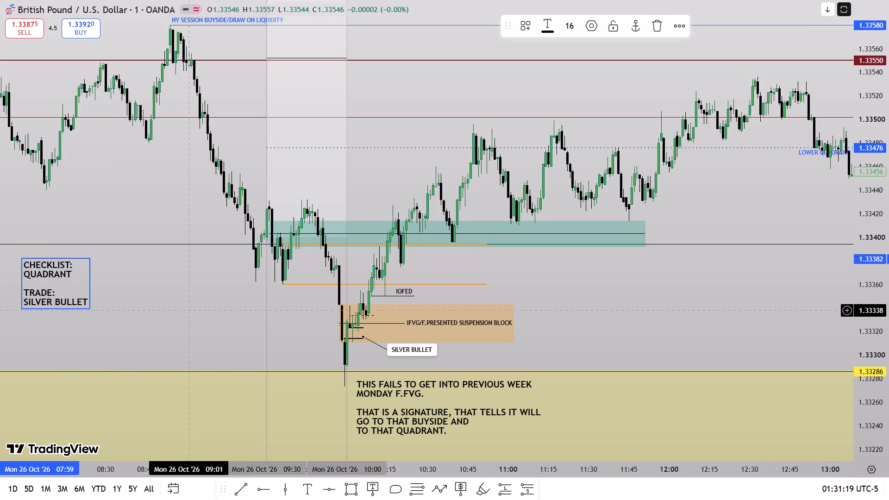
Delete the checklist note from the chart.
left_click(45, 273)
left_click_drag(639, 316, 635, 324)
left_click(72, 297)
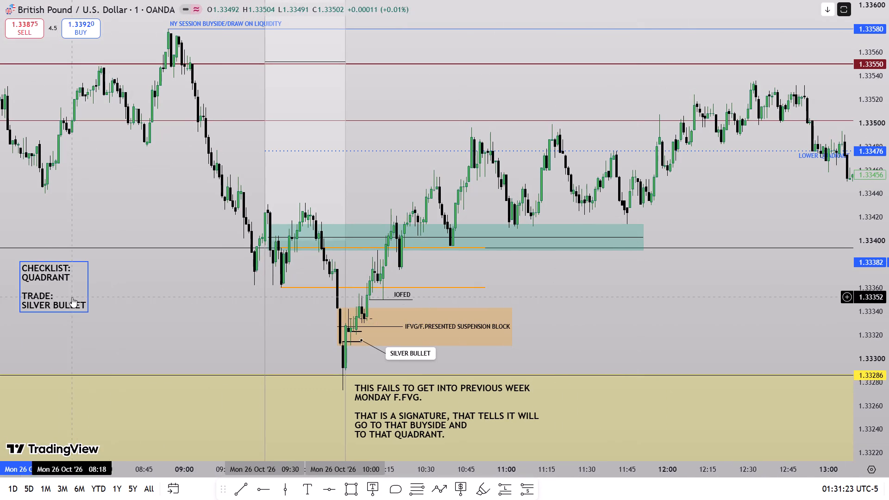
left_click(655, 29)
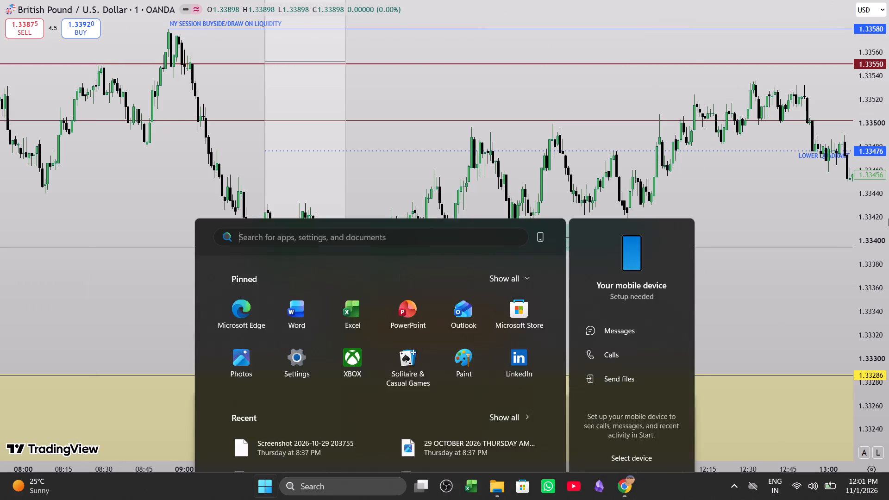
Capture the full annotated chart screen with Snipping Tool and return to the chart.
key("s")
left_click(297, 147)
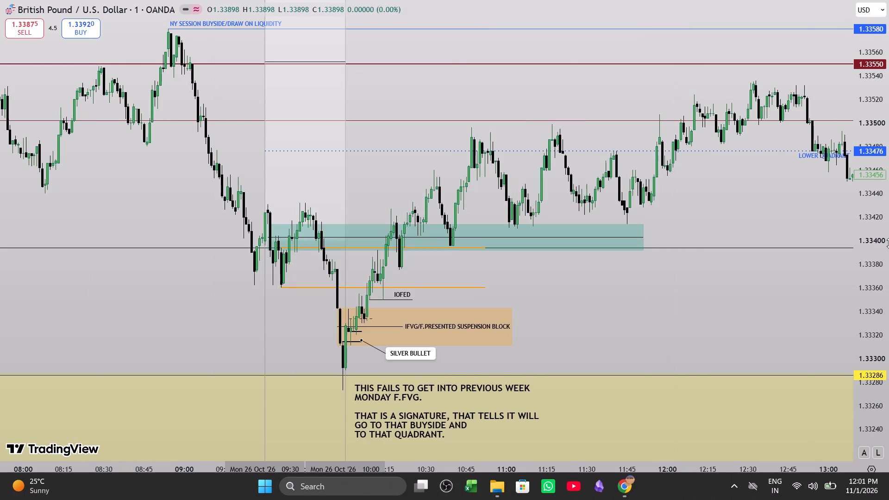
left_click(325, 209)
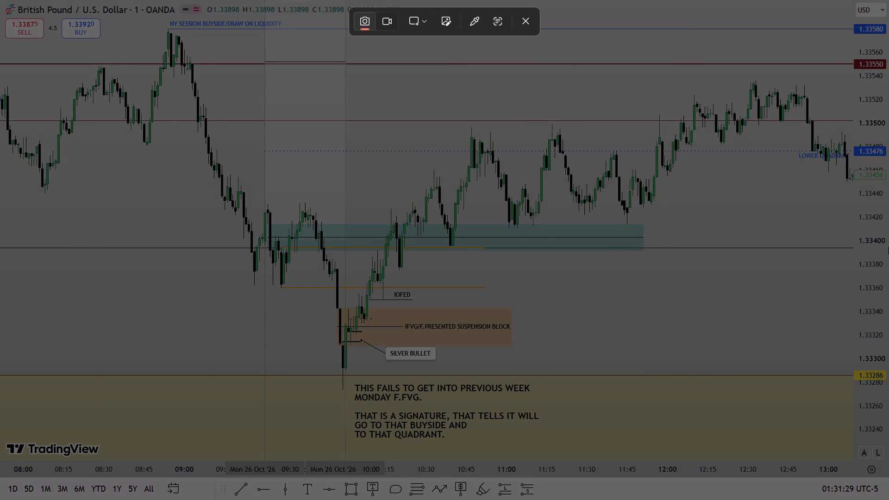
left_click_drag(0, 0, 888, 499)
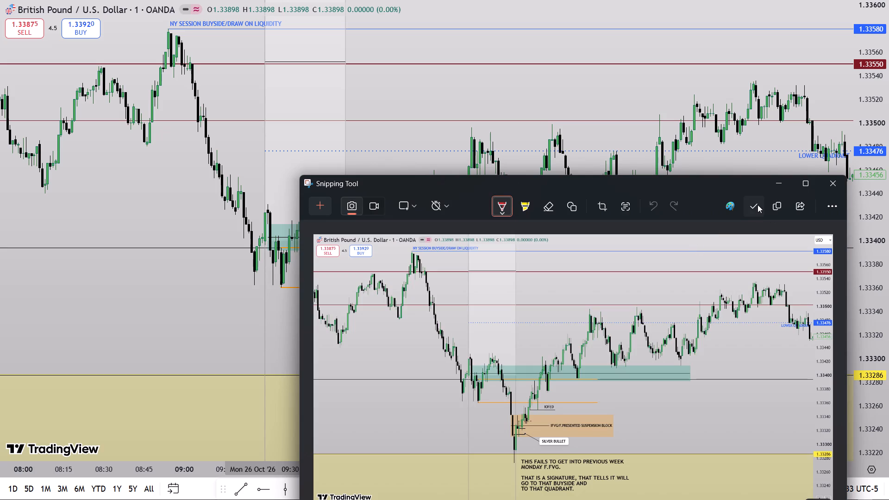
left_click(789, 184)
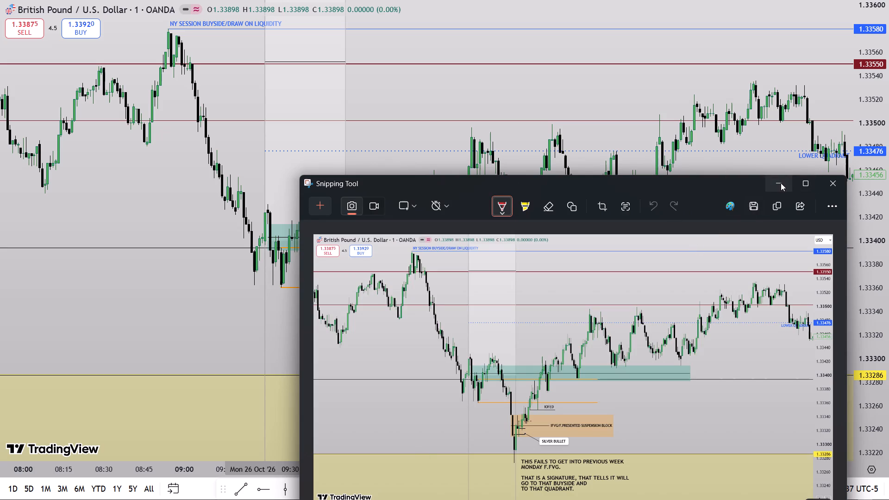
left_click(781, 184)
Add a two-line text note "HTF MARKET DIRECTION" / "BULLISH" and place it near 08:00, below the black 1.33394 line.
left_click(312, 486)
left_click(93, 305)
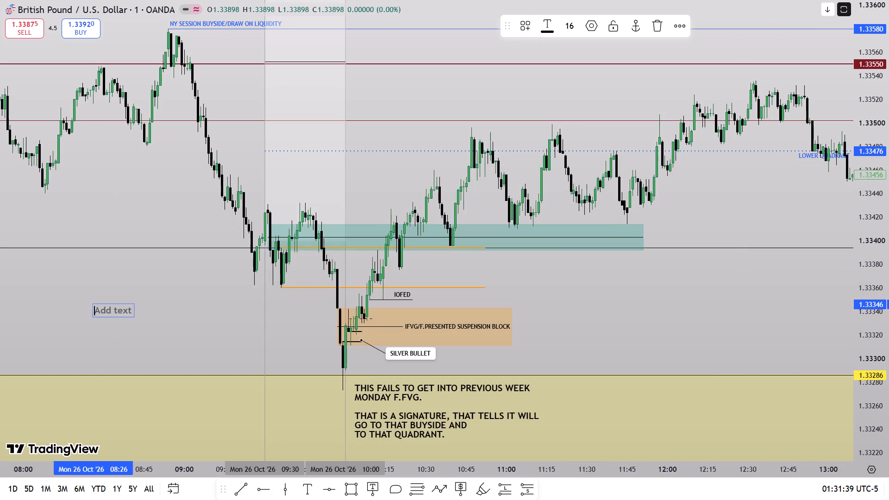
type("HT F")
key("BackSpace")
key("BackSpace")
type("F MARKET DIRECTIO")
key("m")
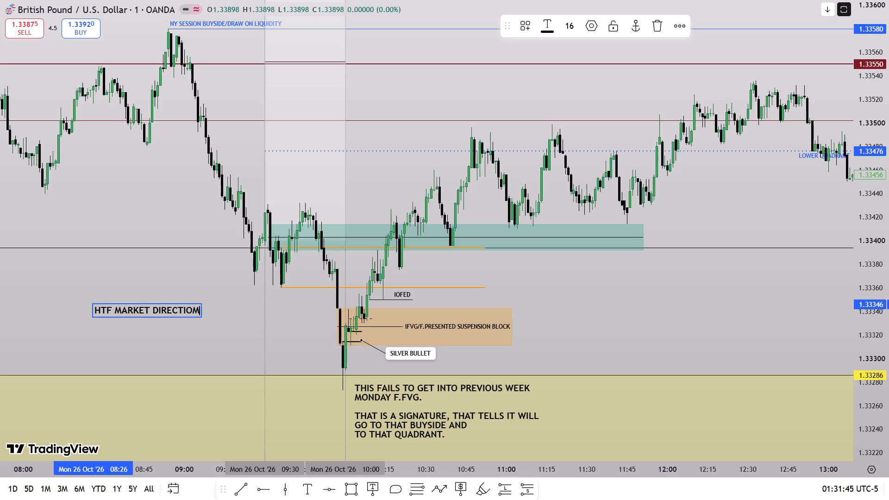
key("BackSpace")
key("n")
key("Return")
type("BULLISH")
left_click(127, 361)
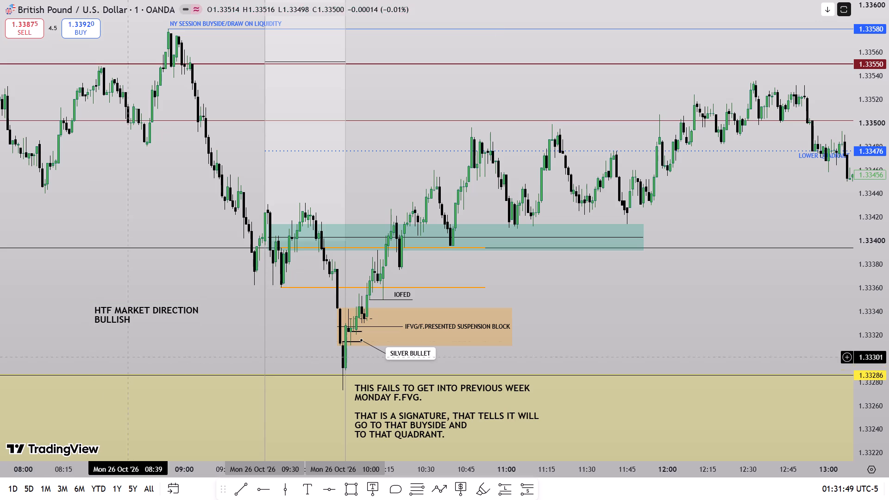
left_click_drag(139, 316, 68, 291)
left_click(99, 325)
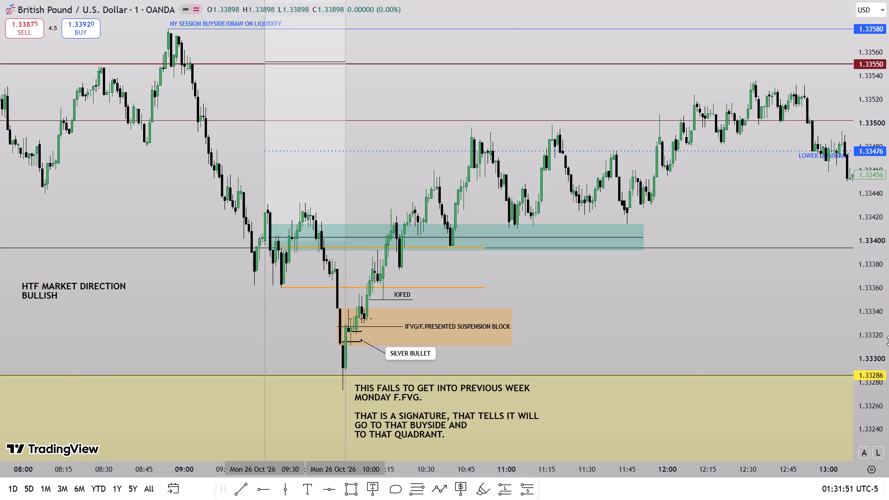
Take a new full-screen capture of the annotated chart with Snipping Tool.
key("s")
left_click(311, 158)
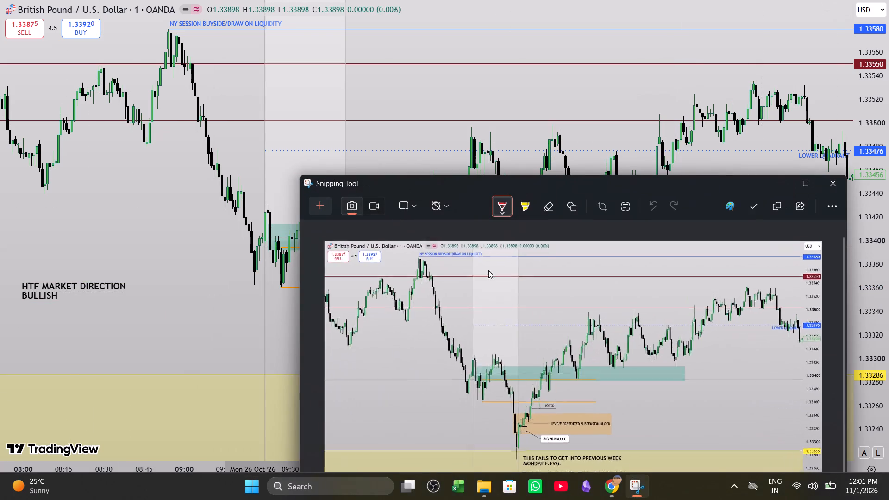
left_click(316, 206)
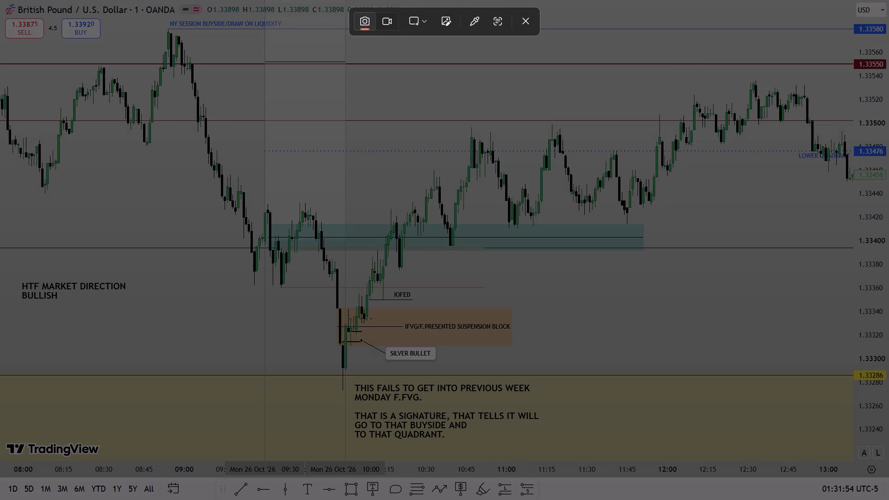
left_click_drag(0, 0, 888, 499)
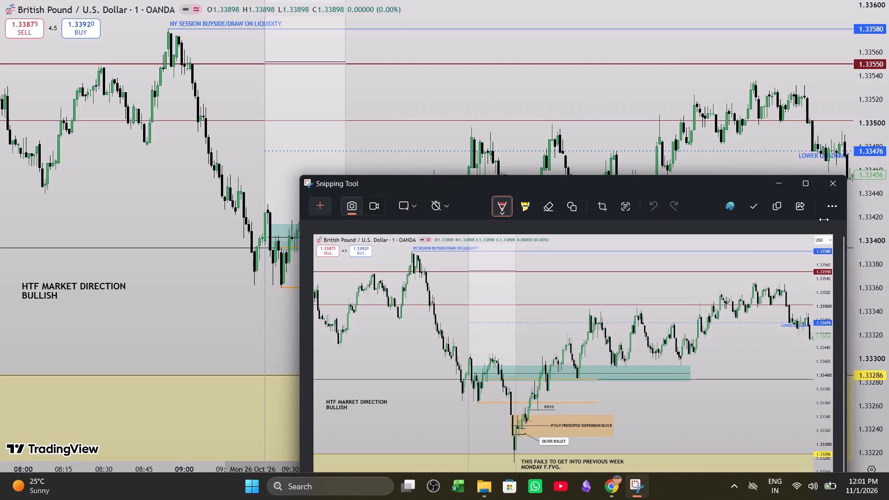
Save the capture as a JPG named 45 in the TRADE EXAMPLES folder on drive D, and close Snipping Tool.
left_click(753, 206)
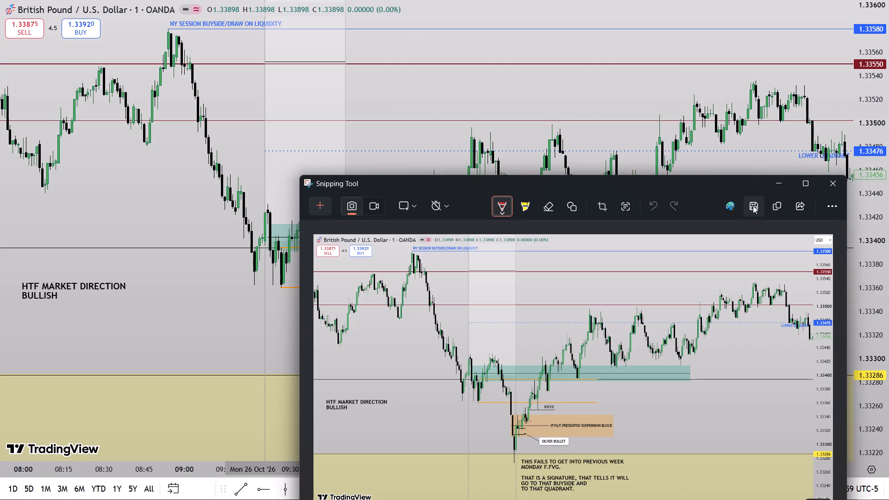
left_click(334, 334)
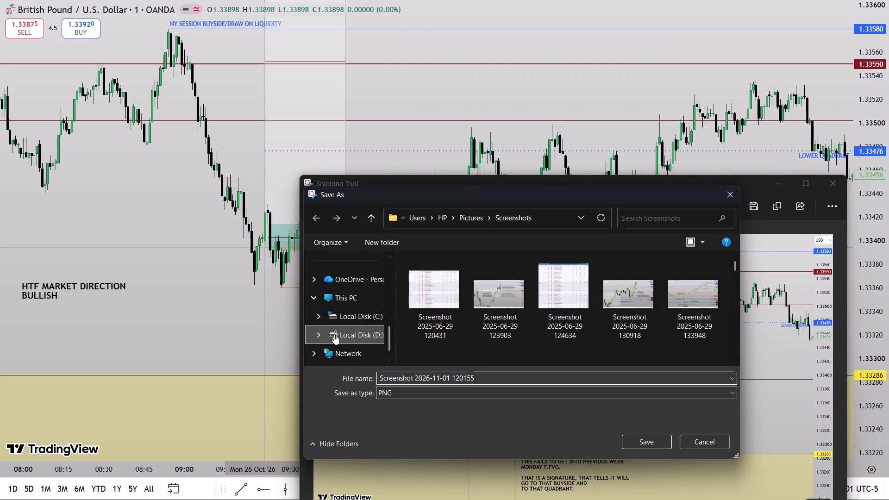
scroll(455, 304, "down", 9)
left_click(451, 322)
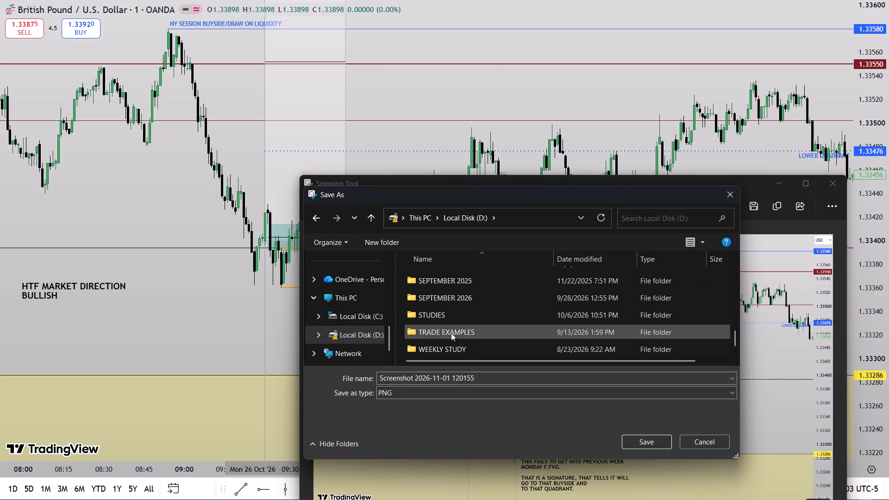
double_click(451, 333)
left_click(409, 394)
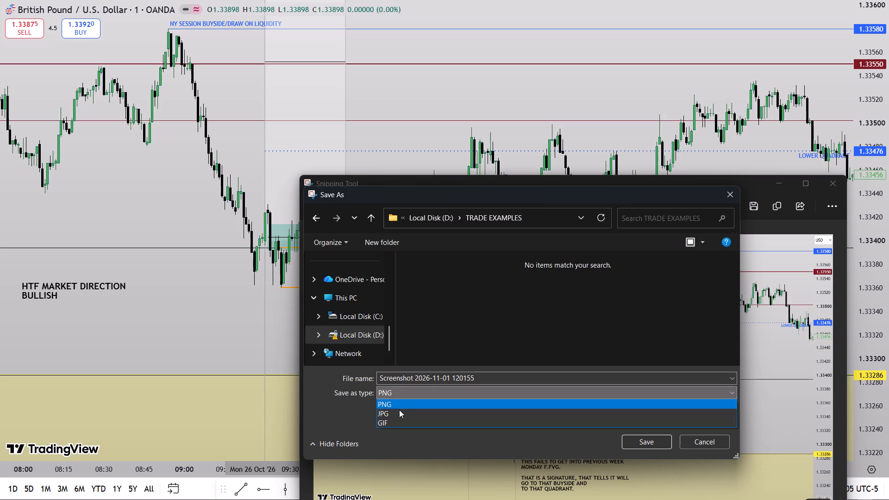
left_click(394, 415)
scroll(583, 306, "down", 20)
scroll(583, 306, "down", 6)
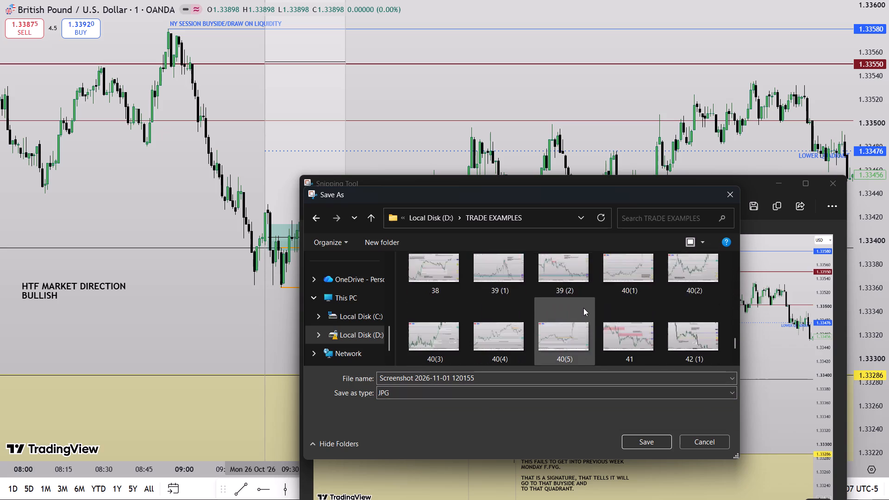
scroll(583, 308, "down", 13)
left_click(467, 379)
type("45")
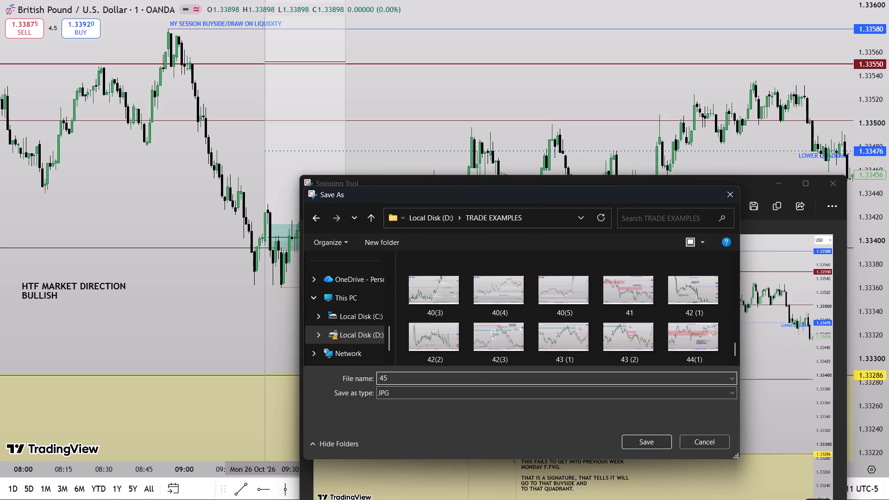
left_click(647, 436)
left_click(838, 186)
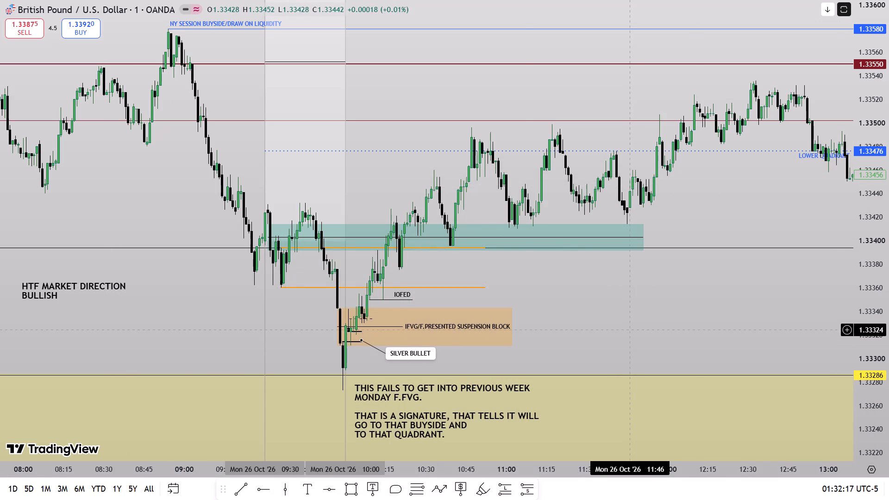
Delete the market direction note, orange suspension block, IOFED line, signature note and SILVER BULLET callout from the chart.
left_click(98, 289)
left_click(656, 34)
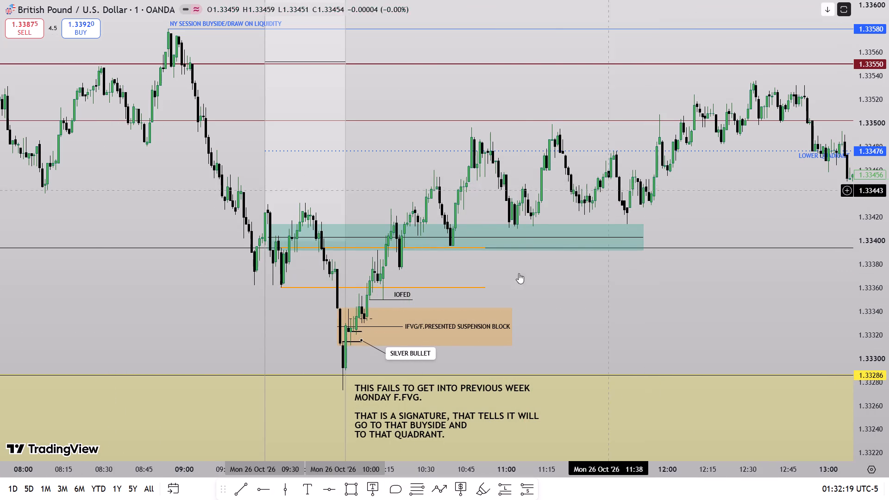
left_click(513, 329)
left_click(739, 18)
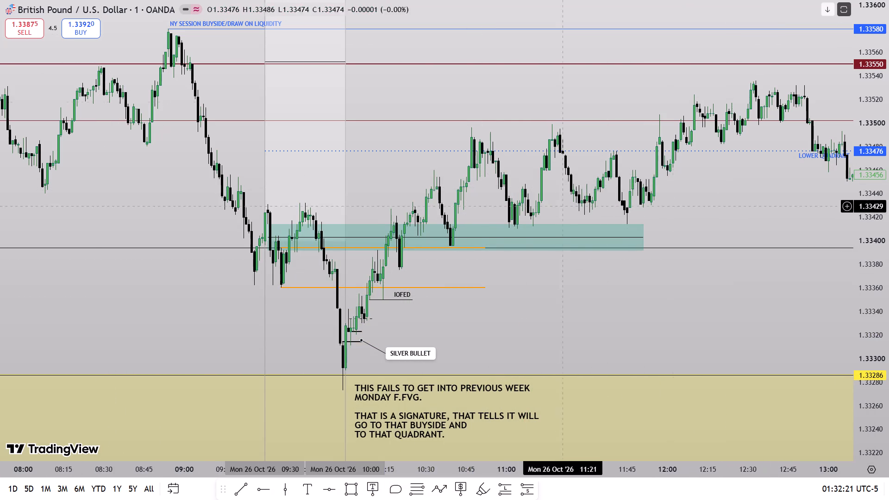
left_click(403, 300)
left_click(720, 26)
left_click(498, 415)
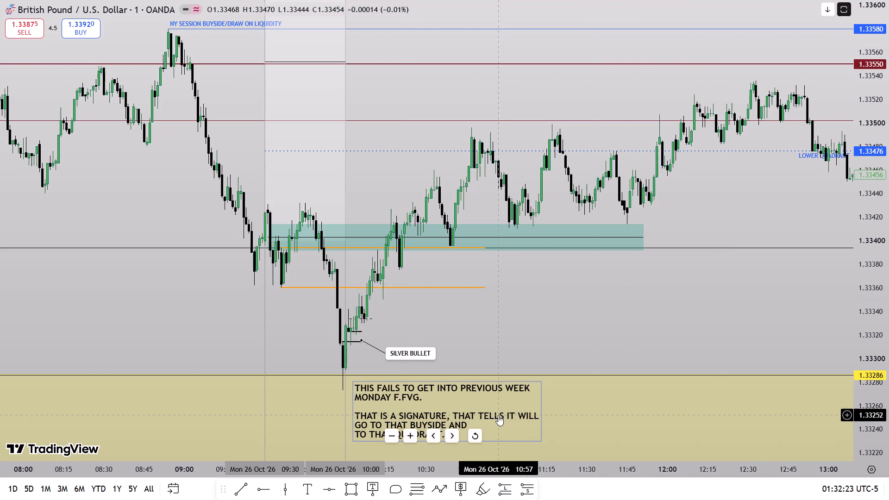
left_click(659, 28)
left_click(431, 348)
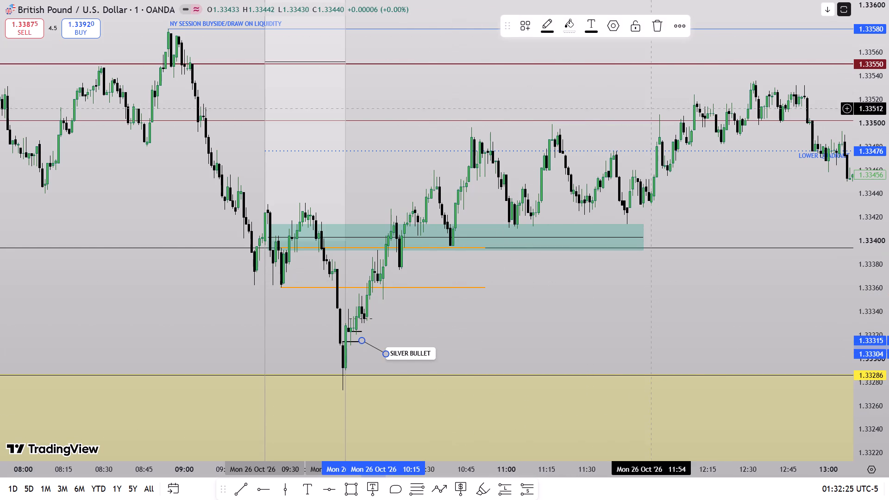
left_click(654, 27)
Delete the short dashed level at 1.33334 and the two orange horizontal lines starting at 09:36.
left_click(375, 319)
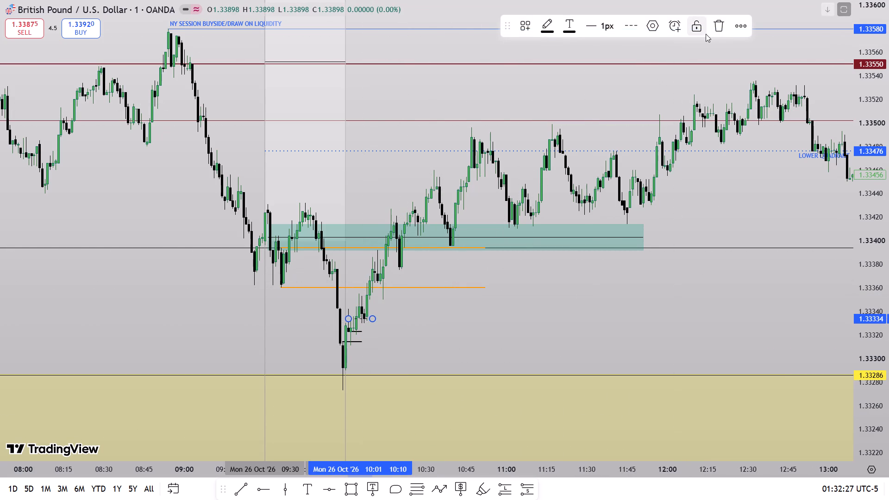
left_click(714, 32)
left_click(480, 290)
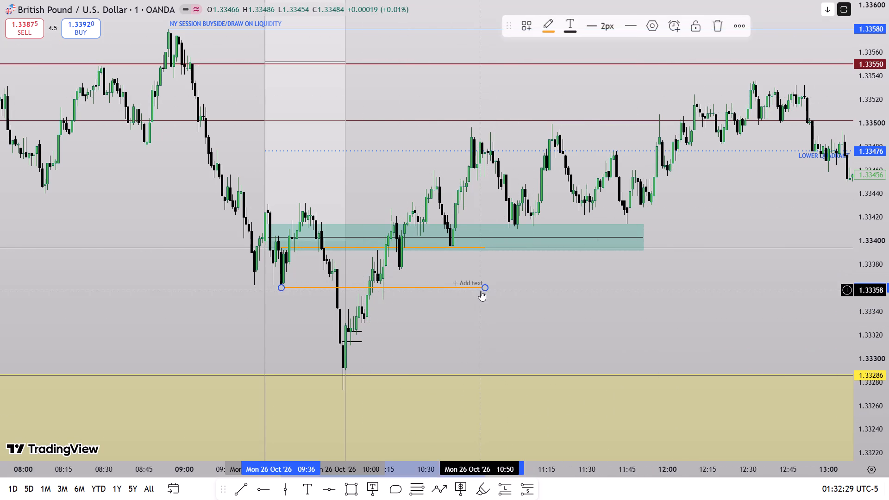
left_click(718, 24)
left_click(487, 250)
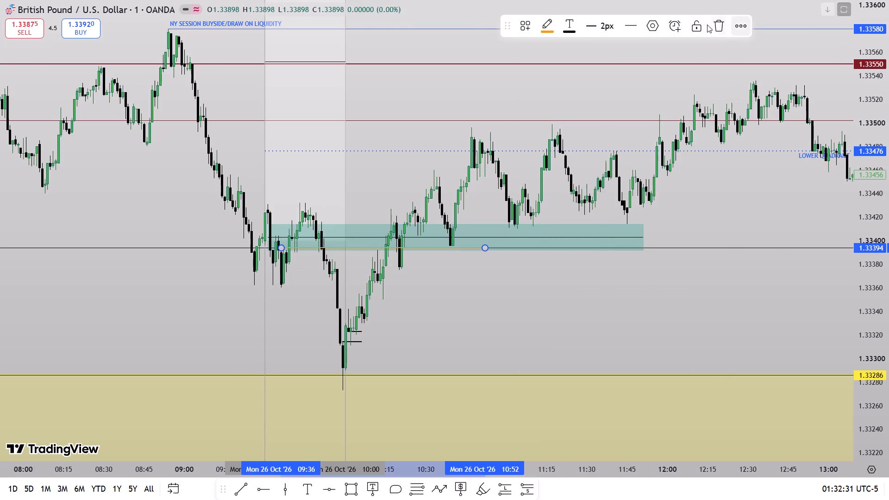
left_click(705, 25)
left_click(718, 29)
left_click(690, 25)
left_click(716, 25)
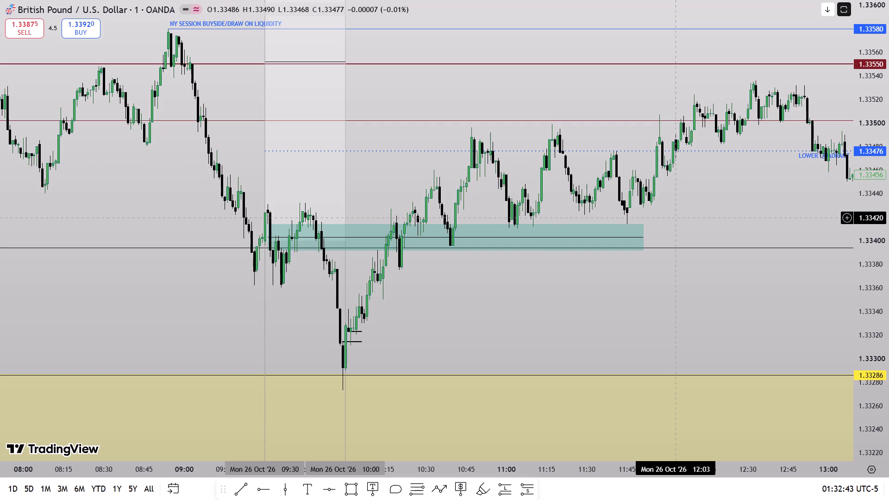
Switch to the 1-hour chart and delete the vertical time-marker lines on the morning of Monday 26 October.
type("1H")
key("Return")
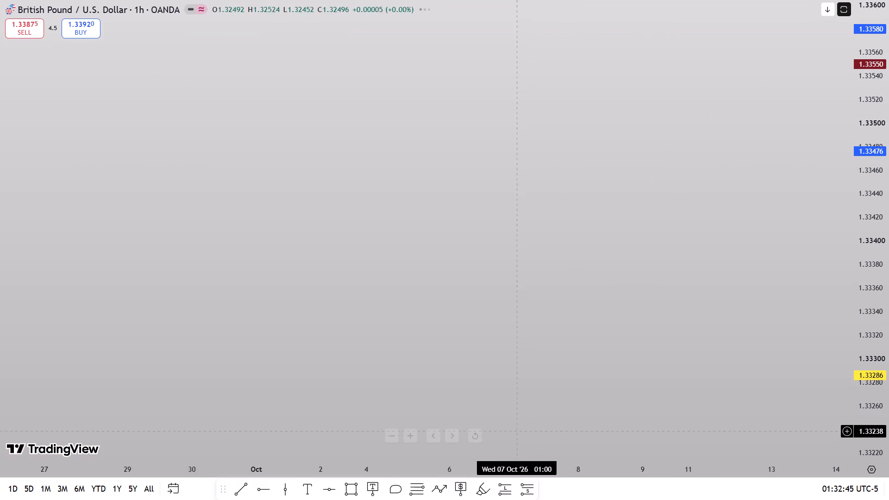
left_click(482, 440)
left_click_drag(888, 304, 876, 228)
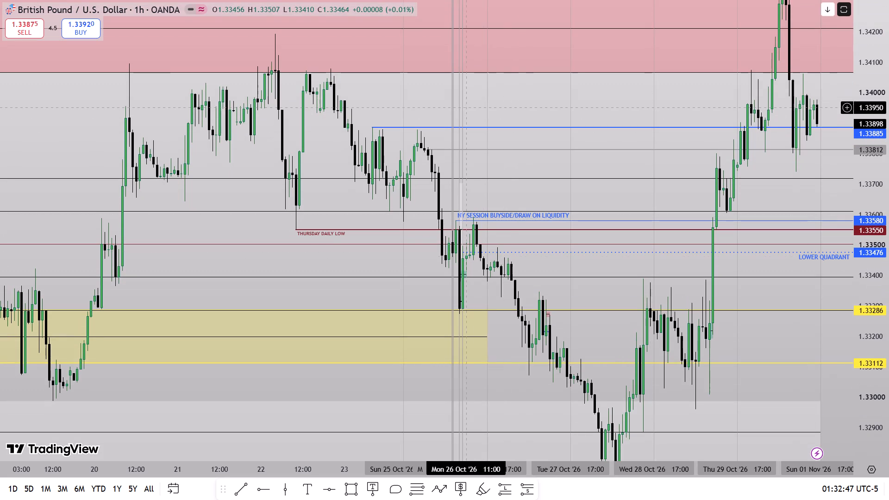
left_click(465, 107)
left_click(463, 108)
left_click(719, 34)
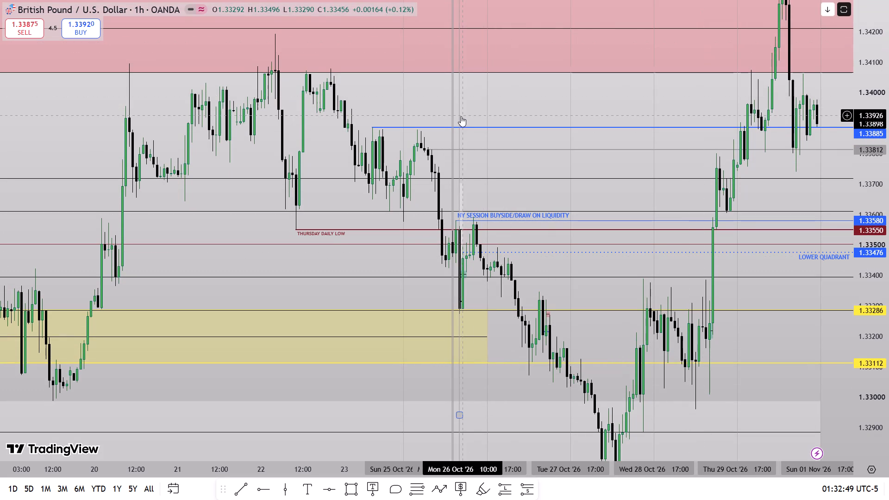
left_click(461, 116)
left_click(729, 24)
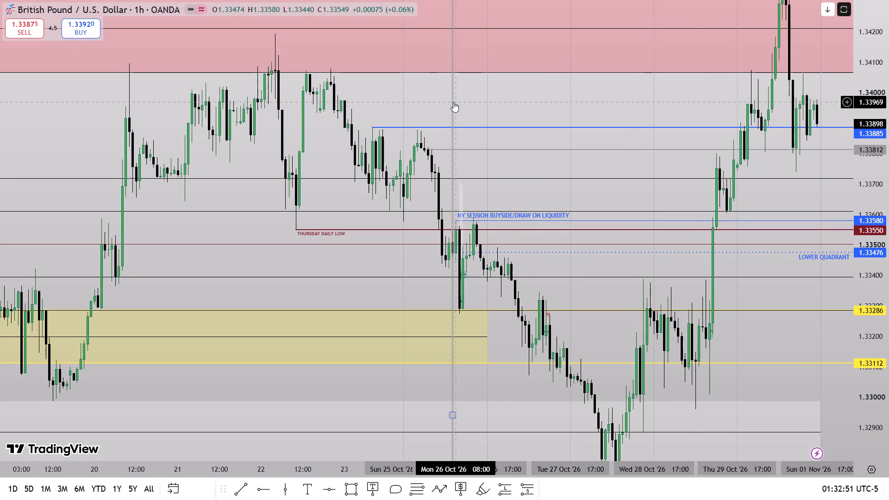
left_click(453, 101)
left_click(711, 27)
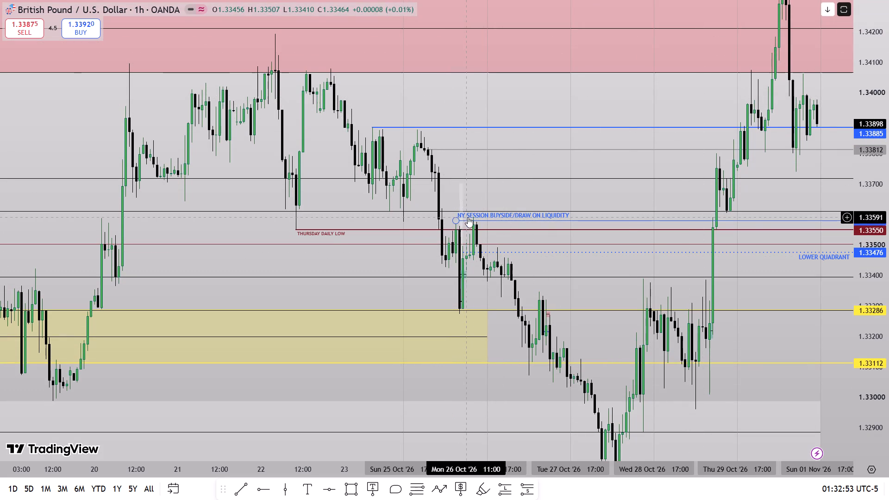
Delete the LOWER QUADRANT line, the NY SESSION BUYSIDE/DRAW ON LIQUIDITY line and the narrow white session box on Monday 26 October.
left_click_drag(513, 195, 821, 106)
scroll(760, 185, "up", 6)
left_click_drag(888, 260, 868, 72)
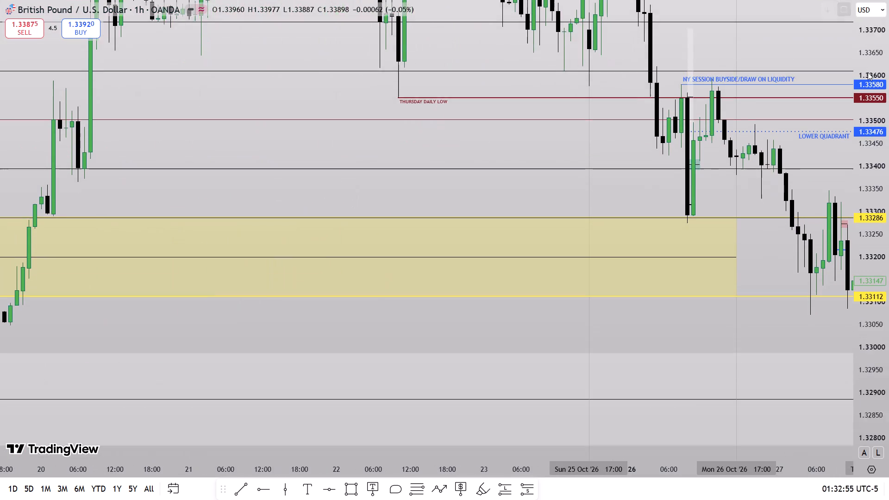
left_click_drag(868, 72, 868, 73)
left_click(714, 120)
left_click(724, 21)
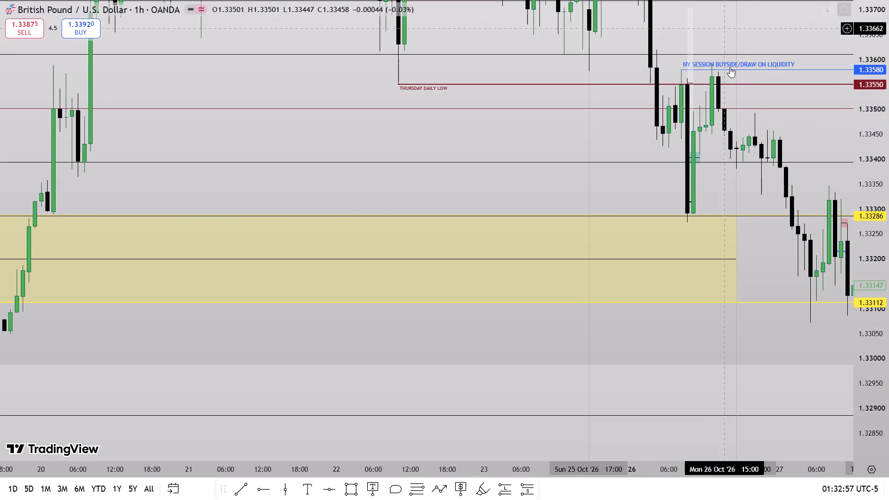
left_click_drag(770, 37, 702, 129)
left_click(662, 139)
left_click(725, 32)
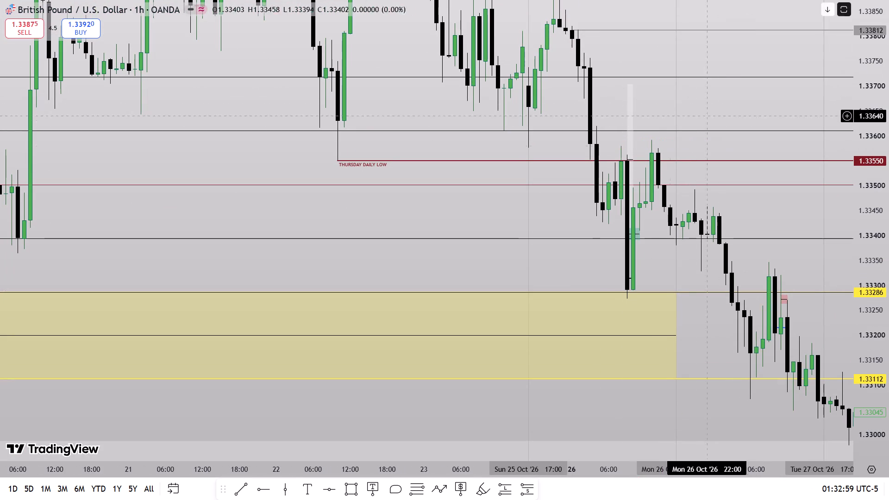
left_click(631, 162)
left_click(745, 23)
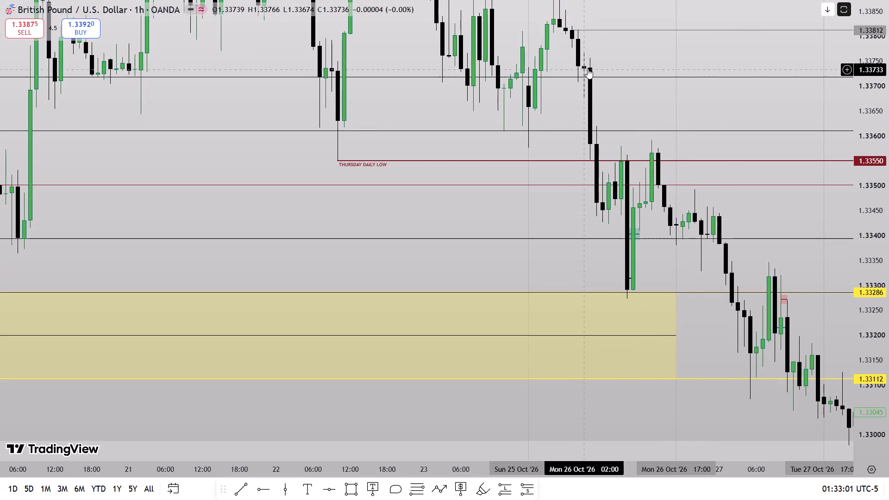
Draw a red rectangle from 1.33674 to 1.33583, spanning Mon 26 Oct 02:00 to 17:00.
left_click(349, 487)
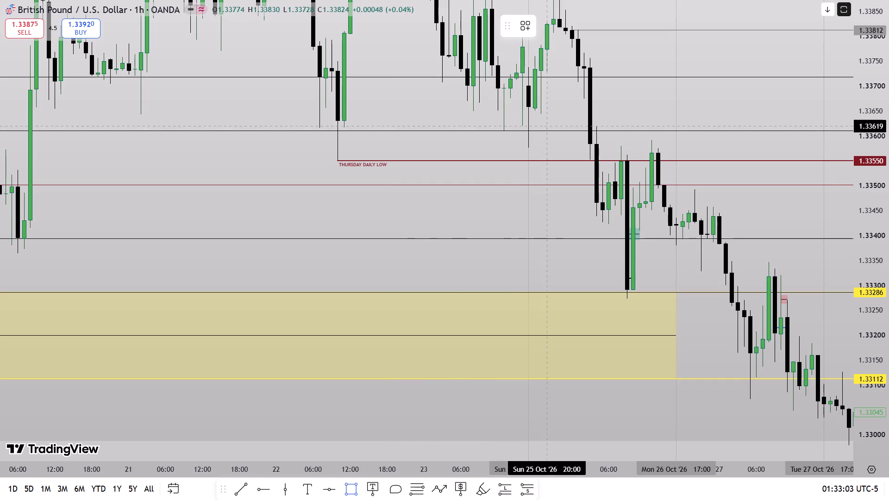
left_click(581, 107)
left_click(596, 143)
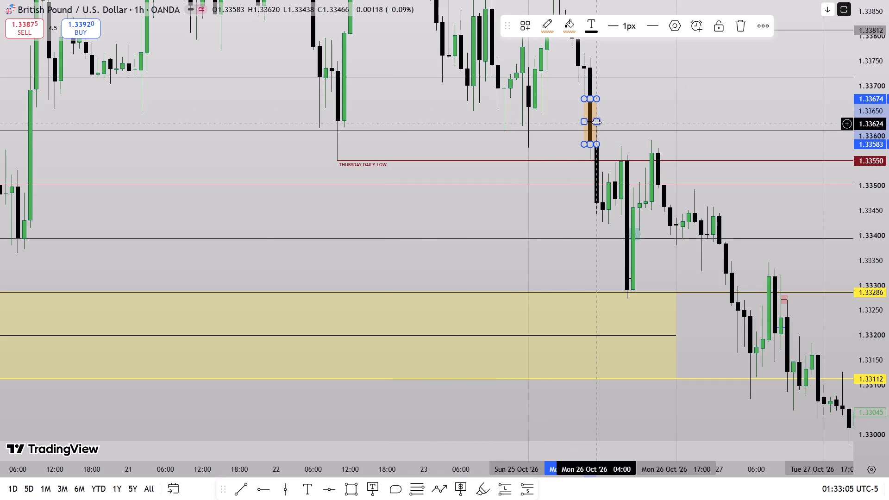
left_click_drag(596, 121, 676, 147)
left_click(553, 27)
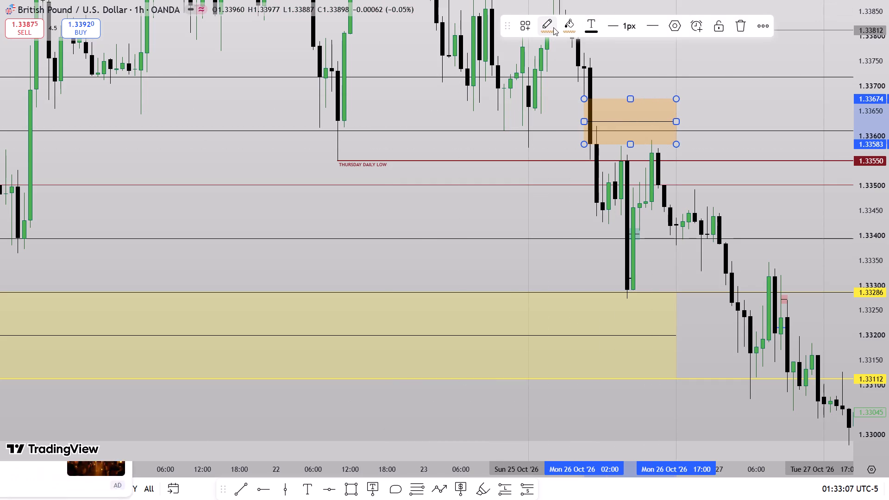
left_click(549, 63)
left_click(567, 32)
left_click(568, 63)
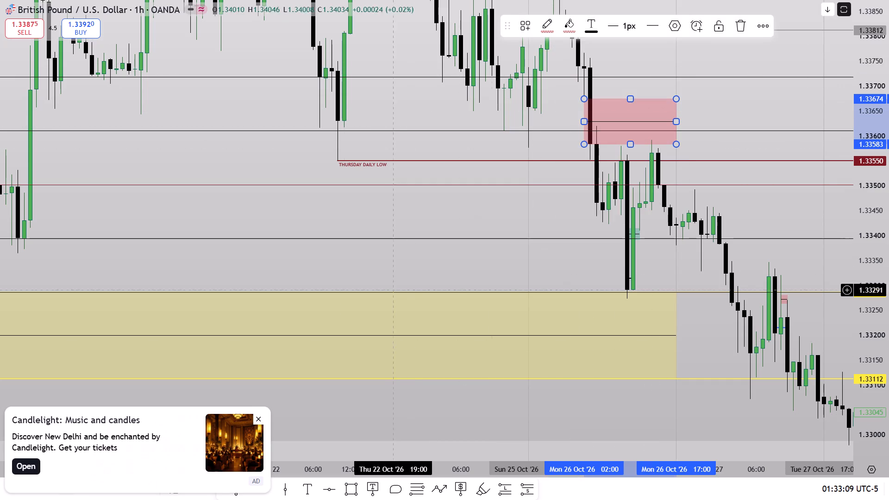
left_click(257, 419)
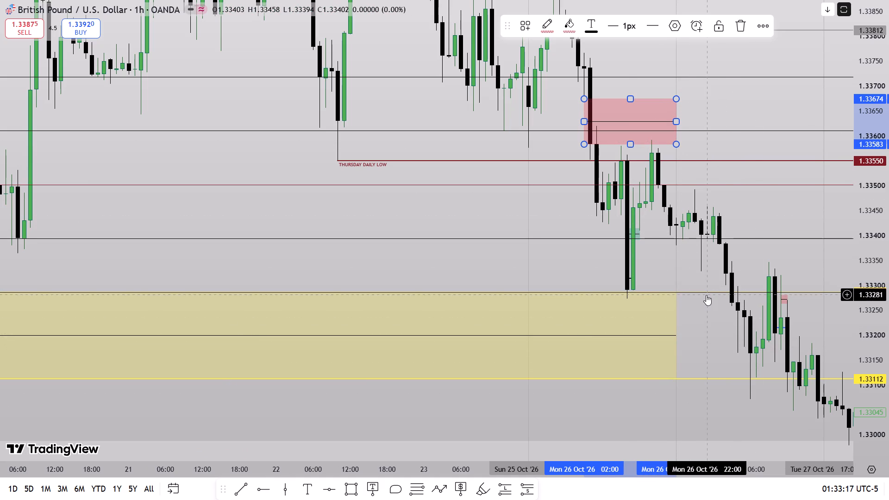
Draw a dark red horizontal trend line at 1.33273 from Mon 26 Oct 09:00 to Tue 27 Oct 17:00.
left_click(238, 496)
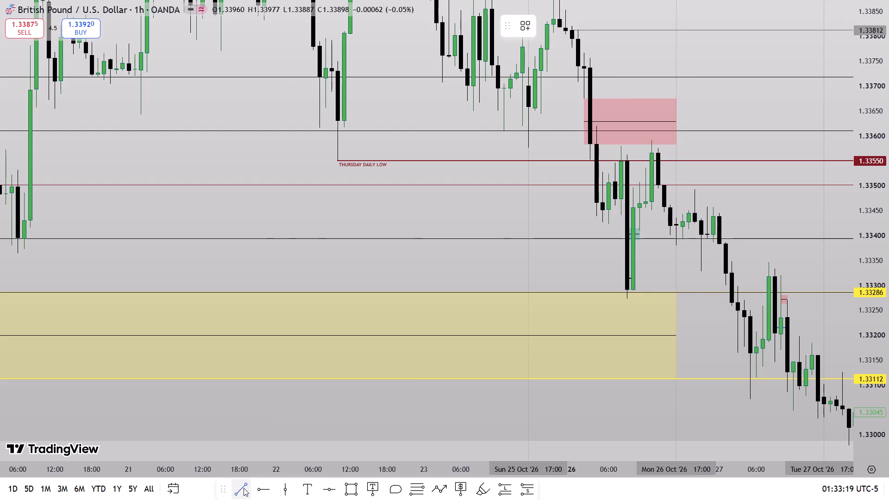
left_click_drag(629, 315, 804, 310)
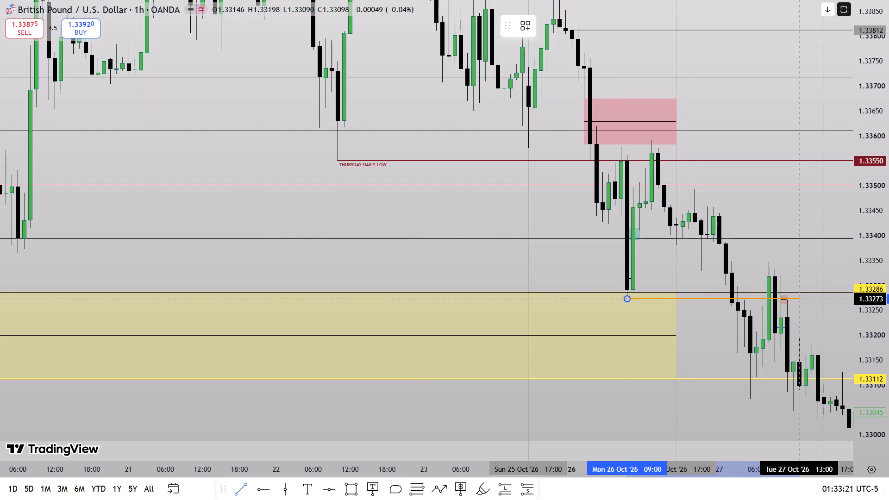
left_click_drag(804, 310, 824, 328)
left_click(824, 328, "shift")
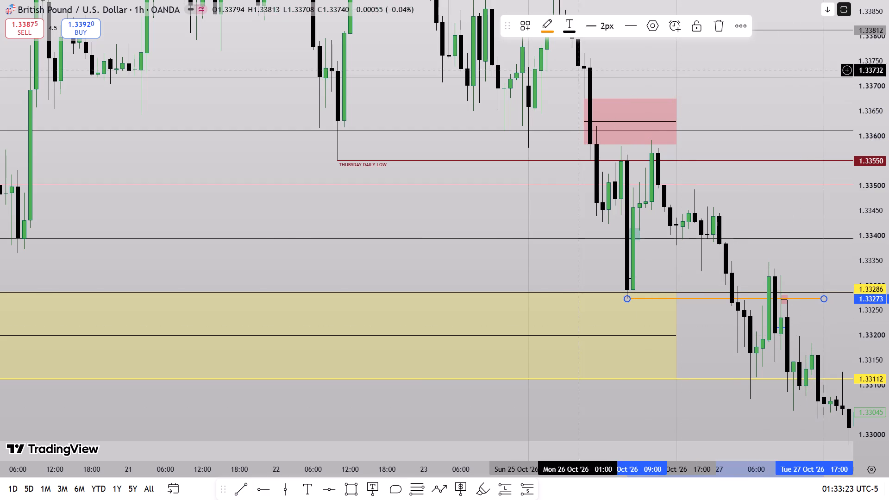
left_click(548, 23)
left_click(549, 148)
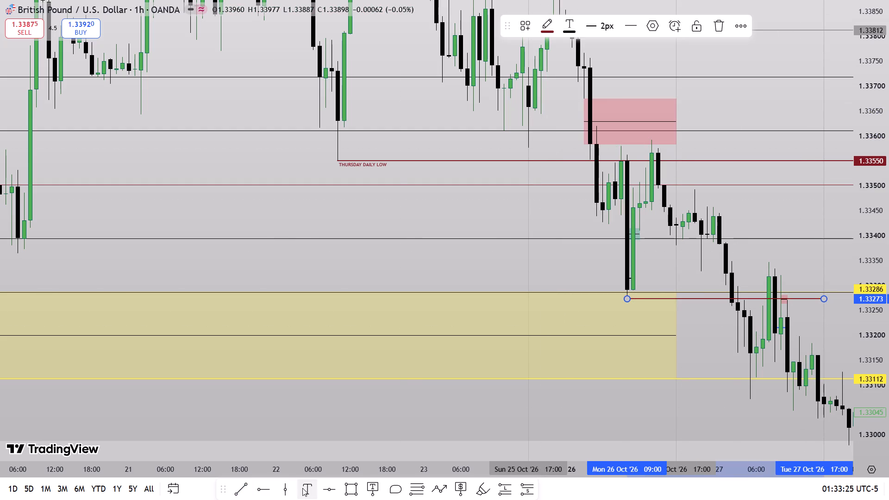
Start a text note below Monday's low on two lines: "AS SOON AS PRICE TRADED LOWER / BELOW THIS MONDAY DAILY LOW".
left_click(309, 485)
left_click(542, 319)
type("AS SS")
key("BackSpace")
type("OON AS PRIE")
key("BackSpace")
type("CETRADE")
key("BackSpace")
key("BackSpace")
key("BackSpace")
key("BackSpace")
key("BackSpace")
key("space")
type("TRADED LOWER")
key("Return")
type("BELOW")
key("Return")
key("BackSpace")
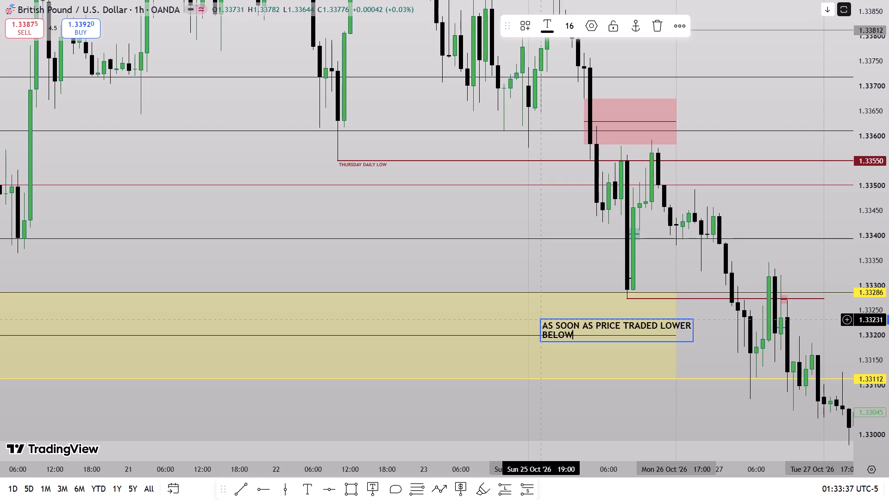
key("space")
type("TH")
type("IS MONDAY DAILY LOW AN")
key("BackSpace")
key("BackSpace")
key("BackSpace")
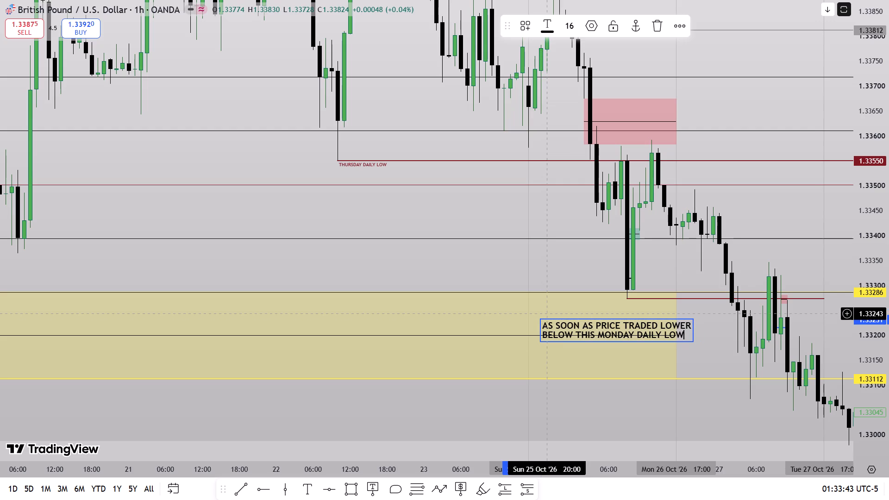
Continue the note with "ITS VALIDATING AND PROVING THAT / WE ARE GIRATING TOWARDS PREVIOUS / WEEK LOW".
key("Return")
type("ITS VALIDATING AND PROVING THAT")
key("Return")
type("WE ARE GIR")
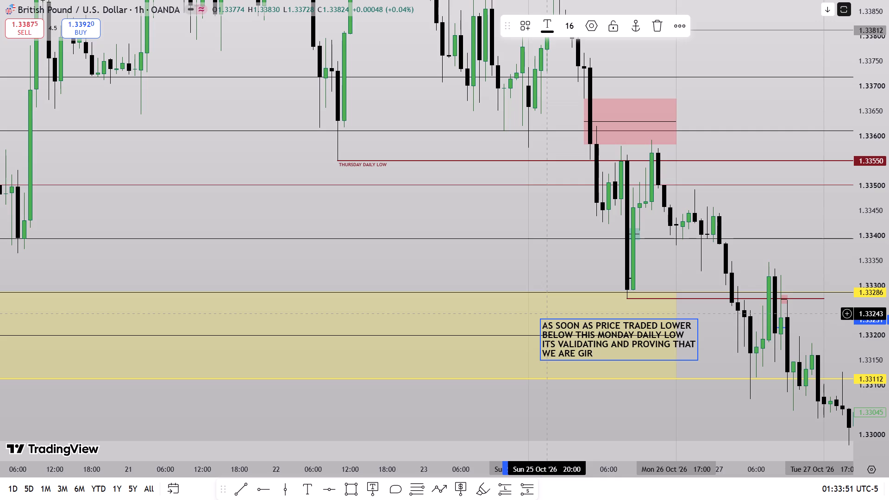
key("s")
key("BackSpace")
type("ATING TOWRADS")
key("BackSpace")
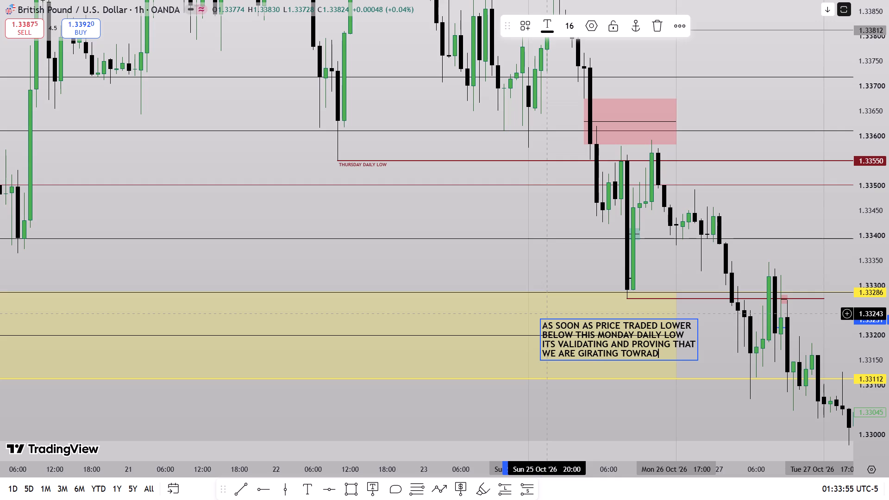
key("BackSpace")
key("BackSpace")
key("BackSpace")
type("ARDS")
key("space")
type("PREVIOUS")
key("Return")
type("WEEK LOW AND A THAT")
key("space")
key("BackSpace")
key("BackSpace")
key("BackSpace")
key("BackSpace")
key("BackSpace")
key("BackSpace")
key("BackSpace")
key("BackSpace")
key("BackSpace")
key("BackSpace")
key("BackSpace")
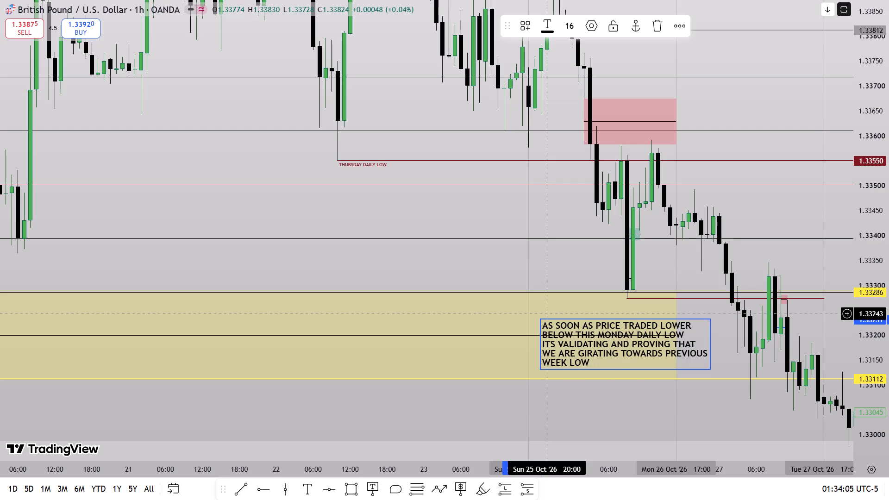
key("BackSpace")
key("shift+parenleft")
key("BackSpace")
key("space")
Finish the note with "(WHERE WE DO HAVE PM& / NY SESSION SELLSIDE) AND TO OUR / MENTION DAILY BULLISH FVG.".
type("(WHERE WE")
key("space")
type("DO HAVE PM")
key("space")
key("BackSpace")
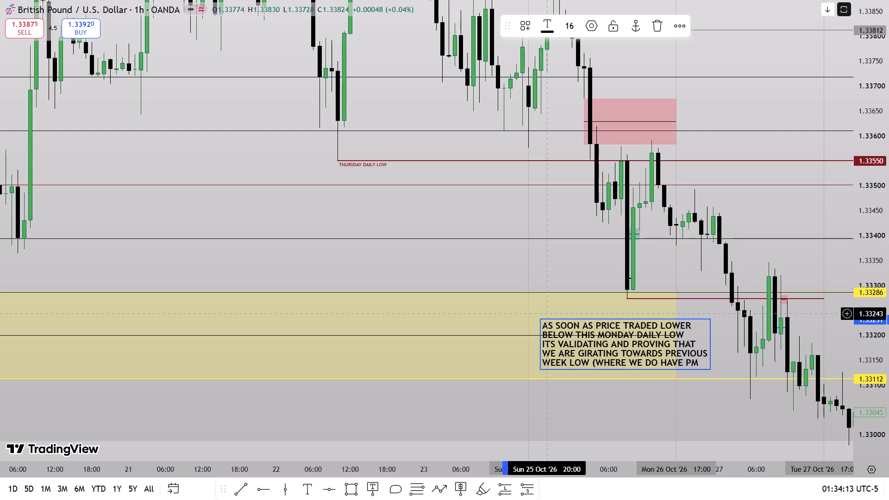
key("shift+ampersand")
key("Return")
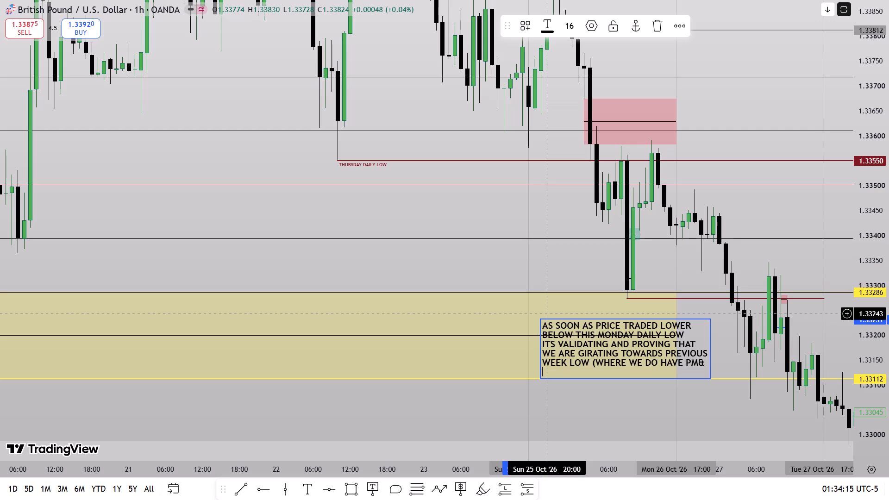
type("NY SESSION SELLISDE")
key("BackSpace")
key("BackSpace")
key("BackSpace")
key("BackSpace")
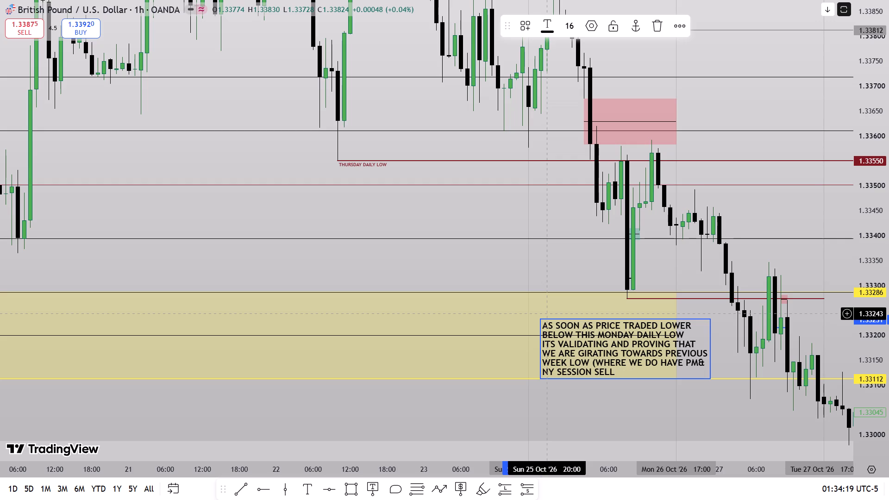
type("SIDE")
type(")")
key("space")
type("AND TO")
key("space")
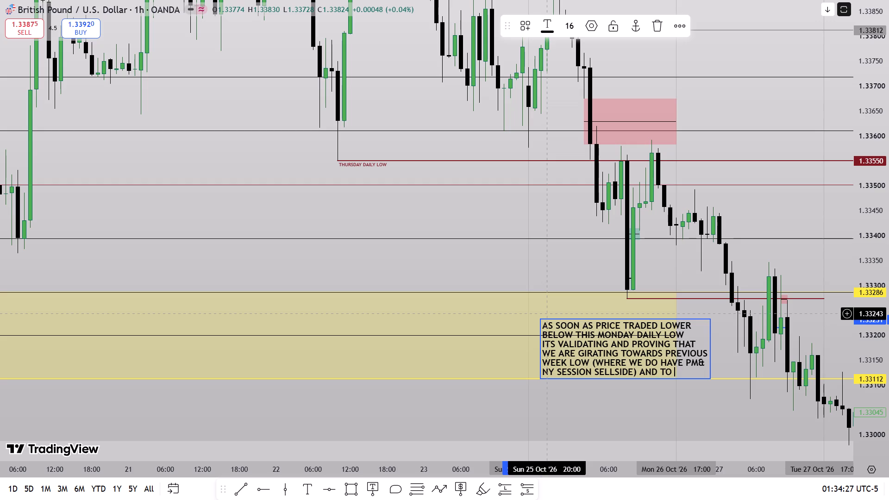
type("OUR")
key("space")
key("BackSpace")
key("Return")
type("MENT")
type("ION DAILY BULLISH FVG.")
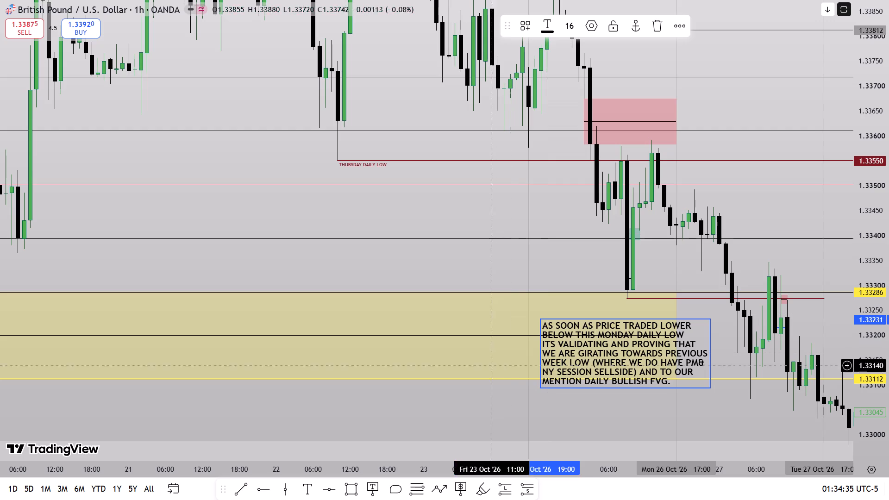
left_click(564, 264)
Delete the yellow zone between 1.33286 and 1.33112 and move the note to Thu 22 Oct 14:00 at 1.33273.
left_click_drag(563, 345, 415, 327)
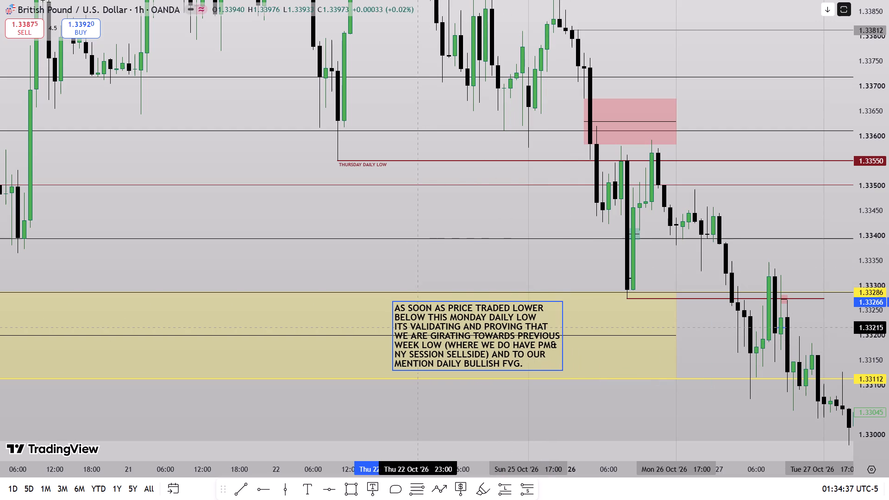
left_click_drag(415, 327, 415, 327)
left_click_drag(459, 331, 444, 333)
left_click(675, 338)
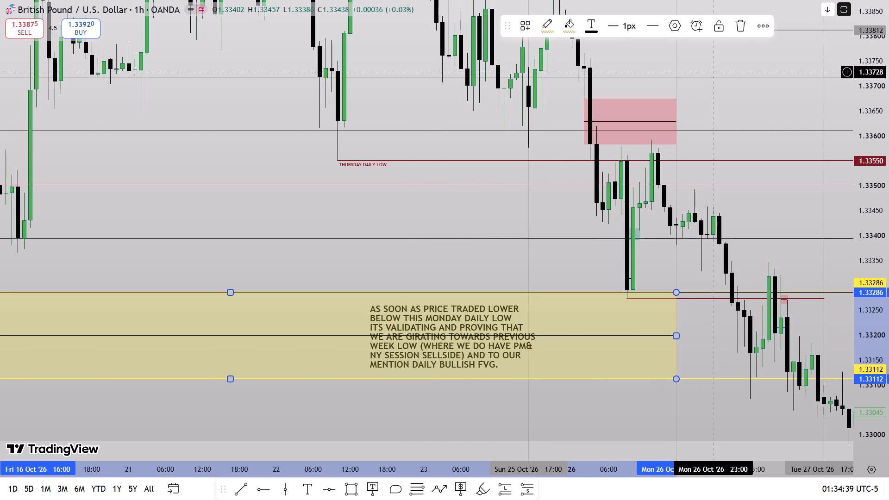
left_click(743, 20)
left_click_drag(476, 340, 464, 336)
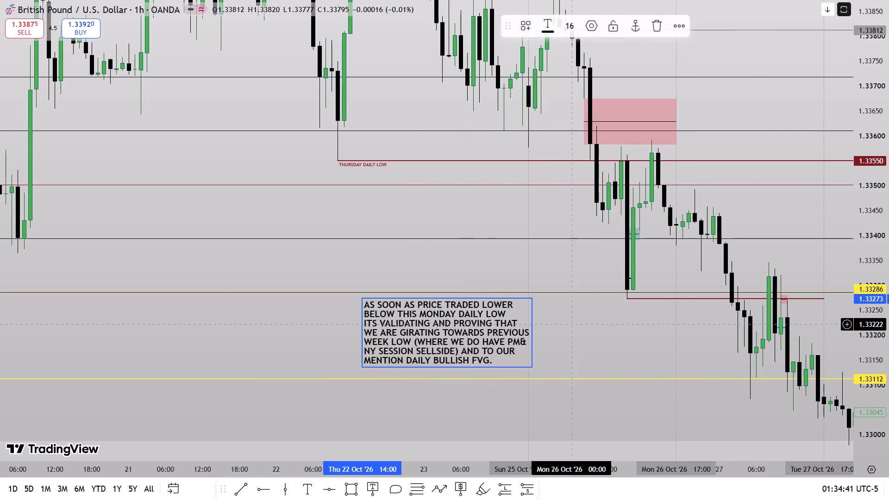
left_click(630, 325)
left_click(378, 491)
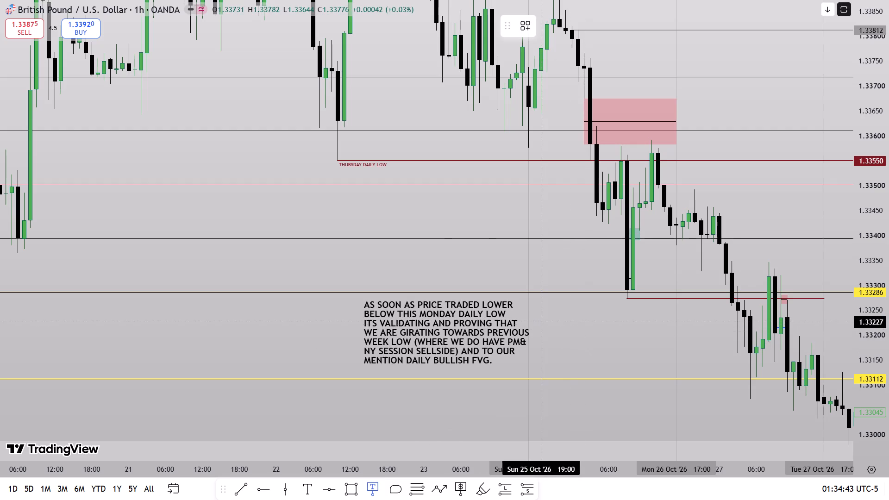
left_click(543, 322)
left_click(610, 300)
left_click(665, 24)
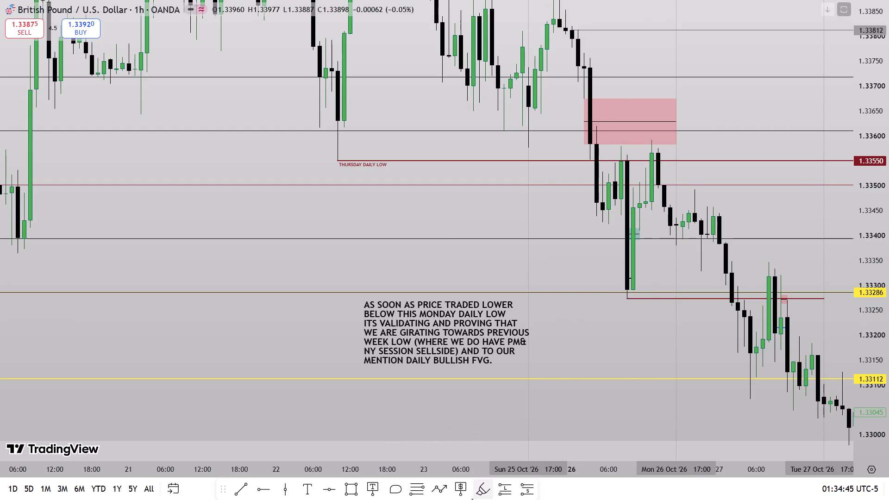
Draw an arrow from the side of the explanatory note to the start of Monday's low line.
left_click(444, 487)
left_click(538, 341)
double_click(618, 301)
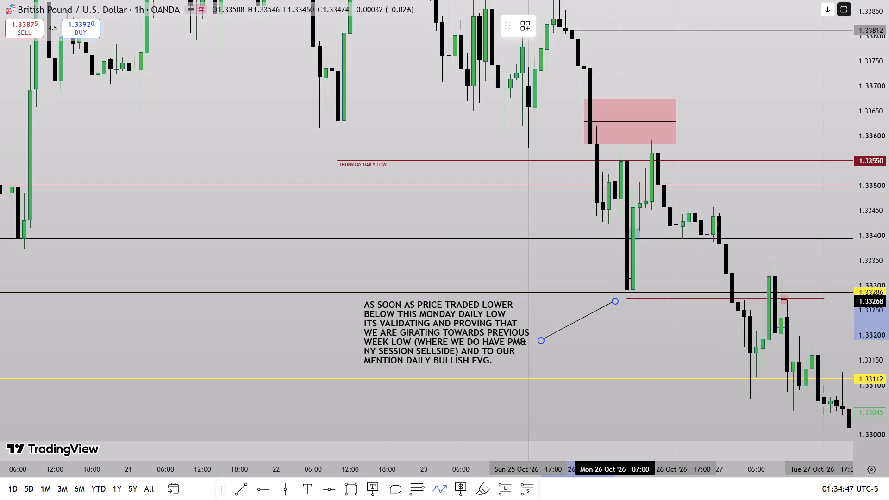
left_click(608, 334)
left_click_drag(566, 329, 552, 310)
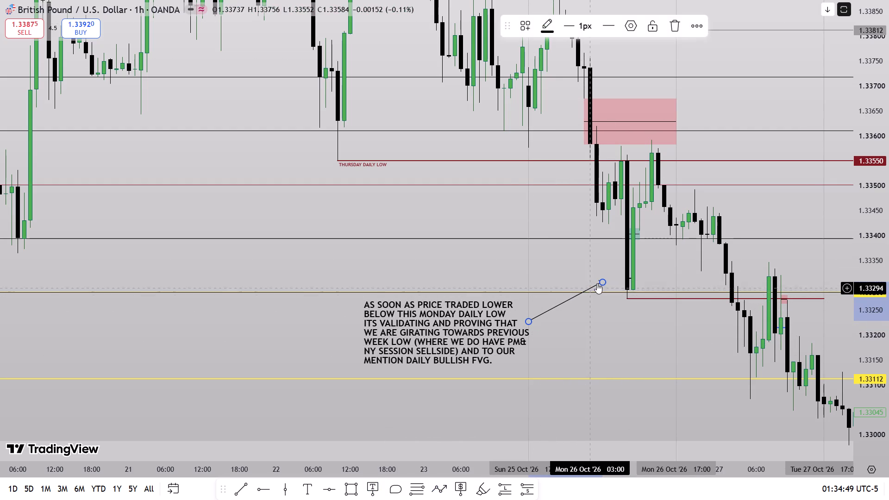
left_click_drag(600, 280, 607, 299)
left_click(633, 341)
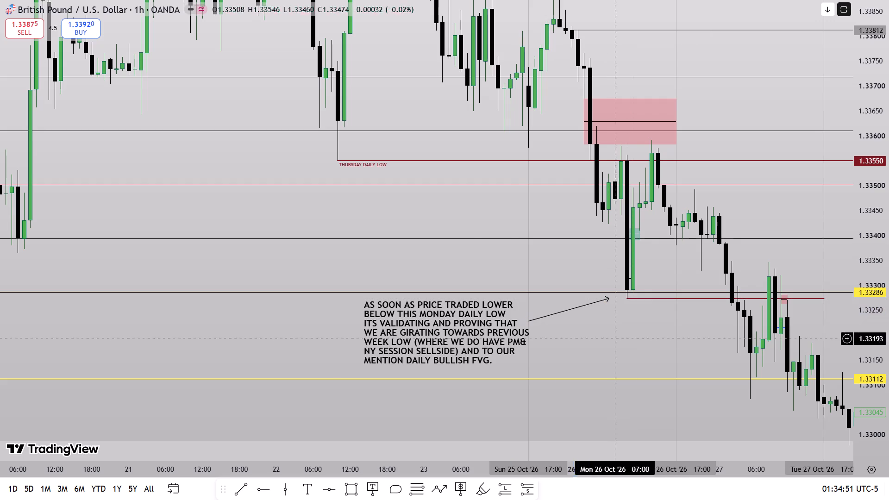
Delete the two small line marks at 1.33323 and 1.33314 on the candles at Monday's low.
left_click(635, 272)
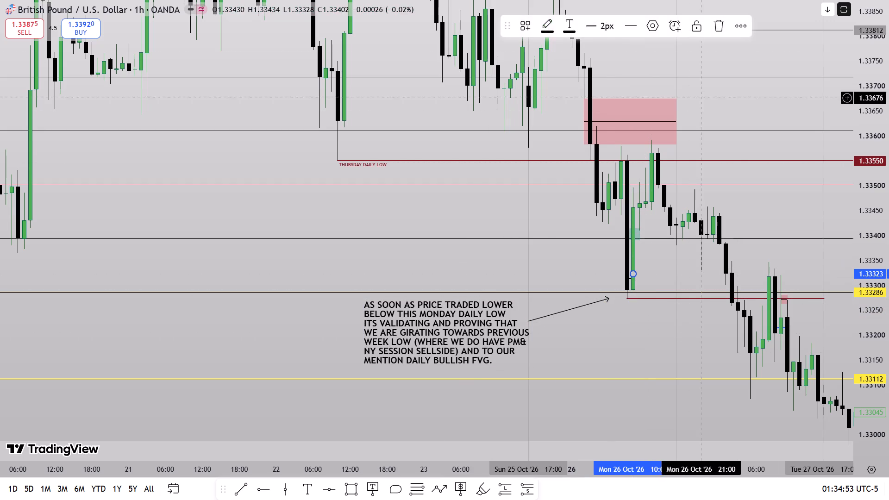
left_click(723, 25)
left_click(629, 280)
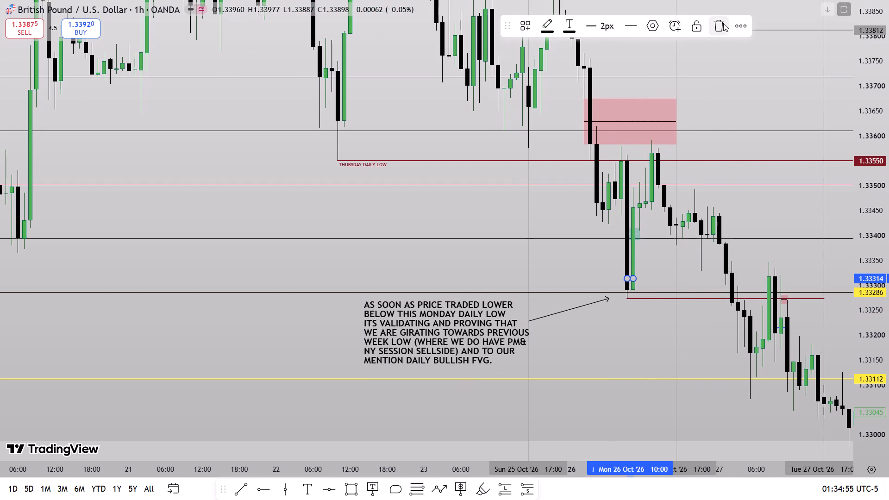
left_click(723, 23)
Add two yellow horizontal rays, one from Sun 25 Oct at 1.33700 and one from Fri 23 Oct 16:00 at 1.33778.
left_click_drag(728, 96, 661, 146)
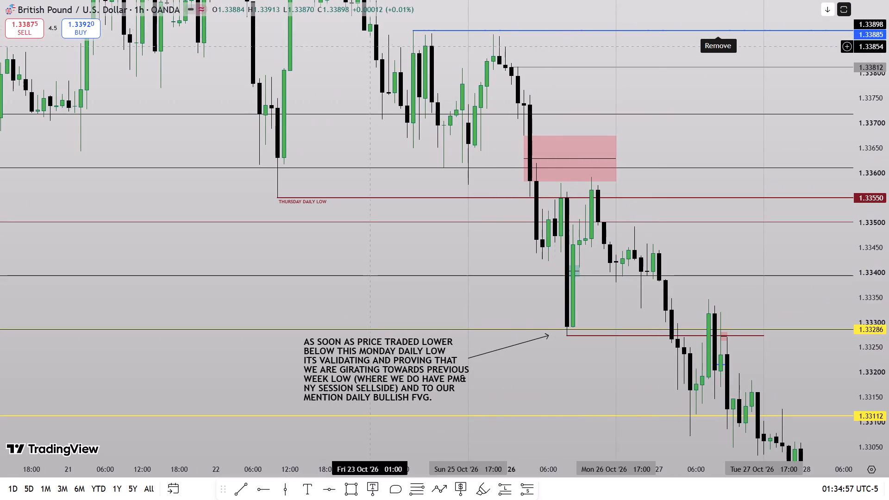
left_click(277, 489)
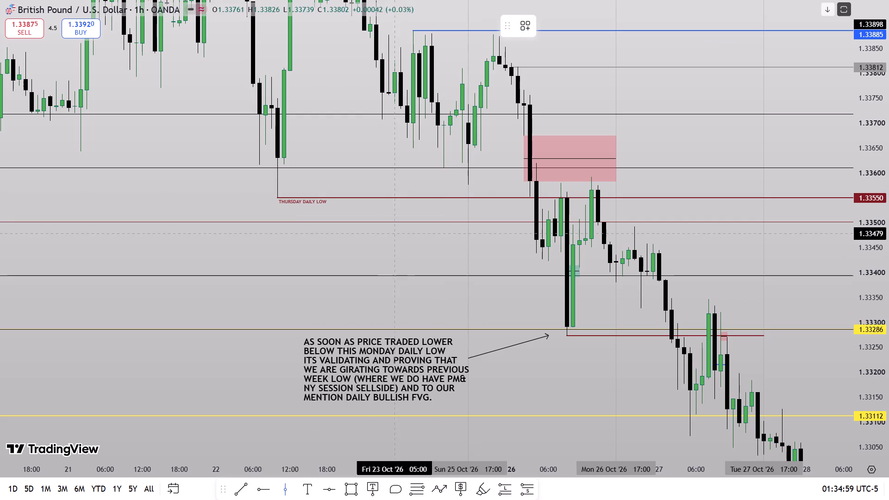
left_click(261, 487)
left_click(467, 131)
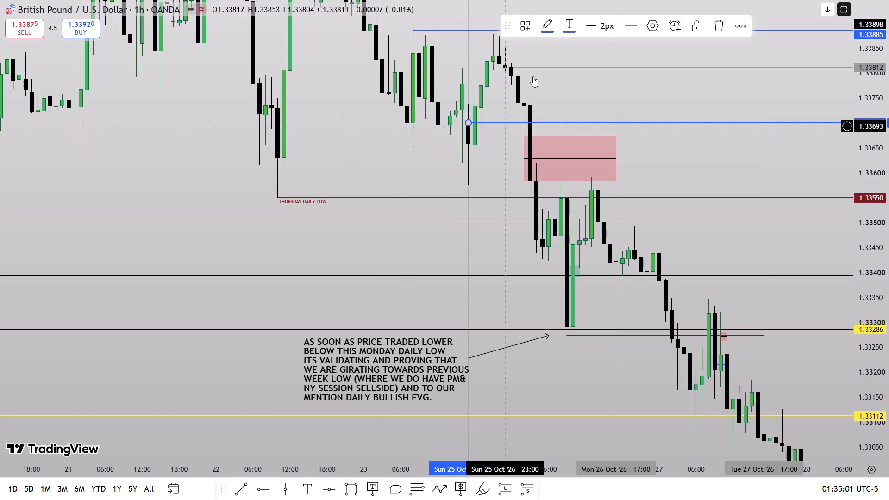
left_click(552, 31)
left_click(567, 68)
left_click(263, 486)
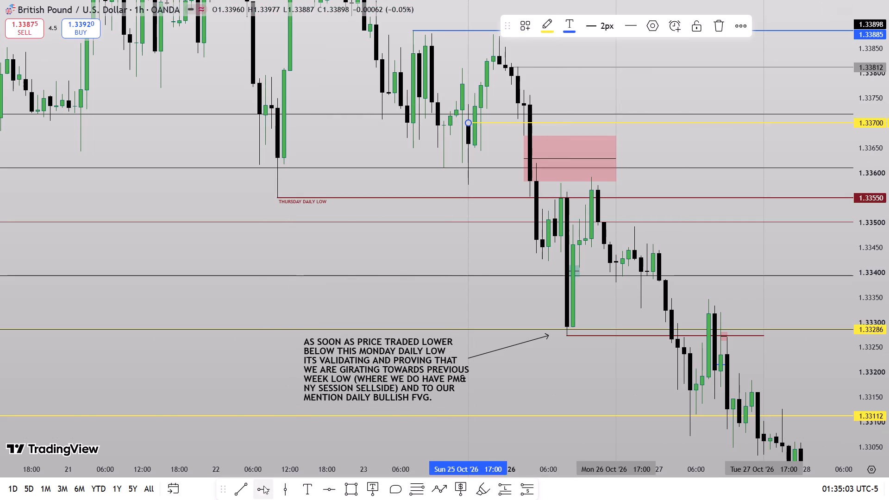
left_click(463, 91)
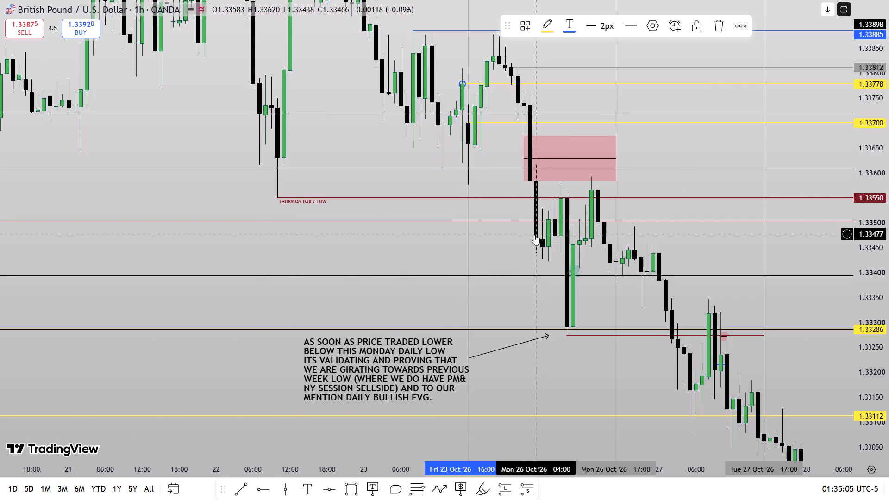
Label the red zone between 1.33674 and 1.33583 "SIBI" in size 14 text.
double_click(617, 162)
left_click(396, 256)
type("SIBI")
key("ctrl+a")
left_click(400, 212)
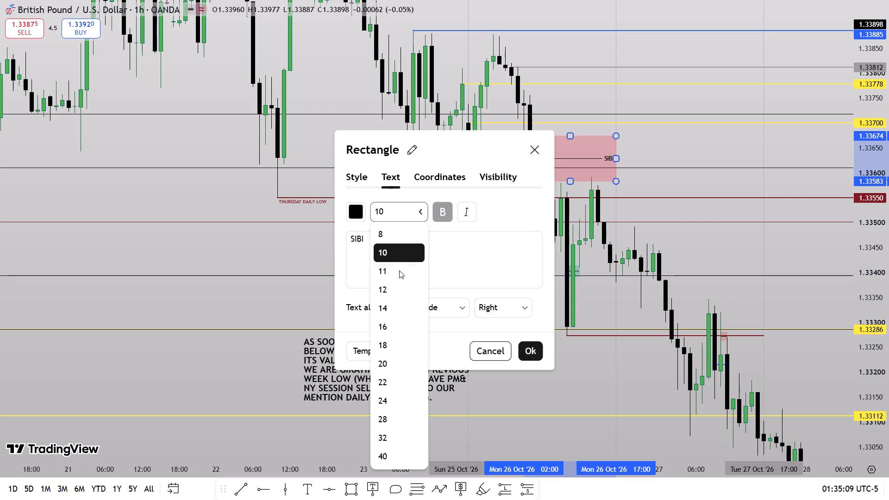
left_click(395, 300)
left_click(663, 145)
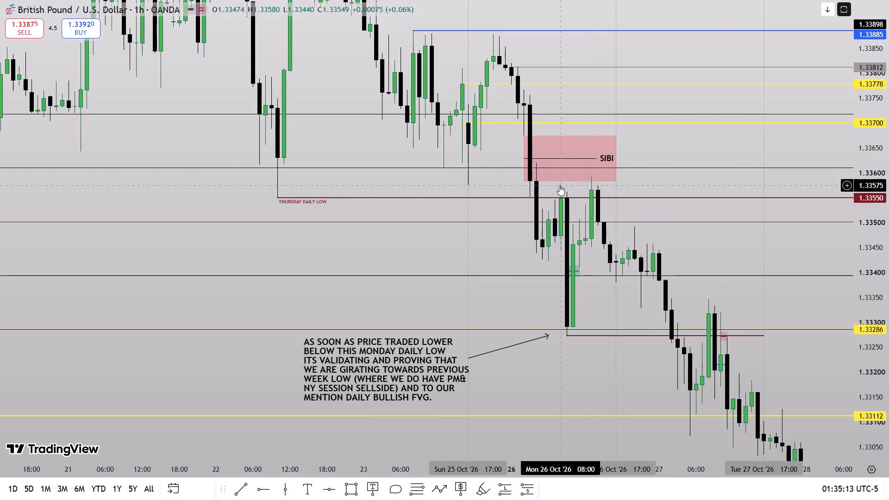
Draw a blue trend line at about 1.33580 across Monday's high, from 08:00 to 15:00 on Mon 26 Oct.
left_click(235, 485)
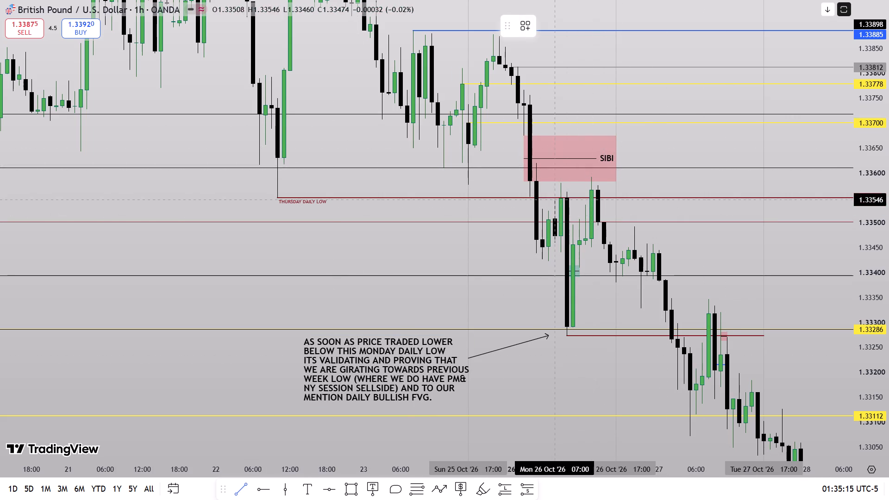
left_click_drag(563, 186, 601, 185)
left_click(601, 185, "shift")
left_click(543, 21)
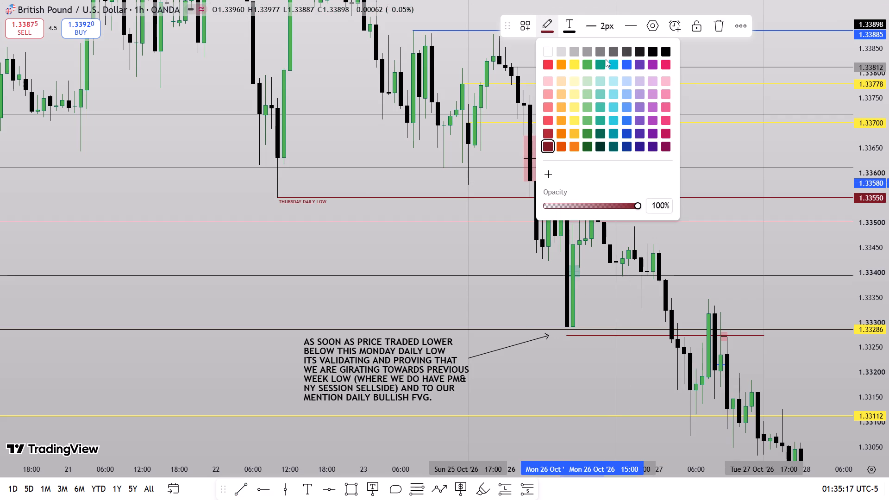
left_click(626, 63)
left_click_drag(664, 151, 663, 144)
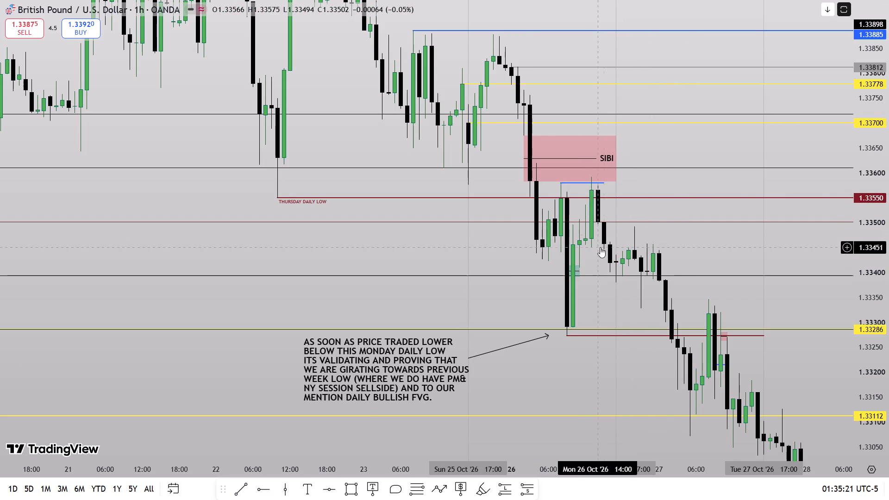
Draw a red rectangle over the Monday afternoon gap from 1.33502 to 1.33456 and extend it into early Tue 27 Oct.
left_click(356, 487)
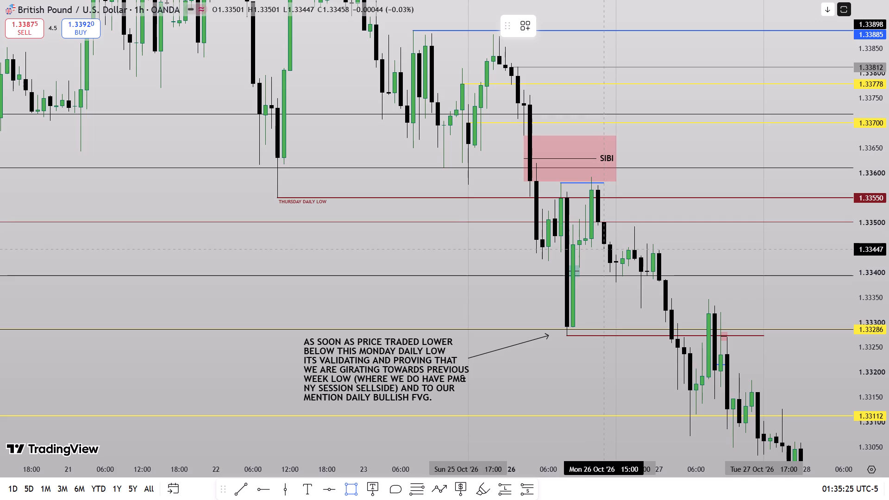
left_click_drag(888, 304, 880, 76)
left_click_drag(888, 329, 856, 25)
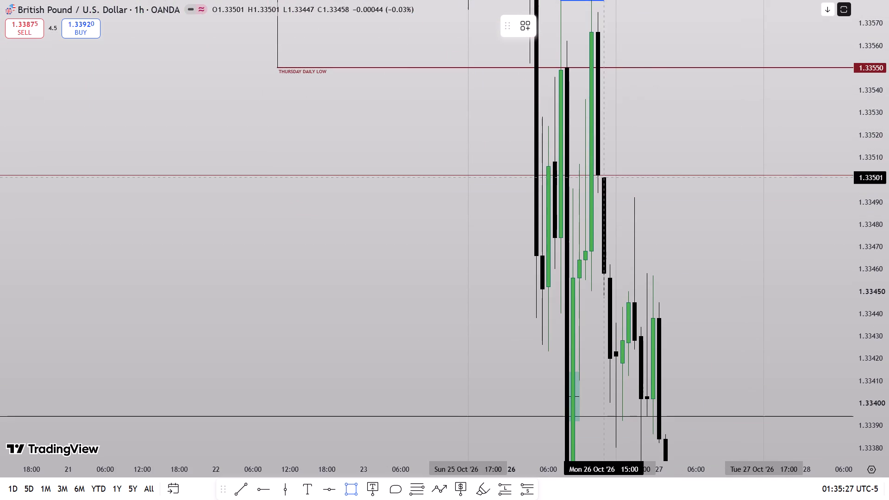
left_click(601, 170)
left_click_drag(612, 274, 609, 268)
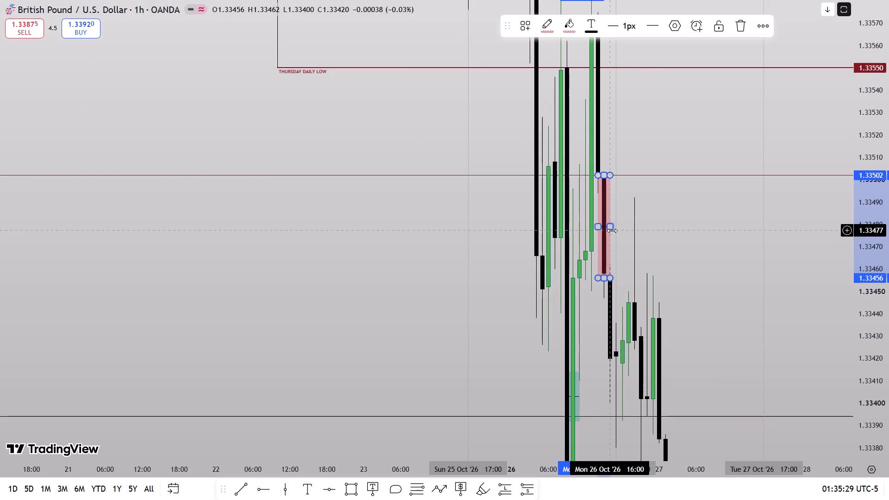
left_click_drag(610, 226, 670, 237)
left_click(700, 237)
Start a second text note below Monday's low reading "THAT LOW IS ALSO QUALIFY".
left_click_drag(888, 121, 868, 381)
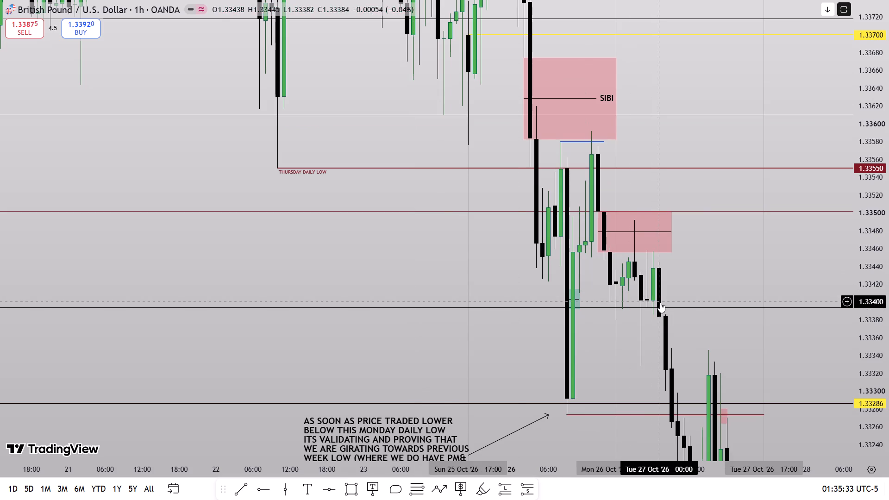
left_click_drag(888, 180, 859, 295)
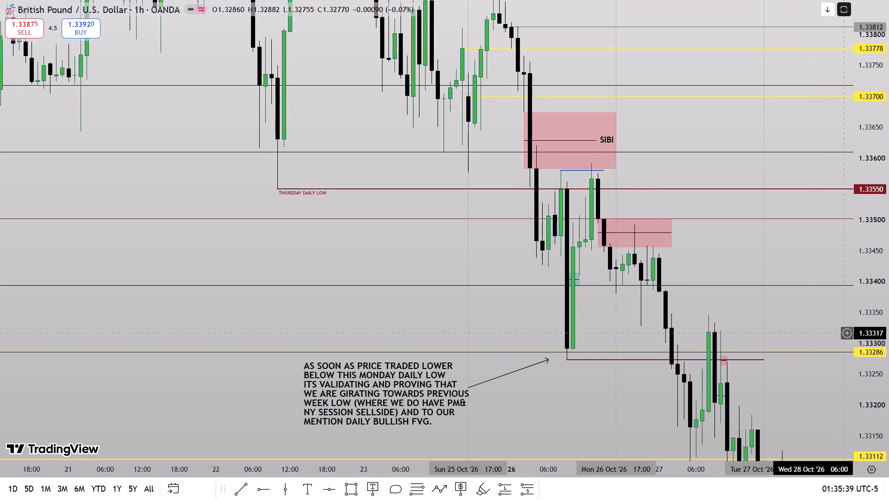
left_click_drag(716, 325, 724, 217)
left_click_drag(888, 179, 873, 183)
left_click_drag(721, 166, 679, 267)
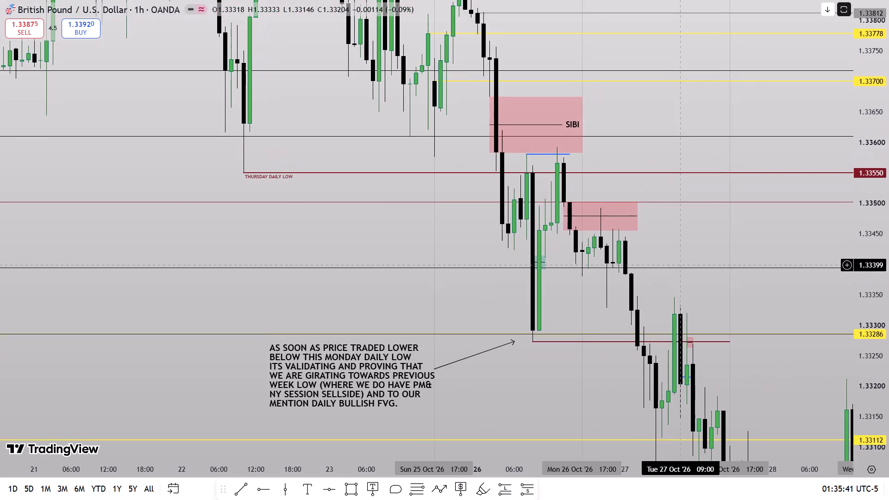
left_click_drag(679, 267, 675, 265)
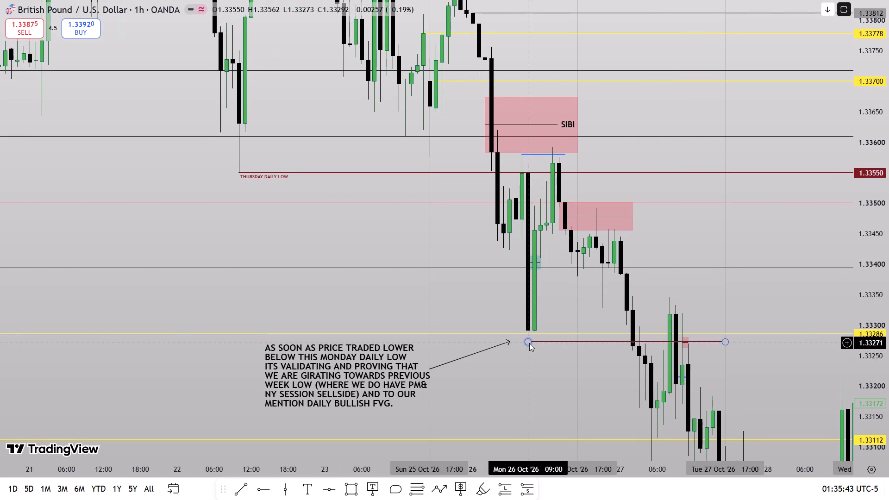
left_click(317, 497)
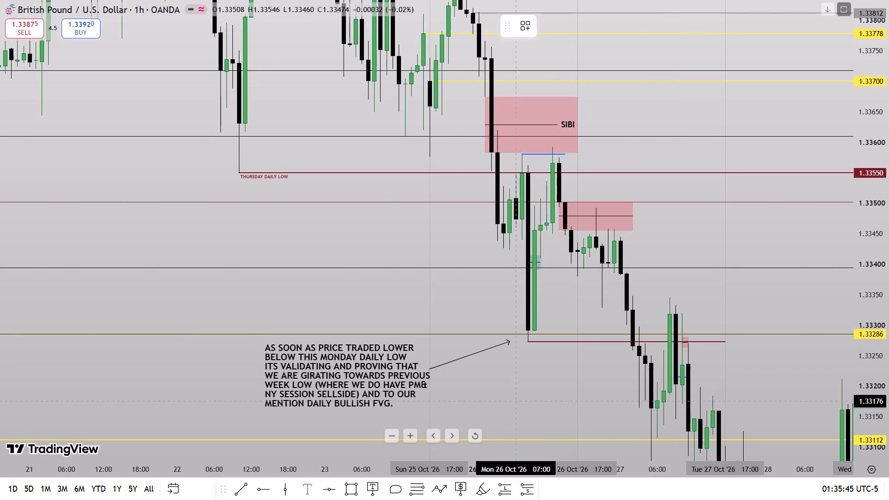
left_click(520, 366)
type("THAT LOW O")
key("BackSpace")
type("IS ALSO W")
key("BackSpace")
type("QUALIFY")
Finish the note with the line "FOR A MSS AND FOR A BREAKER SHORT" and move it to Sun 25 Oct 21:00 at 1.33197.
key("Return")
type("FOR A MSS AND FOR A BRES")
key("BackSpace")
type("AKER.")
key("BackSpace")
key("space")
type("SHORT")
left_click(531, 406)
left_click_drag(545, 384, 474, 397)
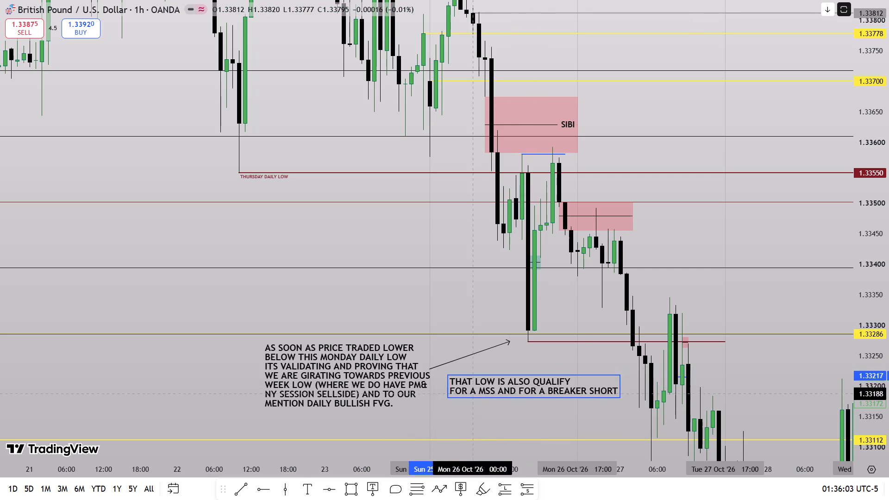
left_click_drag(474, 397, 477, 406)
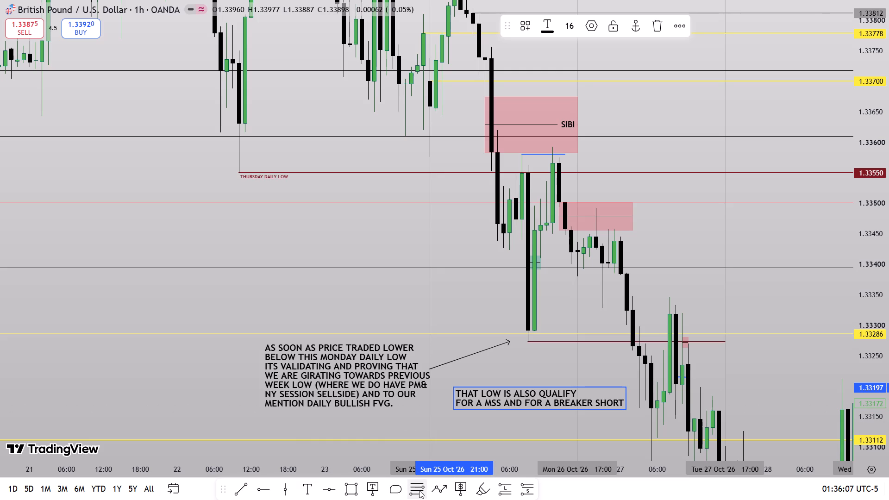
Draw an arrow from the breaker note up to Monday's low and move the note below the arrow's tail.
left_click(436, 491)
left_click(538, 389)
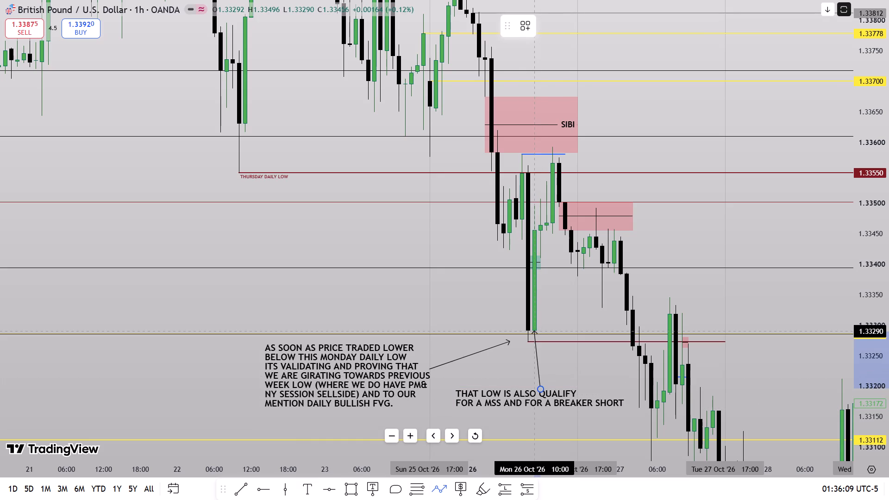
double_click(534, 358)
left_click_drag(535, 350, 530, 371)
left_click(506, 378)
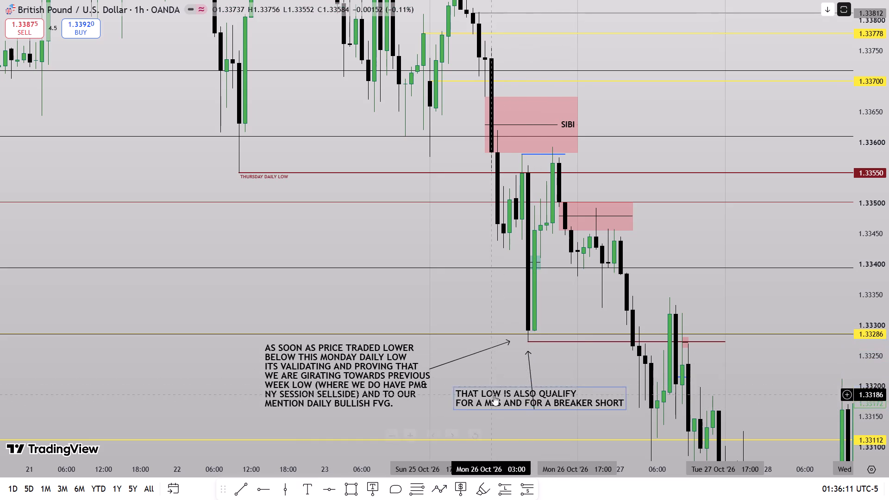
left_click_drag(494, 396, 473, 421)
Add a thicker dark red horizontal ray from the Mon 19 Oct 12:00 low at 1.32988.
left_click_drag(483, 390, 445, 380)
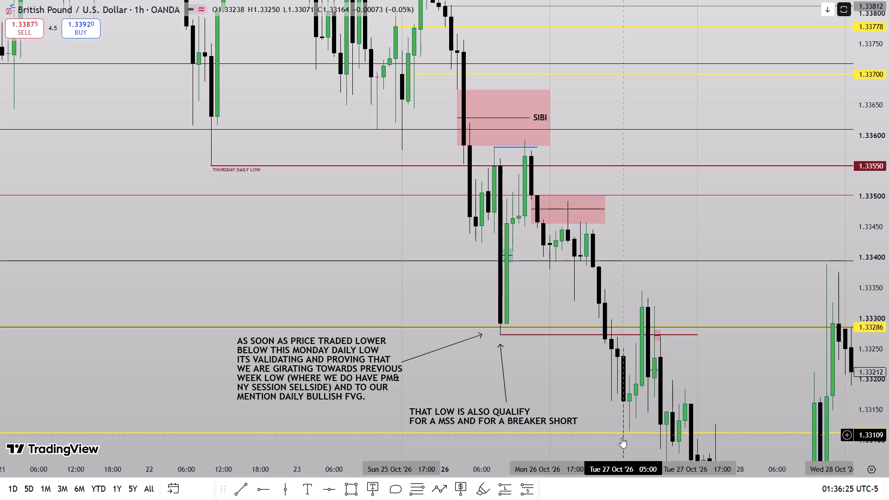
left_click_drag(606, 419, 605, 348)
left_click_drag(635, 417, 642, 366)
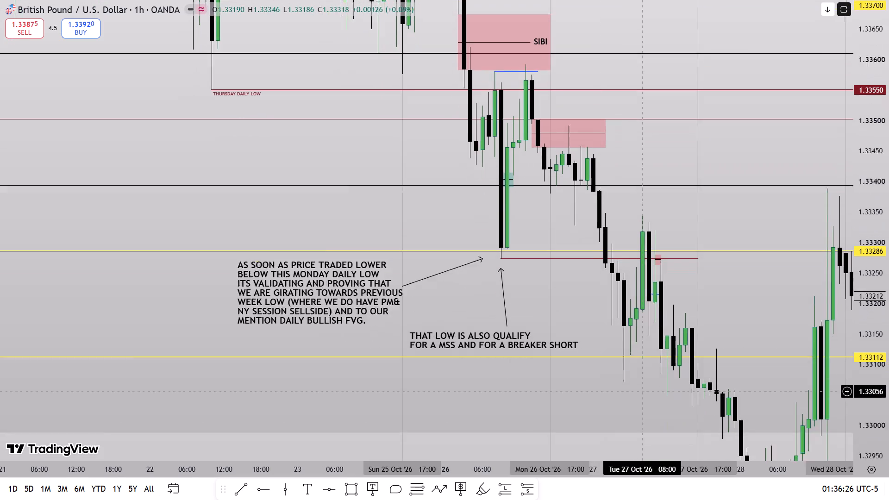
left_click_drag(642, 366, 639, 294)
scroll(652, 336, "down", 7)
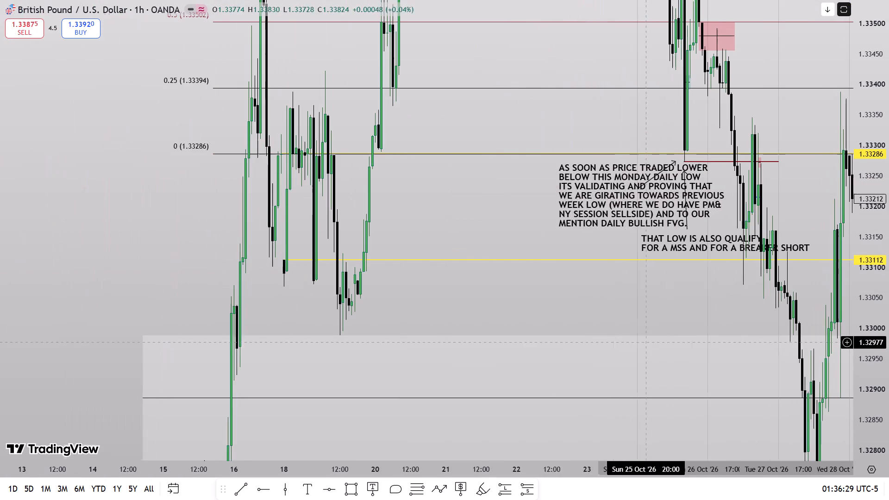
left_click(256, 487)
left_click(339, 346)
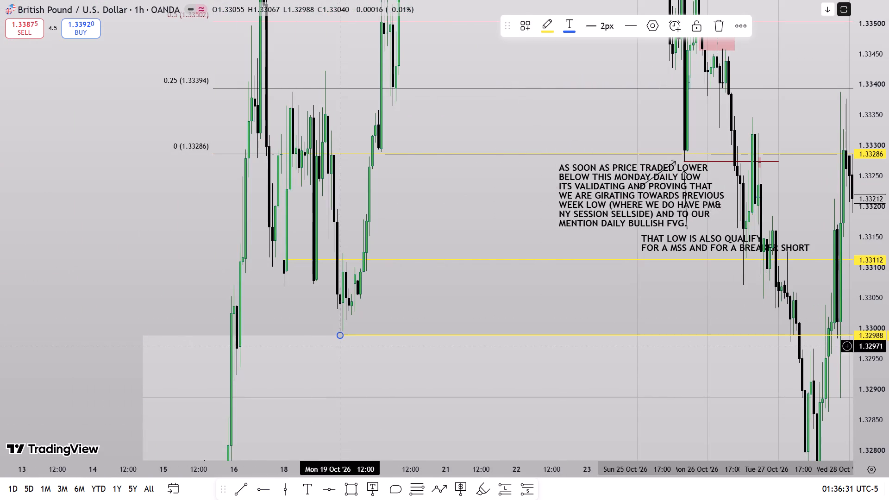
left_click(552, 31)
left_click(542, 148)
left_click(610, 29)
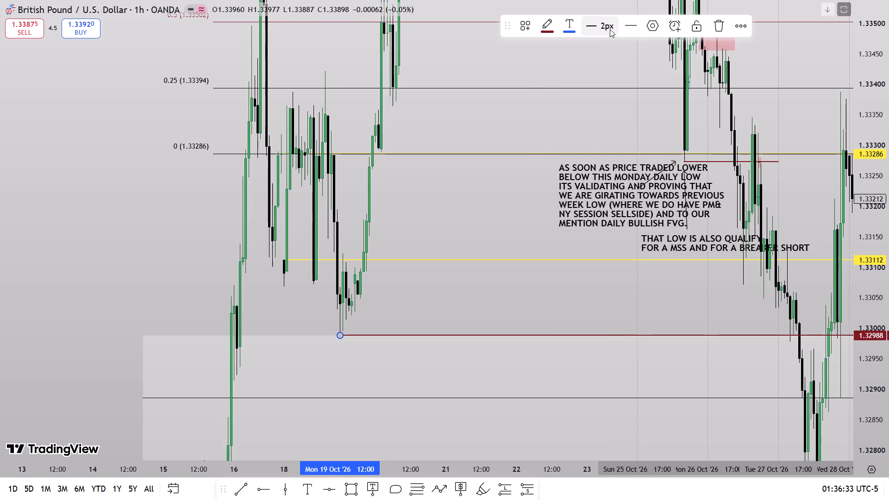
left_click(610, 88)
Label the 1.32988 horizontal ray "SELLSIDE LIQUIDITY" and copy the label text.
left_click(649, 20)
left_click(394, 243)
type("SELLSIDE LIQUDIITY")
key("BackSpace")
key("BackSpace")
key("BackSpace")
key("BackSpace")
key("BackSpace")
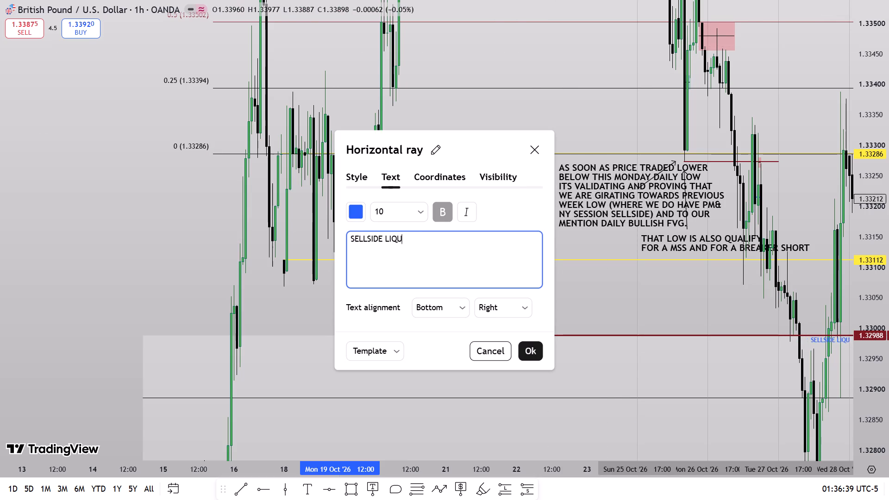
type("IDITY")
key("ctrl+a")
key("ctrl+c")
Set the ray label's font size to 11 and its text color to dark red.
left_click(398, 209)
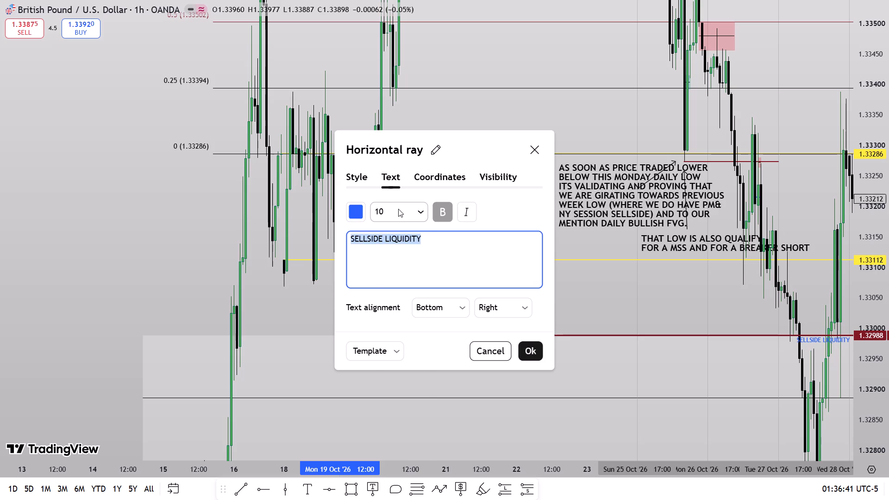
left_click(397, 279)
left_click(361, 219)
left_click(361, 333)
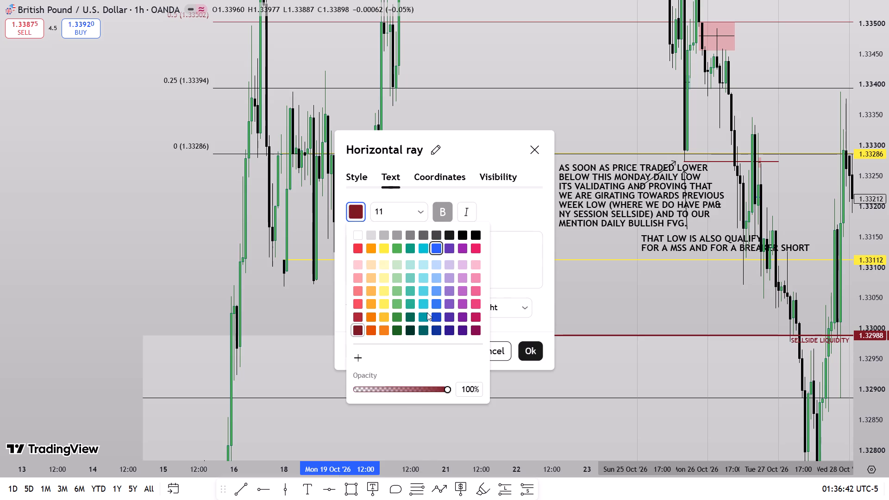
left_click(535, 267)
left_click(509, 317)
left_click(666, 306)
Start a text note at Tue 27 Oct 11:00, 1.33456, with the line "AND ON TUESDAY EVERYTIME IT MOVING LOWER".
scroll(666, 313, "up", 2)
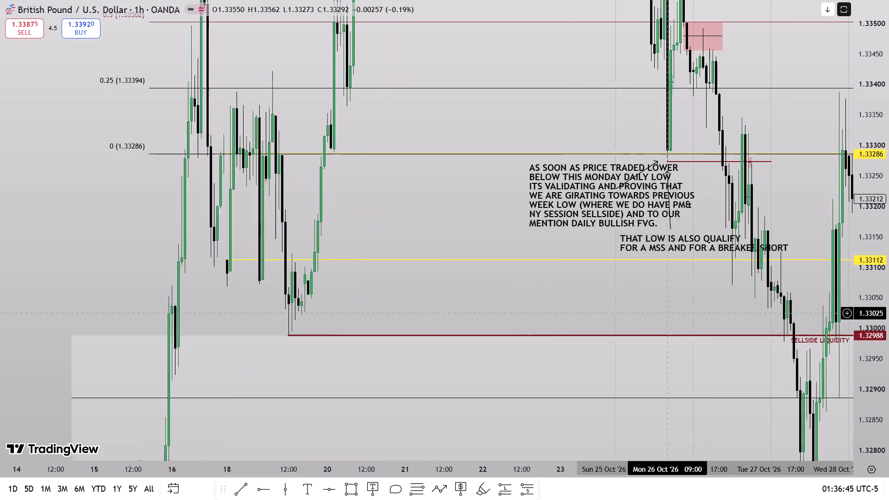
scroll(666, 313, "up", 4)
left_click_drag(668, 304, 556, 324)
scroll(551, 328, "up", 2)
left_click_drag(494, 319, 513, 345)
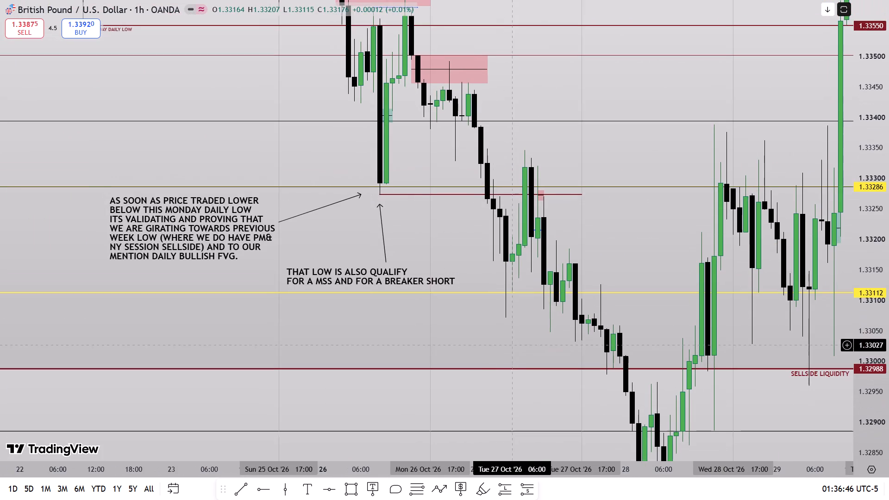
left_click_drag(492, 326, 541, 344)
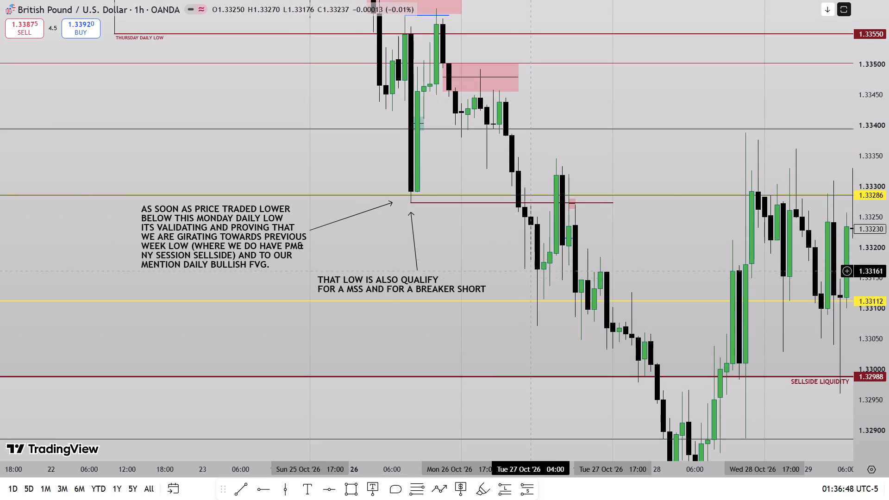
left_click_drag(523, 343, 531, 398)
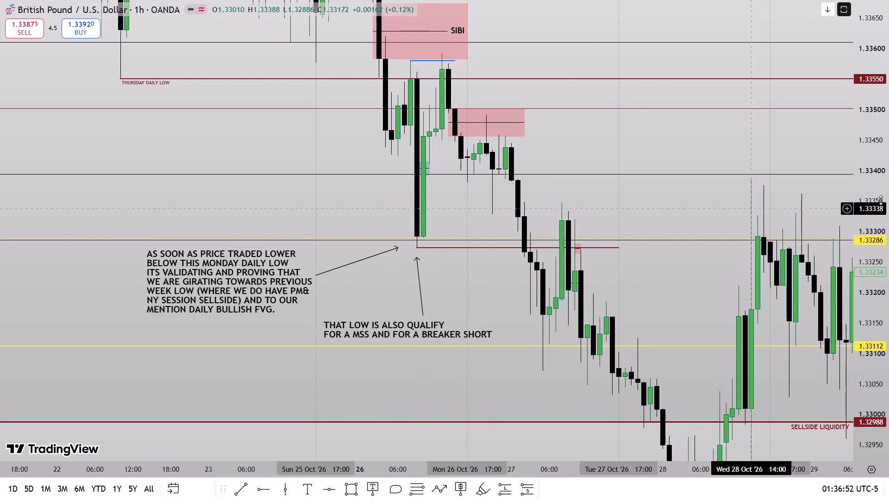
left_click(307, 497)
left_click(582, 136)
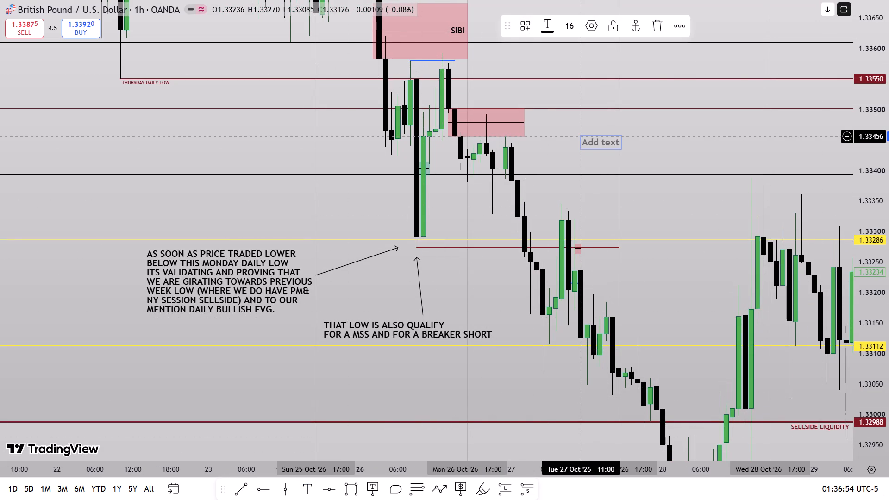
key("a")
type("BD EVE")
key("BackSpace")
key("BackSpace")
key("BackSpace")
key("BackSpace")
key("BackSpace")
key("BackSpace")
type("NF")
key("BackSpace")
type("D ON TUESDAY EVERYTIME IT MOVING LOWER")
key("Return")
Add the second line "AND LOWER THAT IS GOOD AND LATER ON I DO" to the Tuesday note.
type("AND LOWER THAT IS GOD")
key("BackSpace")
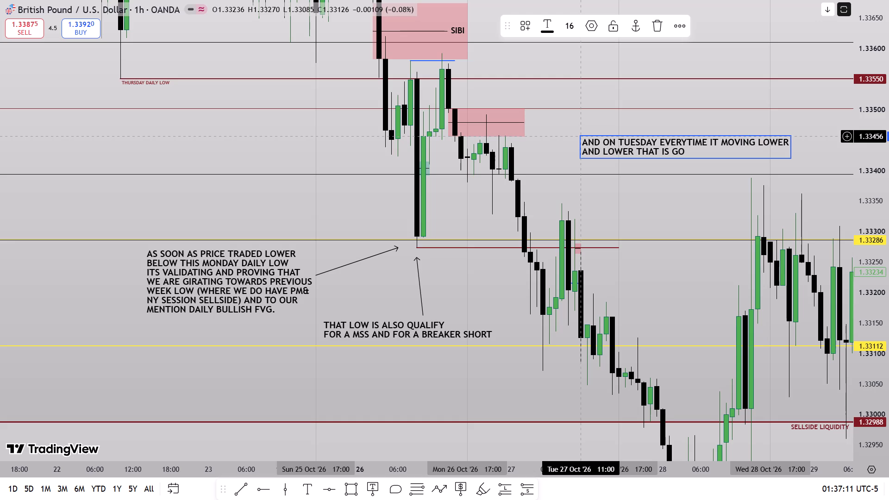
key("BackSpace")
type("OOD AND I")
key("BackSpace")
type("LATER WE")
key("BackSpace")
key("BackSpace")
type("ON I DO")
key("Return")
Add the third line "ALSO SEE THAT PRICE GIVES A LONDON SESSION" to the Tuesday note.
type("ALSO SEE THAT PRICE GOVE S")
key("BackSpace")
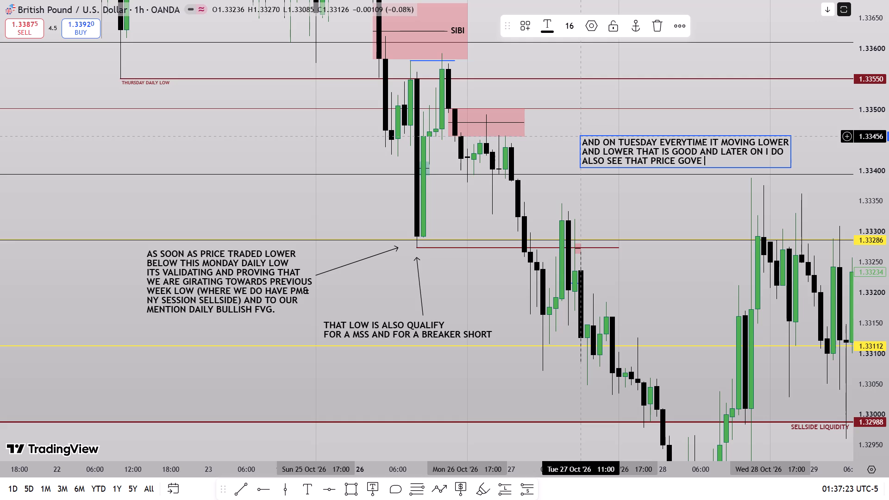
key("BackSpace")
key("BackSpace")
key("BackSpace")
key("BackSpace")
type("IVES A")
key("space")
type("LONDON SESSION")
key("Return")
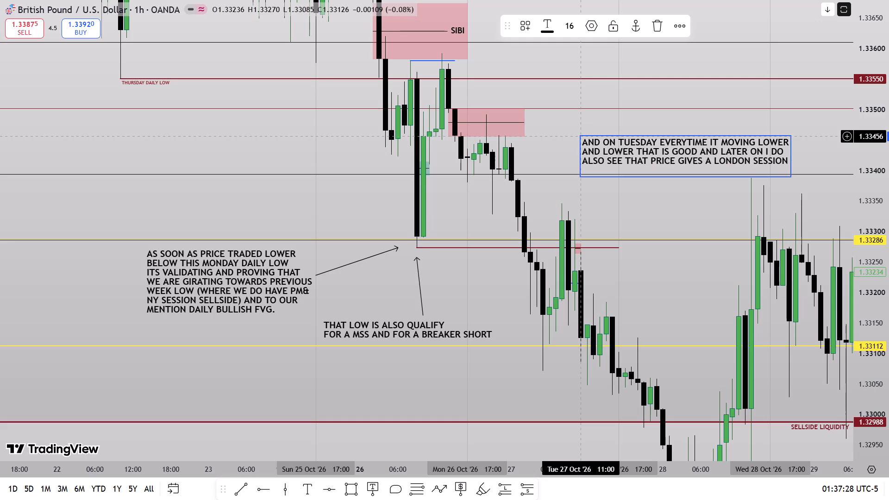
Add the fourth line "SILVER BULLET ALSO AND PRICE SHOULD MOVE" to the Tuesday note.
type("DS")
key("BackSpace")
key("BackSpace")
type("SILVER BULLET ALSO AND PRICE")
key("space")
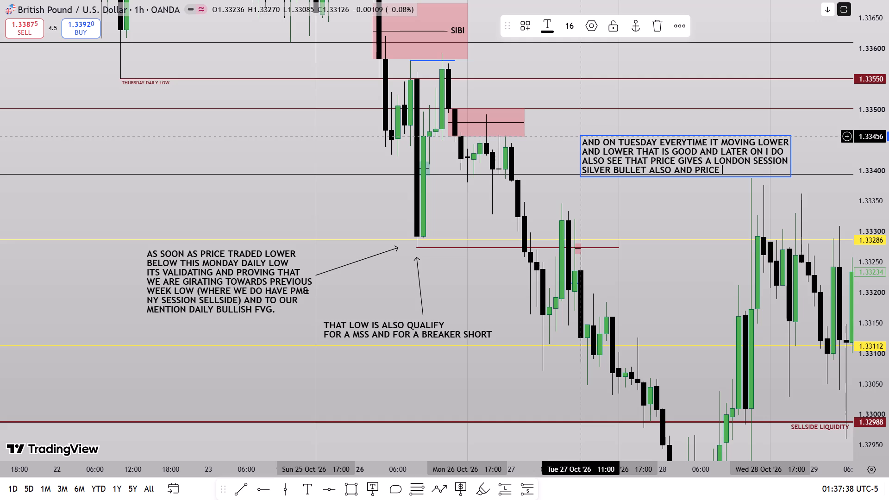
type("SHOUL")
type("D MOVE")
key("Return")
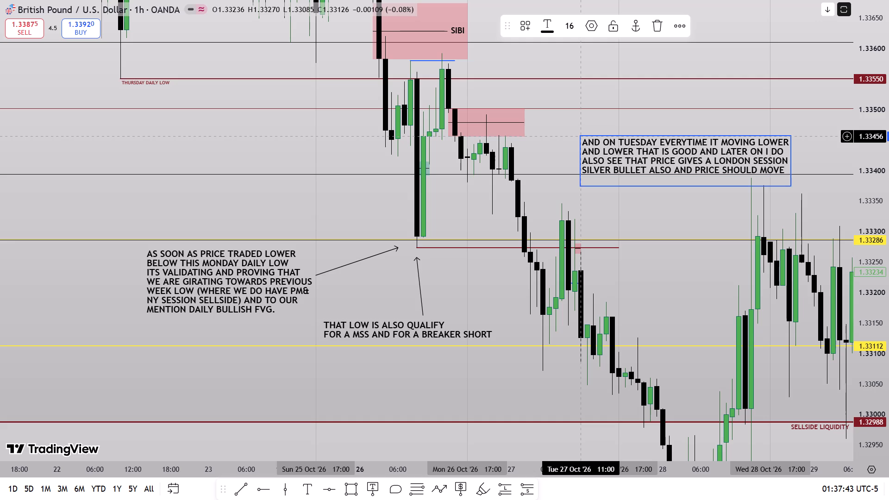
Complete the Tuesday note with the line "TOWARD SELLSIDE LIQUIDITY IN A HURRY.".
type("TOWARDS")
key("space")
key("BackSpace")
key("BackSpace")
key("space")
type("SELLSIDE")
key("space")
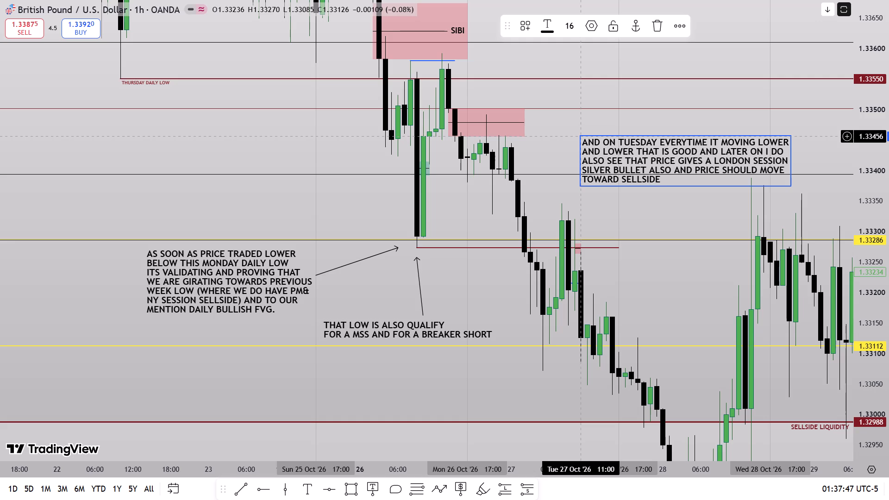
type("LIQUIDITY IN A HURRY")
key("comma")
key("BackSpace")
key("period")
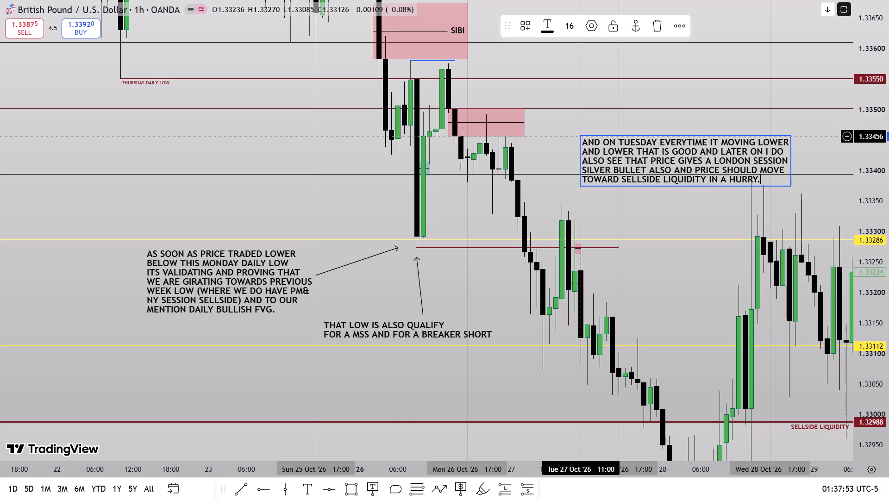
Move the Tuesday note higher and later in time, with its upper edge at about 1.3350.
left_click_drag(648, 228, 646, 224)
left_click_drag(647, 181, 676, 157)
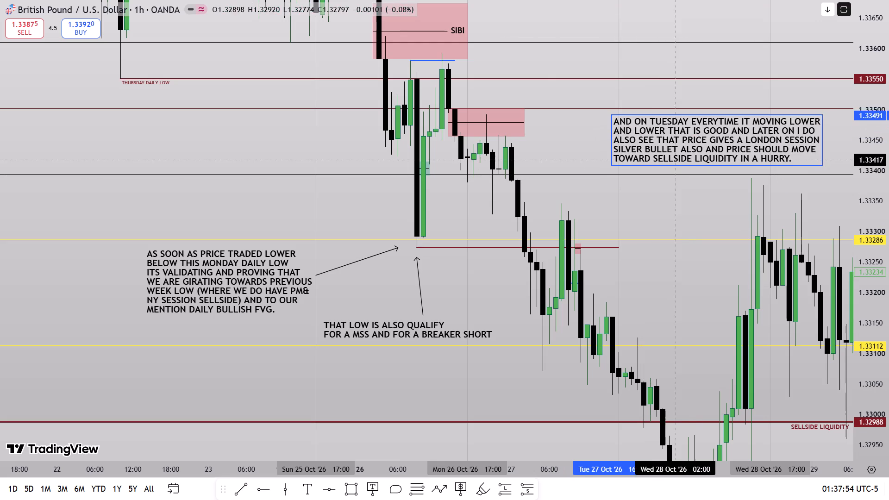
left_click_drag(676, 157, 688, 155)
Add a thin gray horizontal ray from the Tue 27 Oct 00:00 candle at 1.33438.
left_click_drag(680, 204, 645, 204)
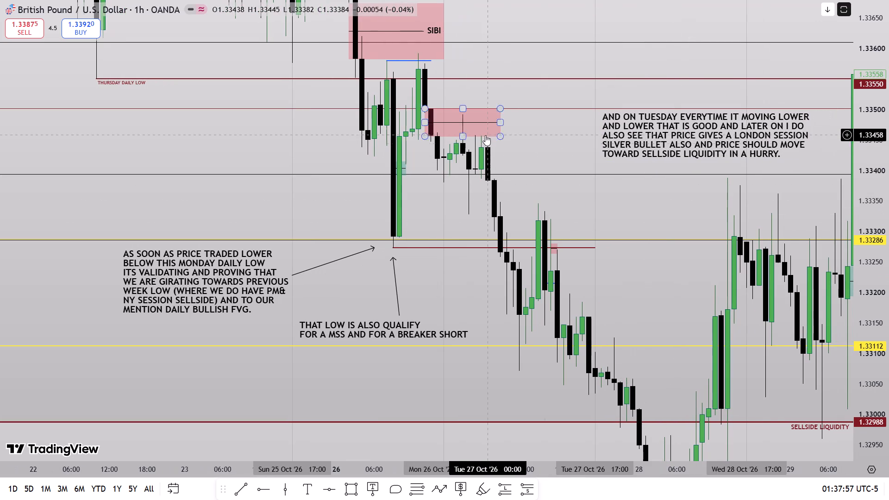
left_click(269, 486)
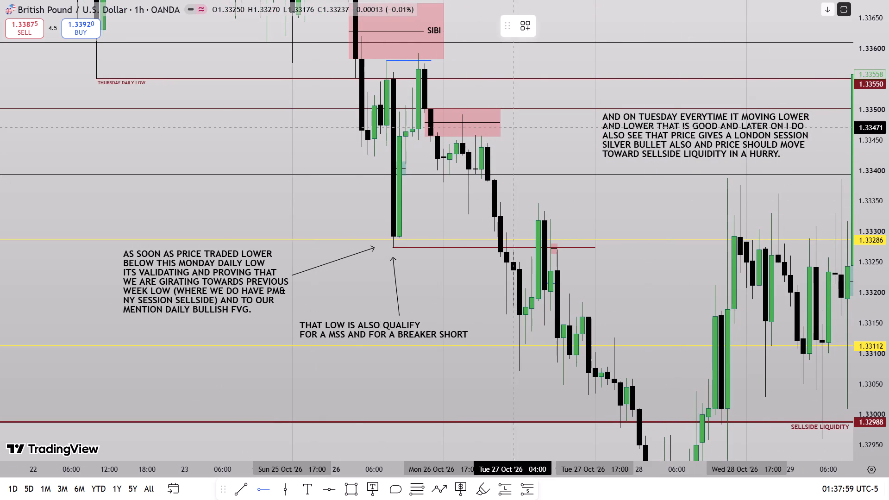
left_click(488, 169)
left_click_drag(486, 180, 487, 162)
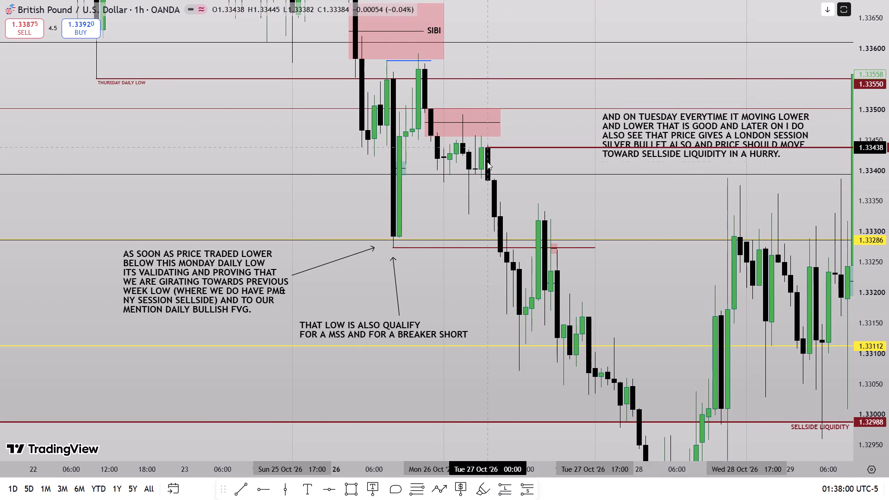
left_click(547, 26)
left_click(583, 51)
left_click(599, 27)
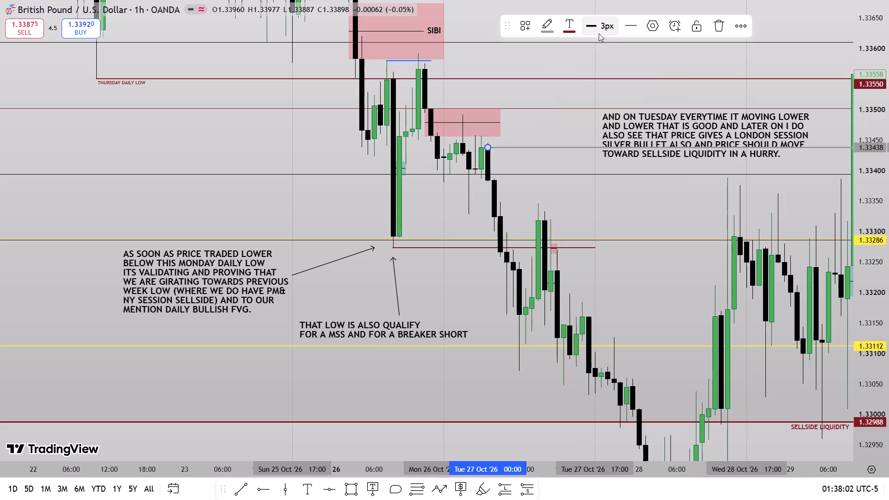
left_click(597, 71)
left_click(554, 134)
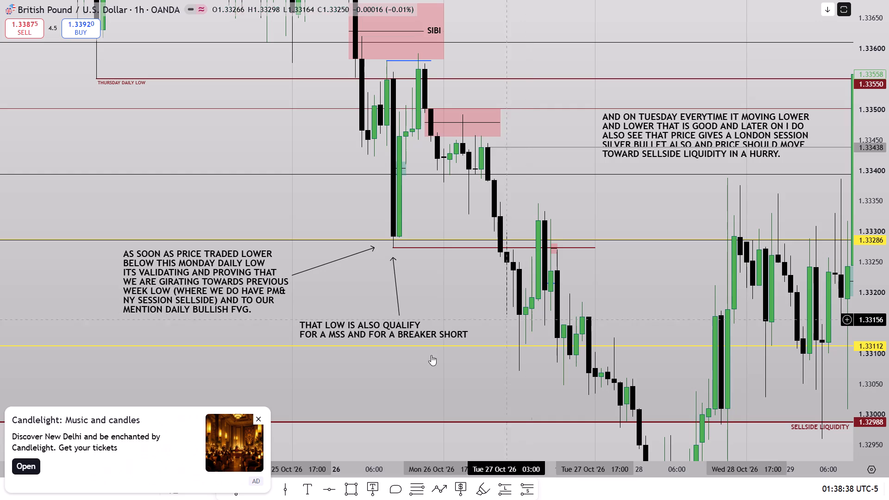
Mark Tuesday's gap from 1.33382 to 1.33348 with a red rectangle starting at 00:00 and extended to about 11:00.
left_click(256, 421)
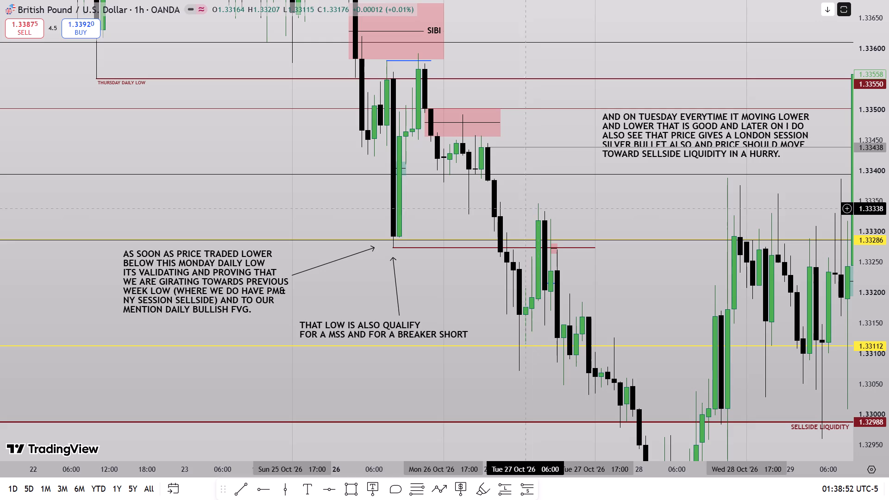
left_click(346, 487)
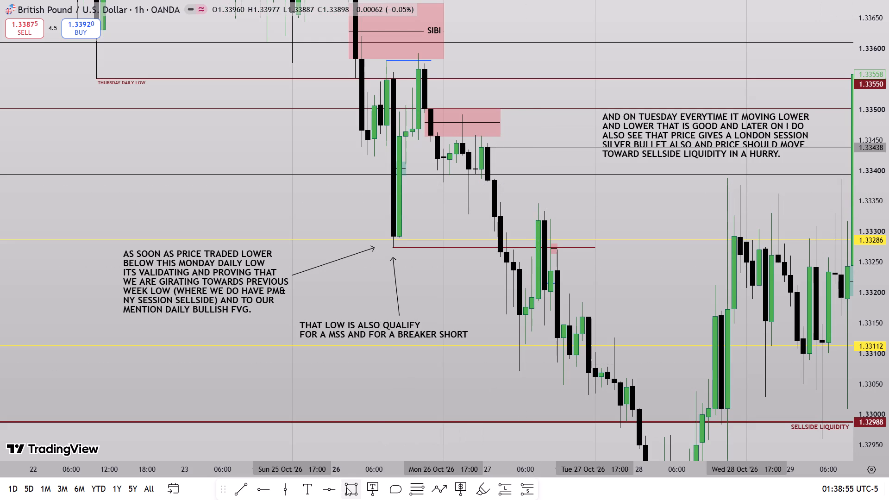
left_click(490, 196)
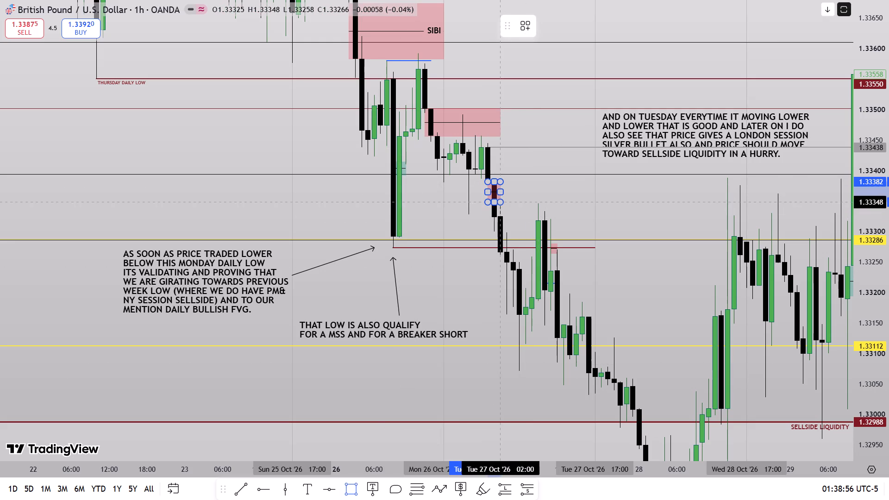
left_click(499, 204)
left_click_drag(501, 194, 557, 202)
left_click(571, 202)
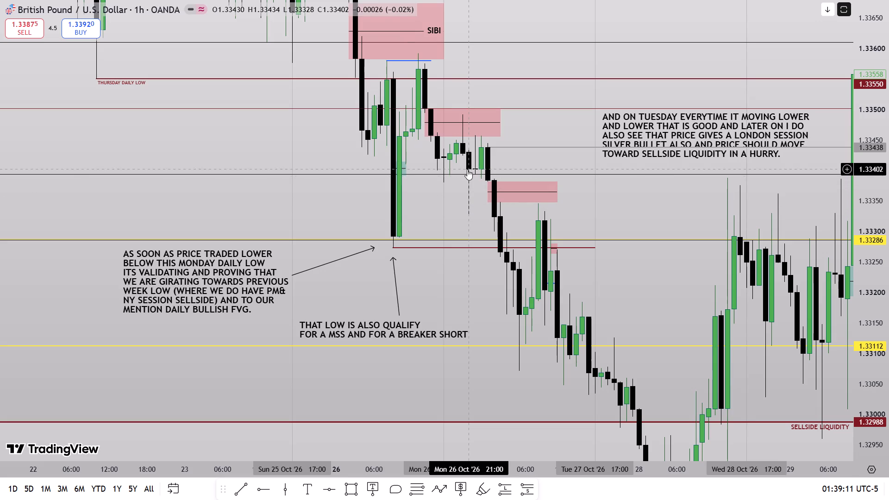
Draw a Fib retracement over the lower wick of the Mon 26 Oct 21:00 candle, from 1.33402 to 1.33328.
left_click(425, 484)
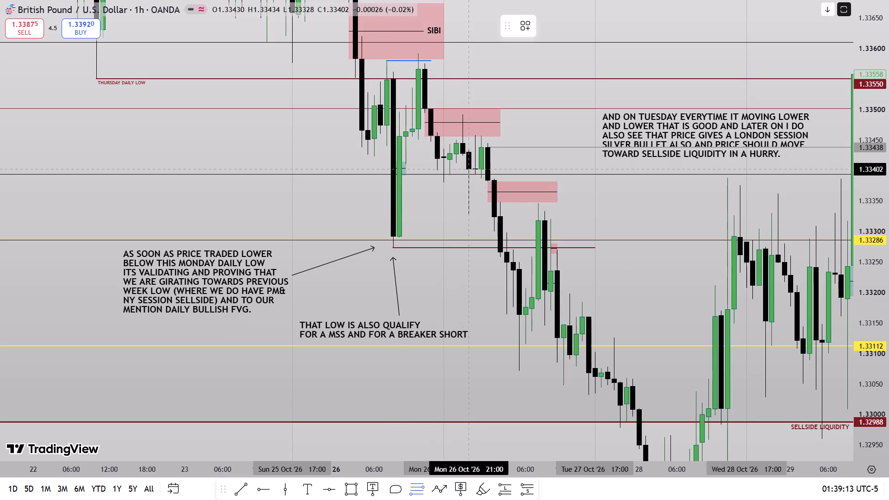
left_click(469, 176)
left_click(468, 210)
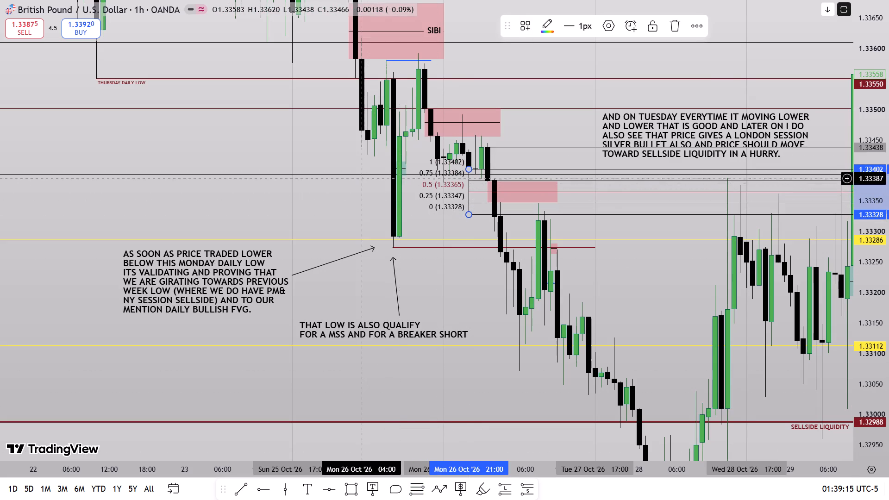
Delete the older Fib retracement whose 0.25 level lies at 1.33394.
left_click(363, 177)
left_click(676, 24)
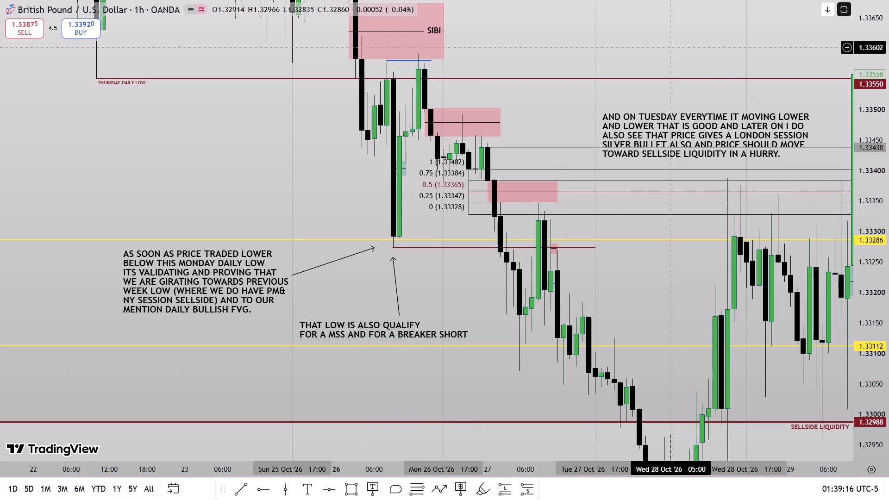
Switch the GBP/USD chart to the daily timeframe.
key("1")
key("d")
key("Return")
left_click_drag(888, 152, 720, 472)
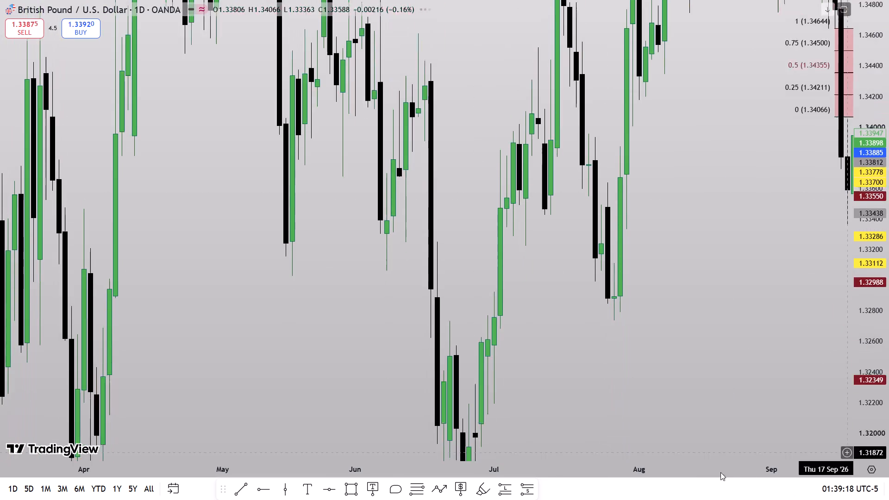
Draw a Fib retracement over the upper wick of the Mon 19 Oct daily candle, from 1.33422 to 1.33112.
left_click_drag(720, 472, 735, 487)
left_click_drag(714, 401, 142, 374)
left_click_drag(285, 280, 531, 282)
scroll(510, 281, "up", 5)
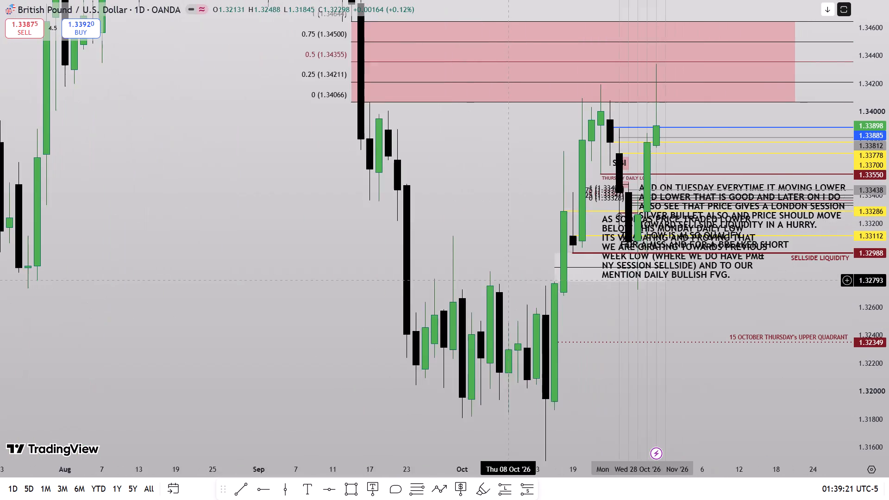
scroll(510, 281, "up", 2)
left_click_drag(888, 330, 866, 112)
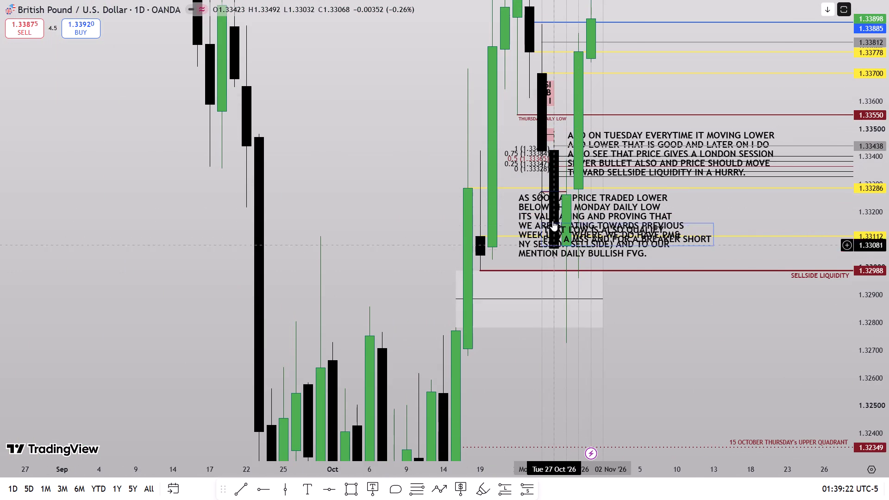
left_click(412, 483)
left_click(483, 167)
left_click(477, 231)
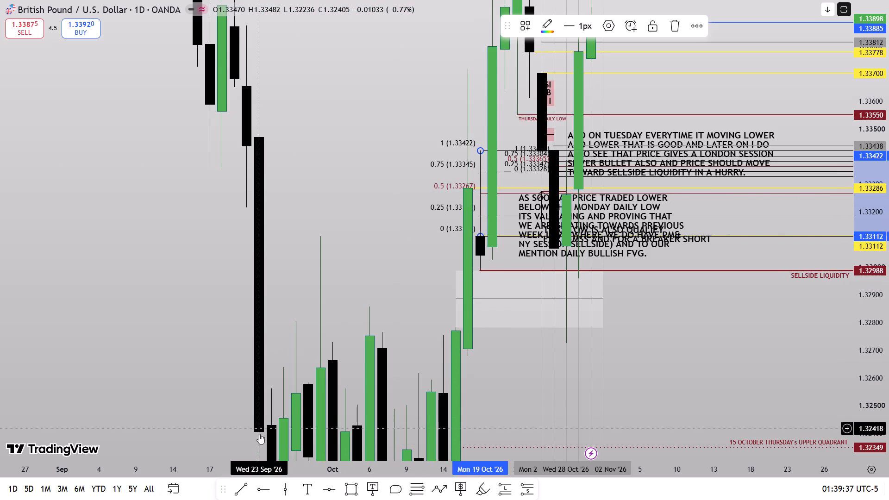
Place a horizontal ray from the Mon 19 Oct candle at the new Fib's 0.5 level, about 1.33266.
left_click(254, 491)
left_click_drag(888, 405, 876, 175)
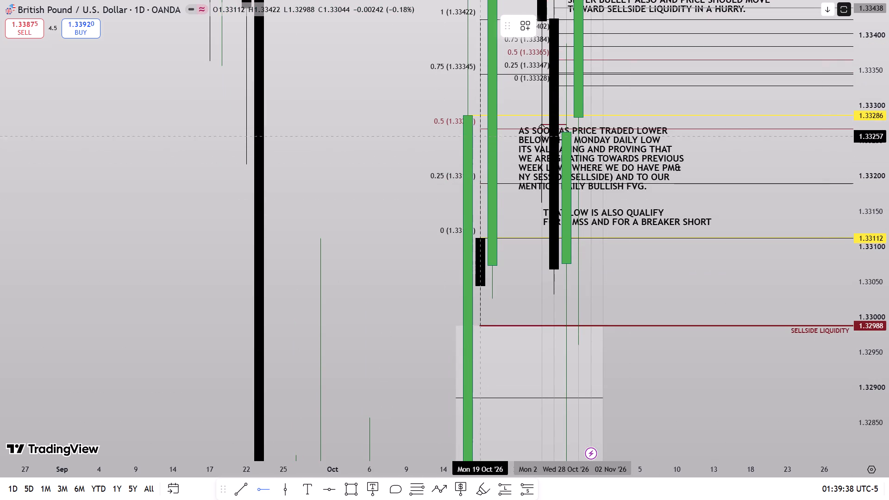
left_click(480, 129)
Style the new horizontal ray as a black dashed line 2px thick.
left_click(630, 29)
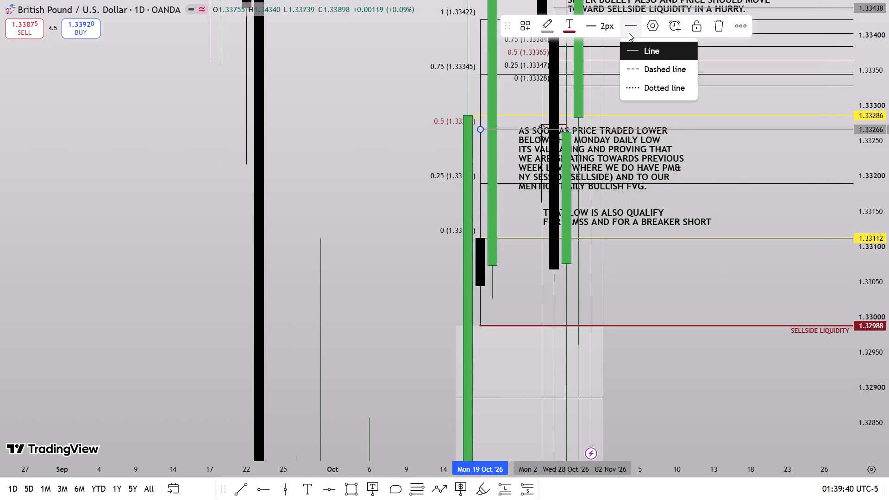
left_click(632, 64)
left_click(604, 24)
left_click(609, 53)
left_click(607, 20)
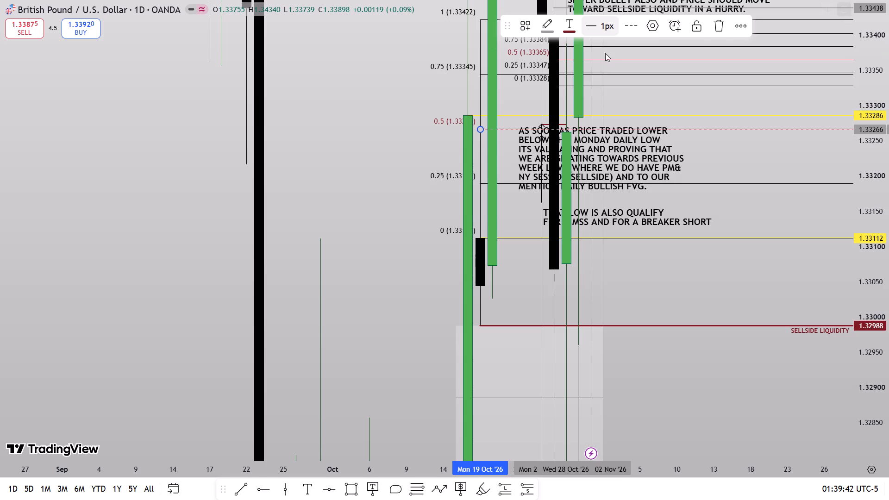
left_click(605, 77)
left_click(552, 28)
left_click(668, 53)
Set the dashed ray's price to 1.33267 in its settings.
left_click(653, 24)
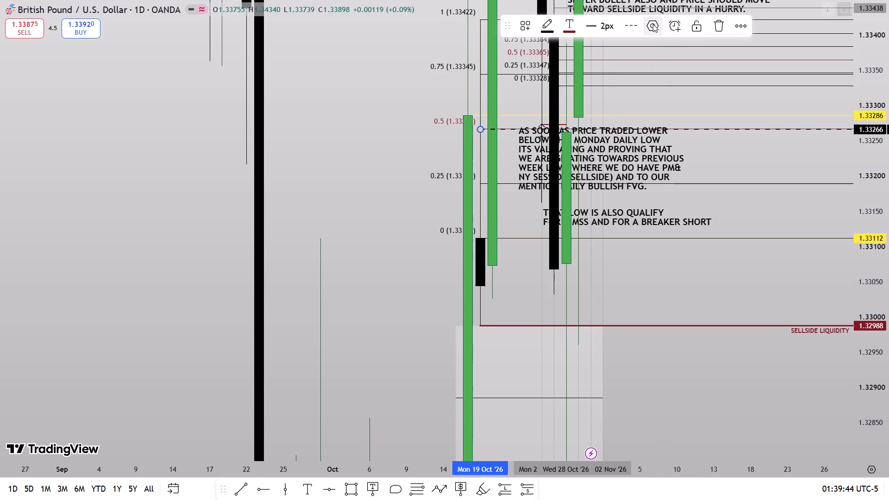
left_click(455, 173)
left_click(463, 207)
left_click(530, 299)
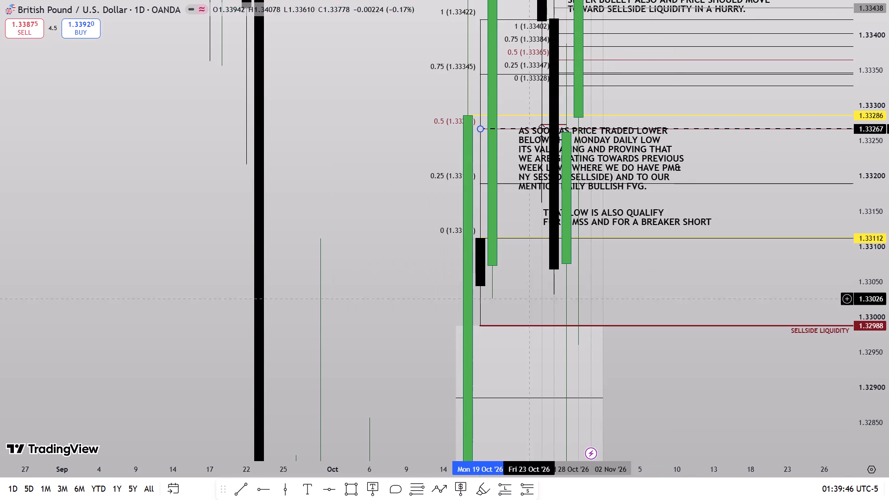
Delete the Fib retracement on the Mon 19 Oct candle, keeping the dashed ray.
left_click(387, 180)
left_click(452, 124)
left_click(674, 27)
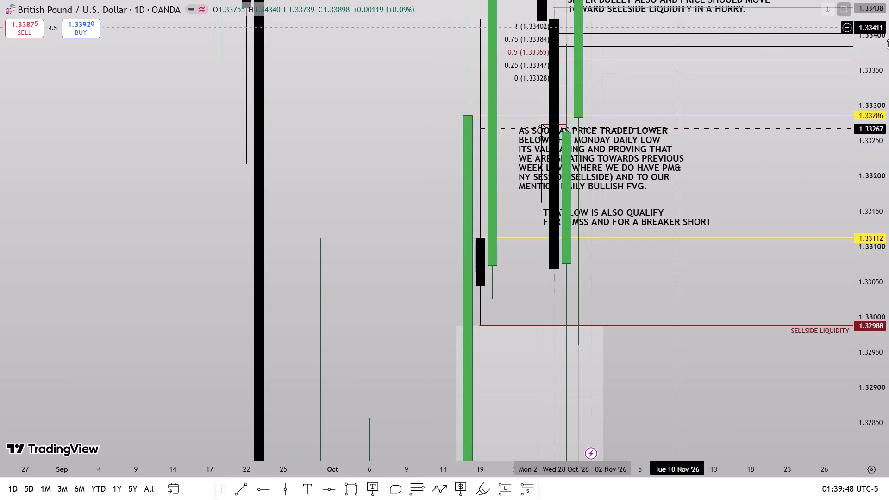
Switch the GBP/USD chart to the 1-hour timeframe.
left_click_drag(888, 55, 877, 226)
type("1H")
key("Return")
Examine Monday's and Tuesday's hourly price action around the dashed 1.33267 level, the Fib levels and Tuesday's red gap rectangle.
scroll(705, 263, "down", 6)
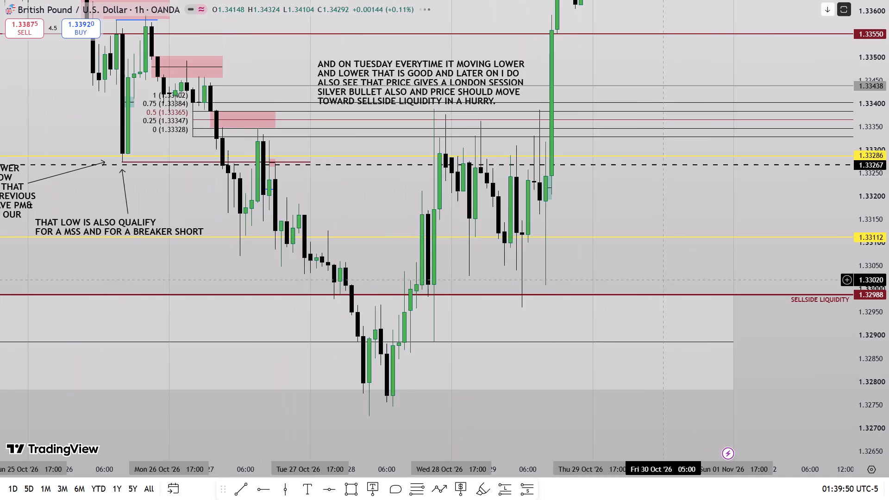
scroll(588, 281, "down", 7)
left_click_drag(580, 196, 836, 247)
scroll(788, 258, "up", 7)
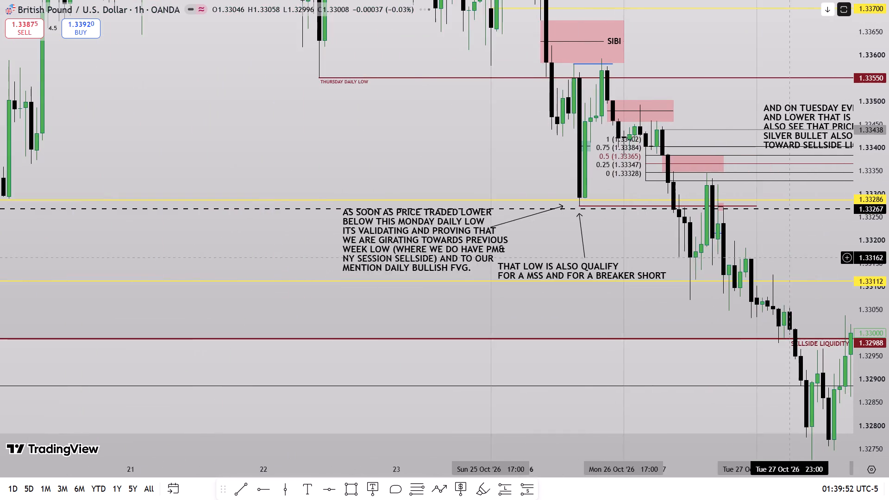
scroll(788, 258, "up", 3)
left_click_drag(545, 247, 562, 301)
left_click_drag(888, 315, 874, 189)
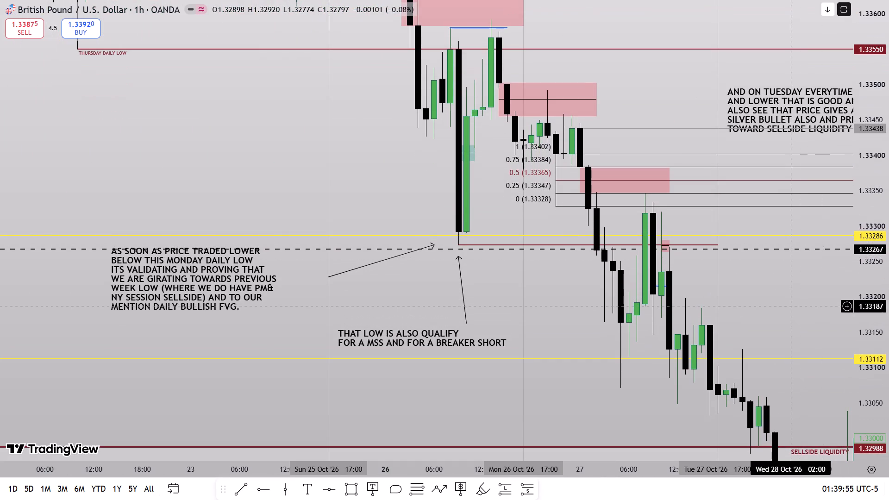
left_click_drag(787, 306, 748, 316)
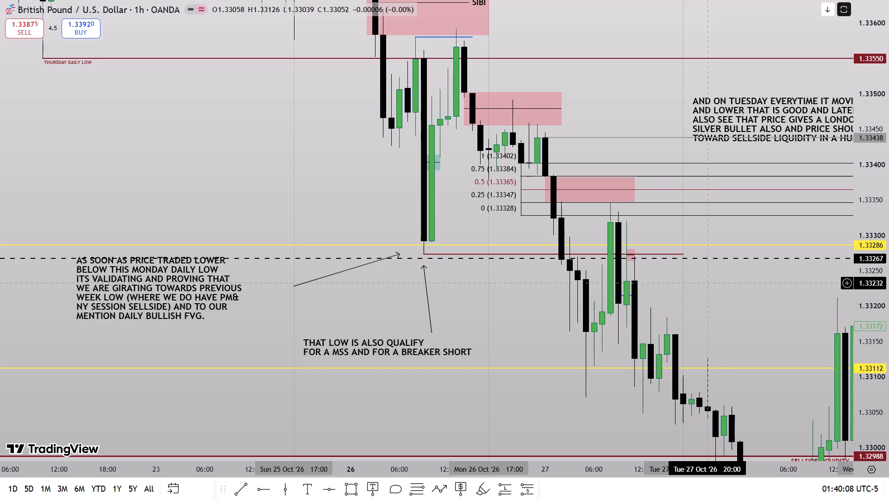
left_click_drag(707, 284, 680, 303)
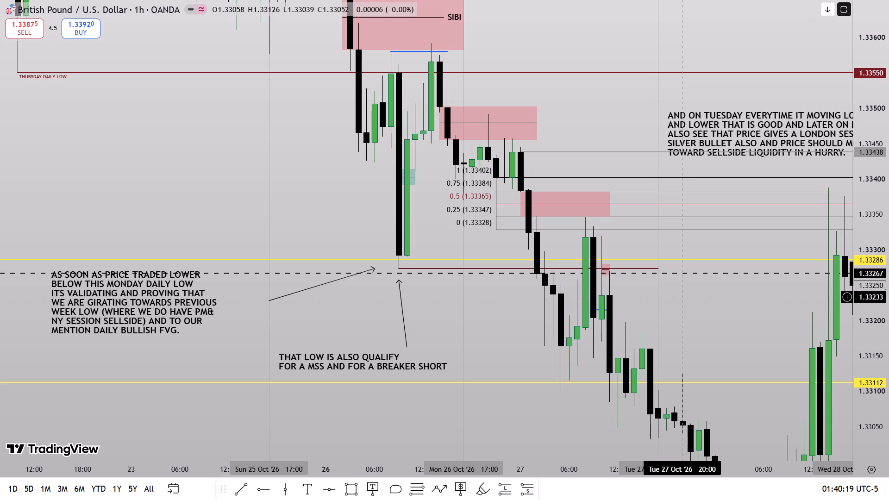
left_click_drag(728, 321, 558, 326)
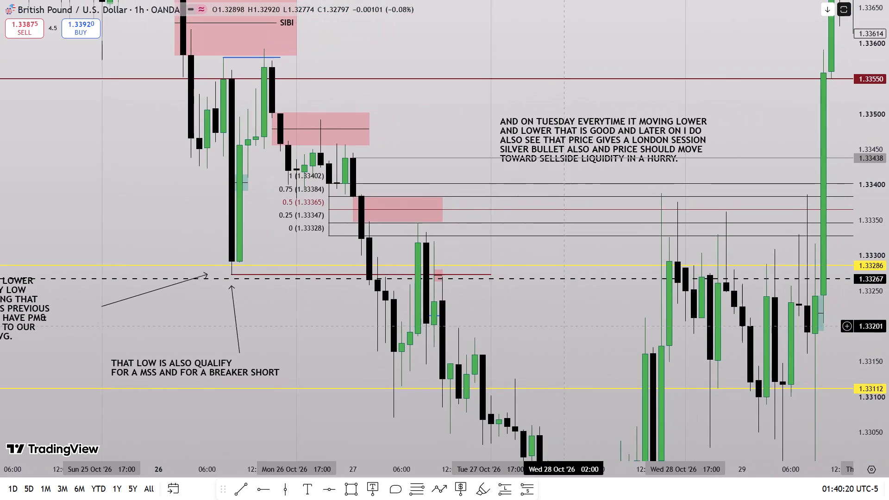
left_click_drag(558, 326, 536, 328)
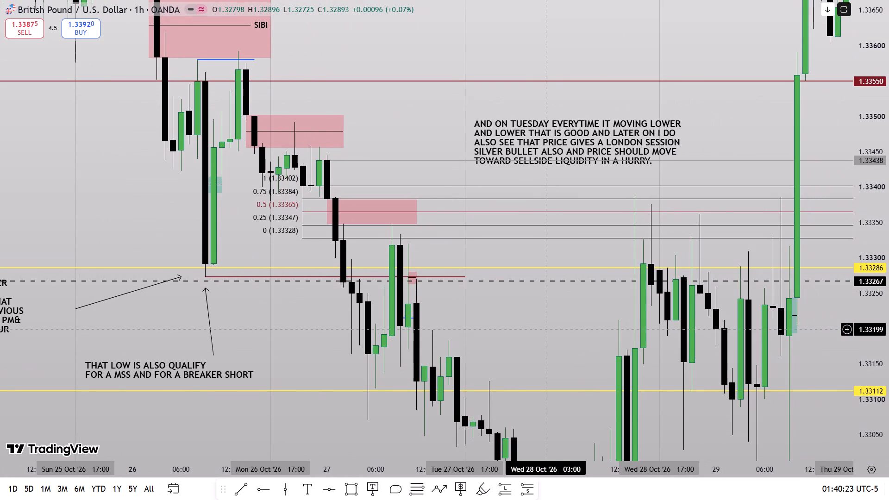
left_click_drag(520, 323, 701, 328)
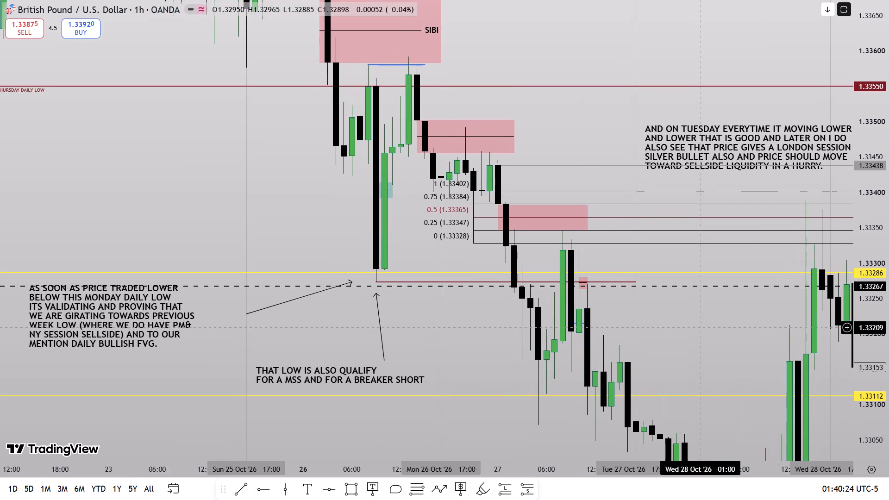
left_click_drag(701, 328, 701, 328)
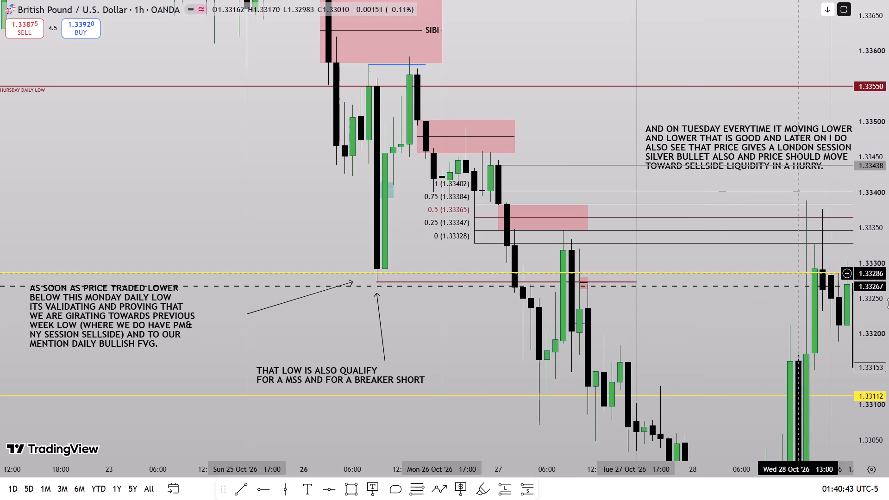
left_click_drag(888, 375, 888, 302)
left_click_drag(698, 381, 833, 381)
scroll(770, 382, "up", 3)
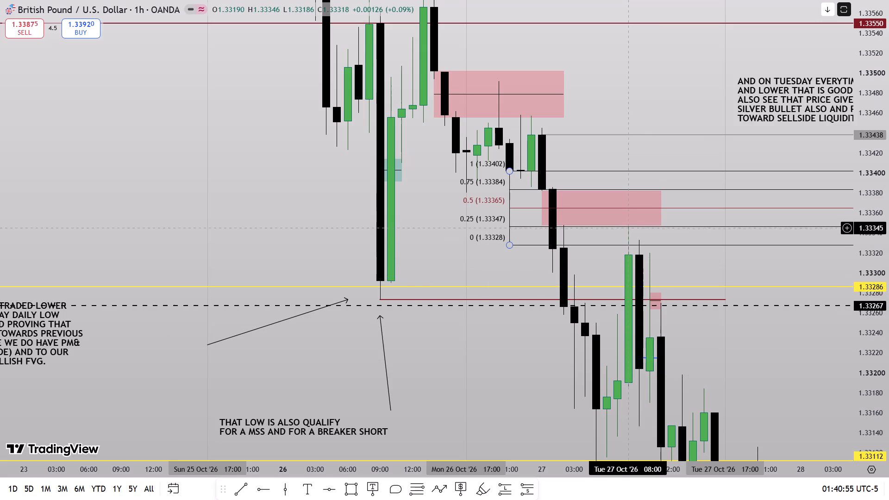
left_click_drag(888, 370, 877, 209)
left_click_drag(888, 422, 879, 274)
left_click_drag(888, 353, 881, 278)
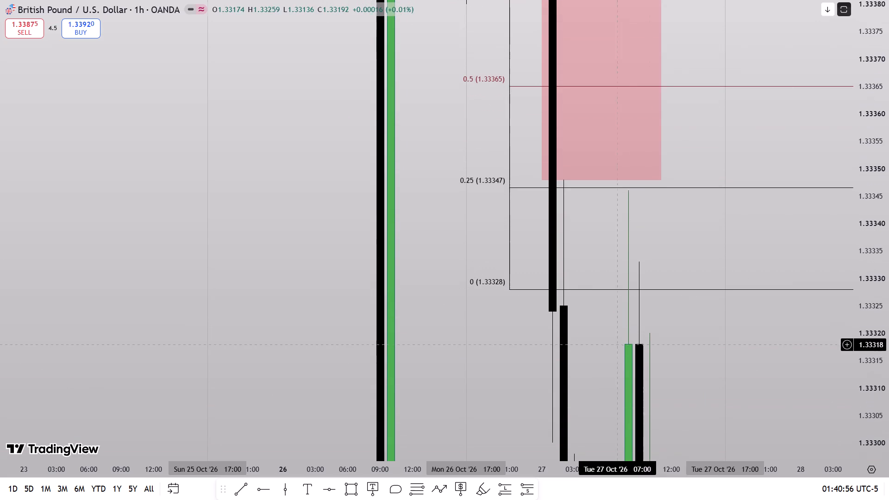
left_click_drag(888, 183, 881, 370)
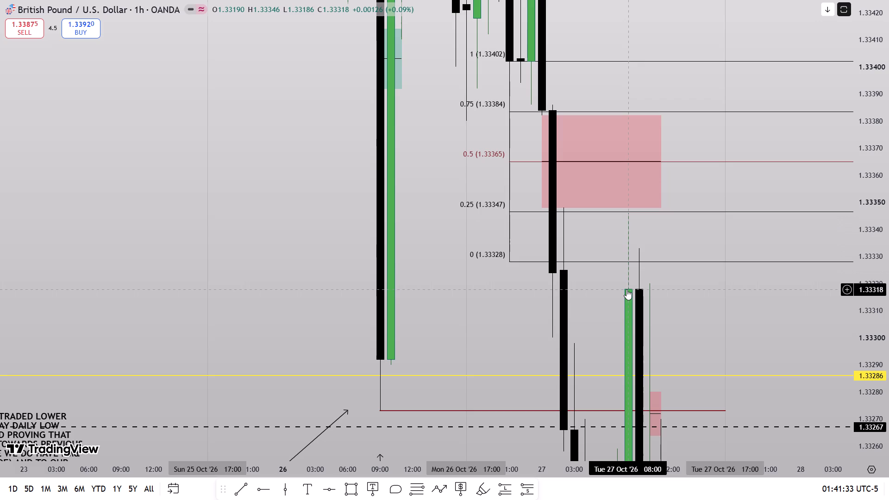
Move the "AND ON TUESDAY EVERYTIME IT MOVING LOWER" note slightly up so it clears the 1.33438 line.
left_click_drag(695, 319, 689, 251)
left_click_drag(888, 157, 872, 423)
left_click_drag(790, 368, 691, 336)
scroll(711, 328, "down", 4)
left_click_drag(796, 318, 726, 350)
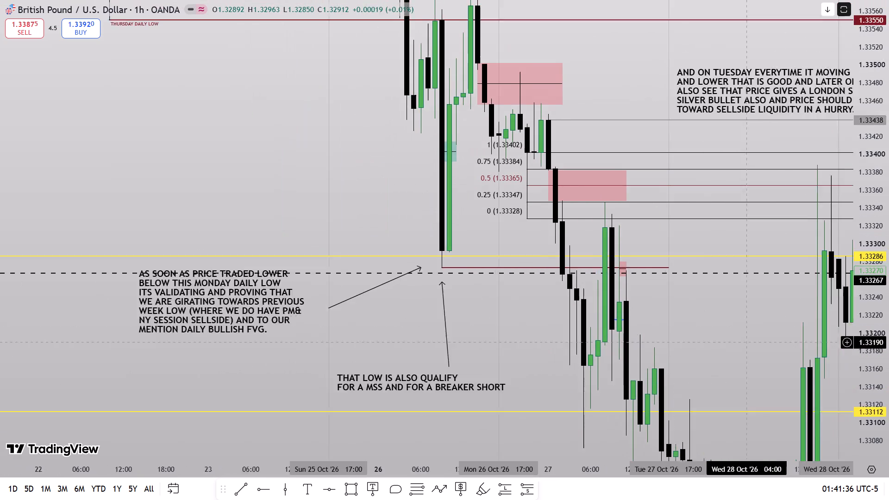
left_click_drag(726, 350, 692, 362)
left_click_drag(888, 211, 868, 290)
left_click_drag(695, 143, 685, 127)
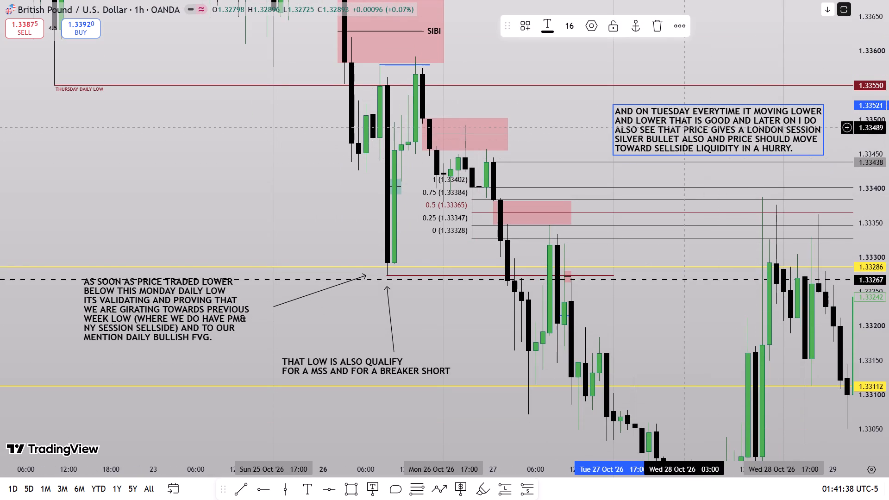
Frame the Monday to Wednesday price action with its notes and capture the full screen with Snipping Tool.
left_click_drag(678, 324, 698, 321)
scroll(699, 321, "up", 1)
left_click_drag(681, 323, 679, 306)
left_click_drag(689, 319, 689, 300)
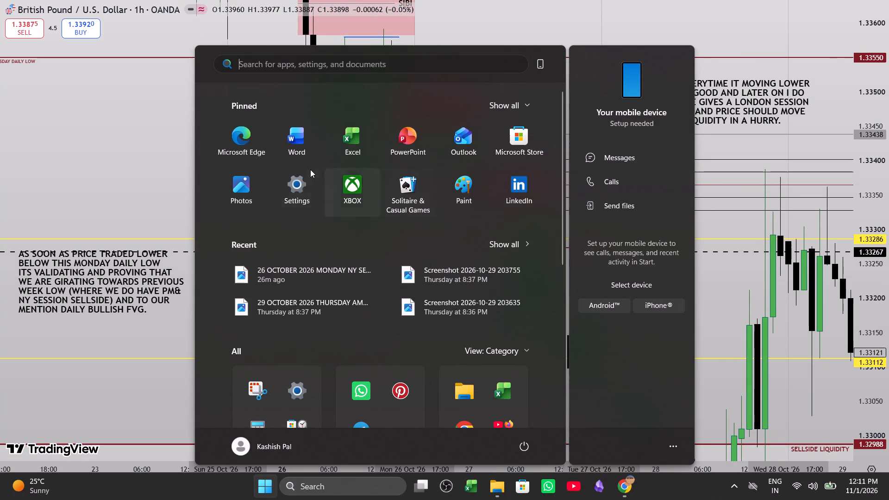
key("s")
left_click(292, 158)
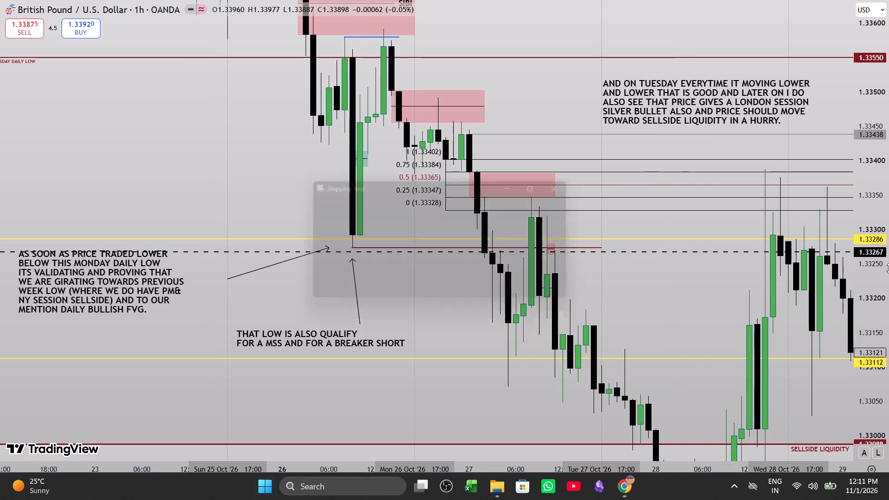
left_click(350, 209)
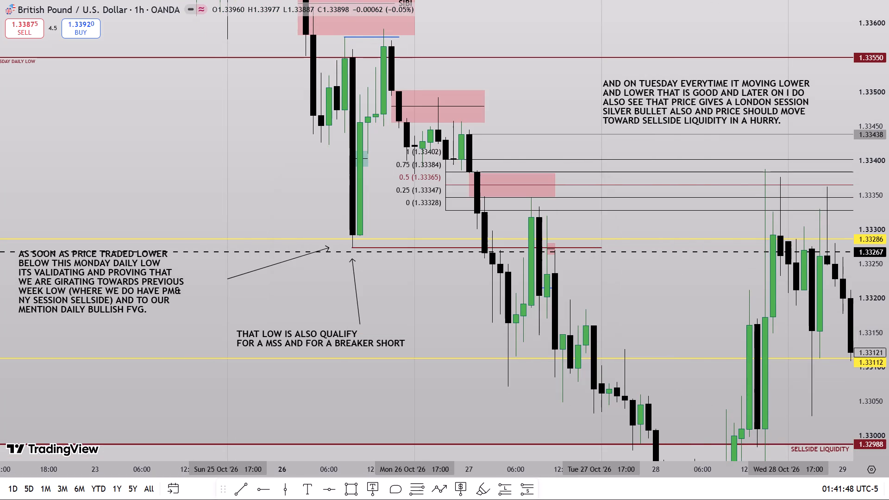
left_click_drag(0, 0, 888, 499)
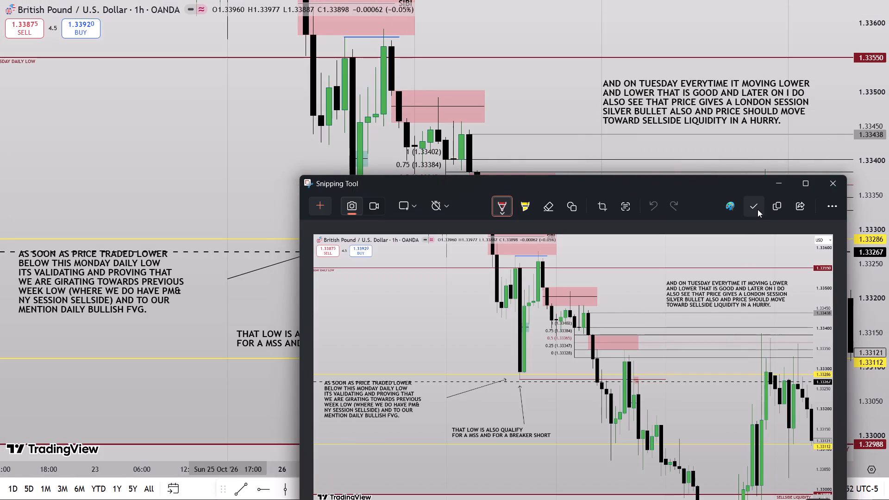
Save the screenshot as JPG named 46(1) in the TRADE EXAMPLES folder on drive D and close Snipping Tool.
left_click(758, 208)
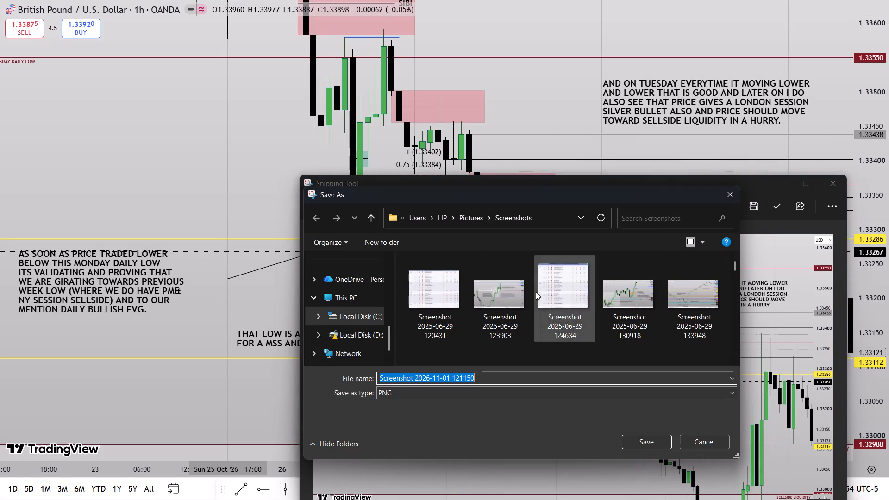
left_click(357, 334)
scroll(490, 320, "down", 9)
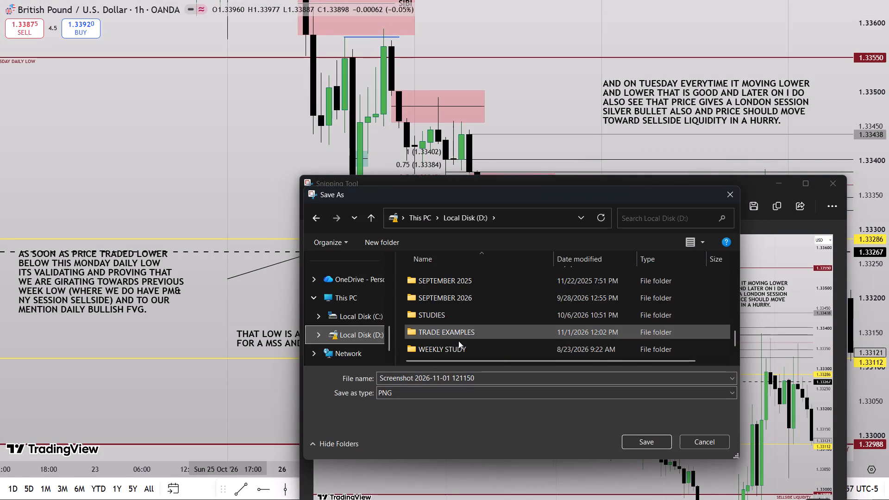
double_click(464, 331)
scroll(511, 306, "down", 4)
left_click(415, 395)
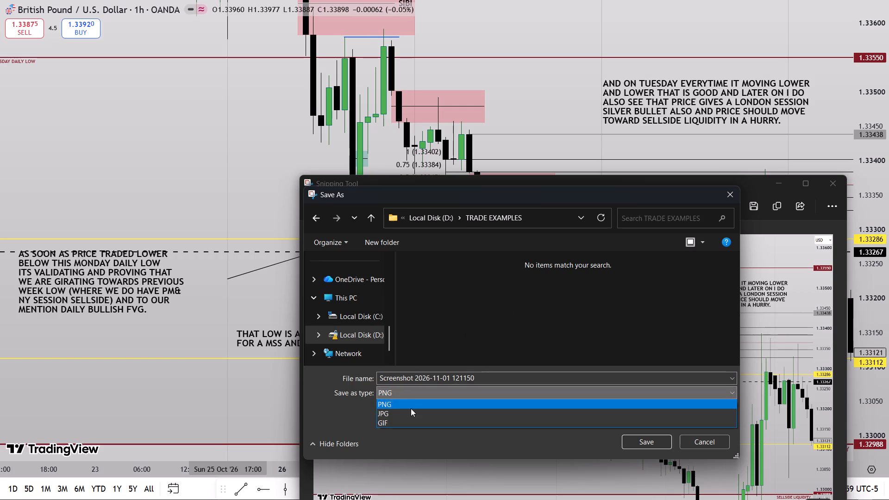
left_click(409, 412)
left_click(427, 375)
scroll(568, 270, "down", 16)
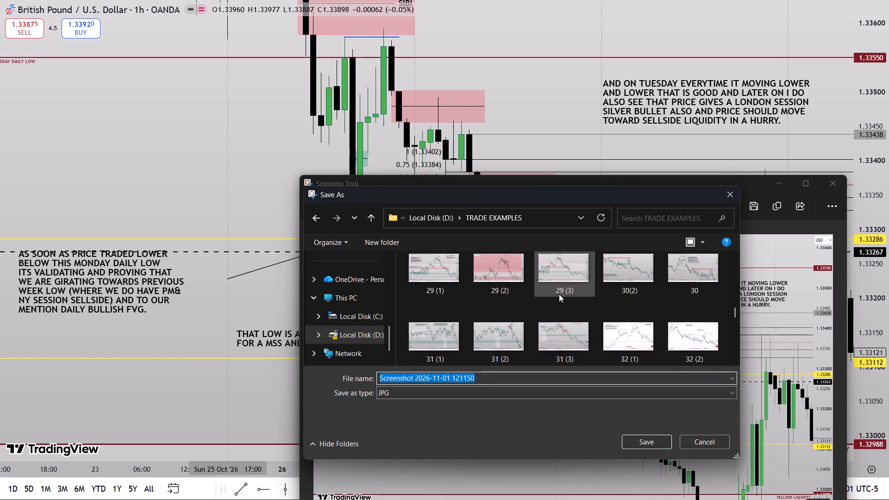
scroll(559, 294, "down", 17)
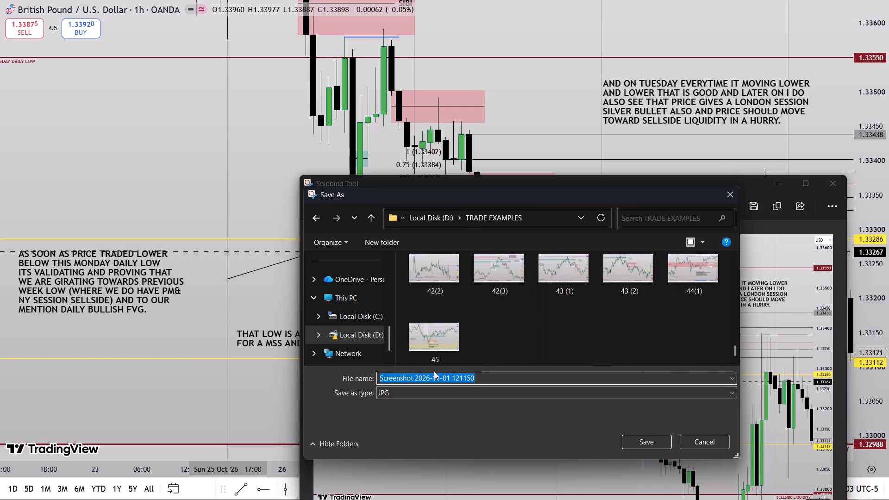
type("46")
type("(1)")
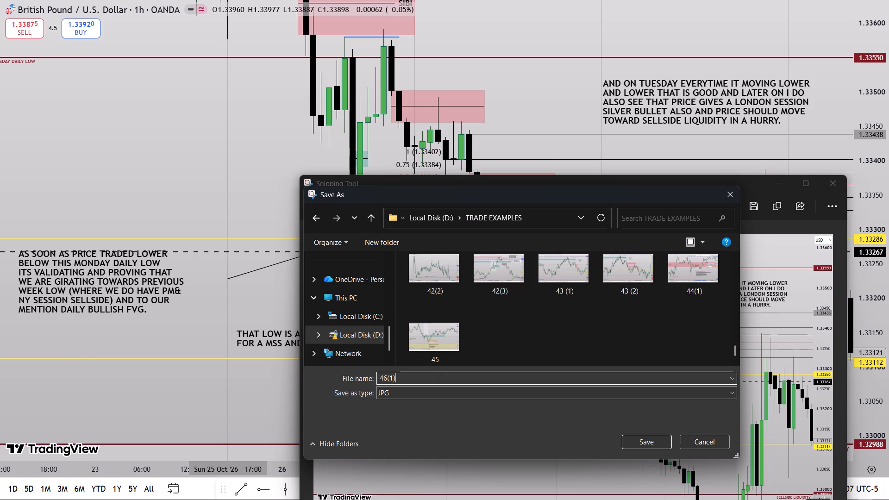
key("Return")
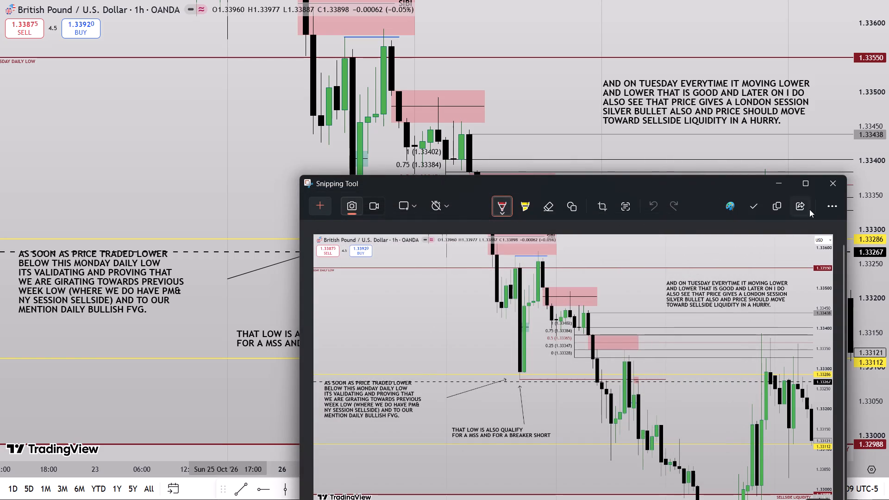
left_click(828, 183)
Delete the three text notes: "AND ON TUESDAY…", "AS SOON AS PRICE TRADED LOWER…" and "THAT LOW IS ALSO QUALIFY…".
left_click(759, 106)
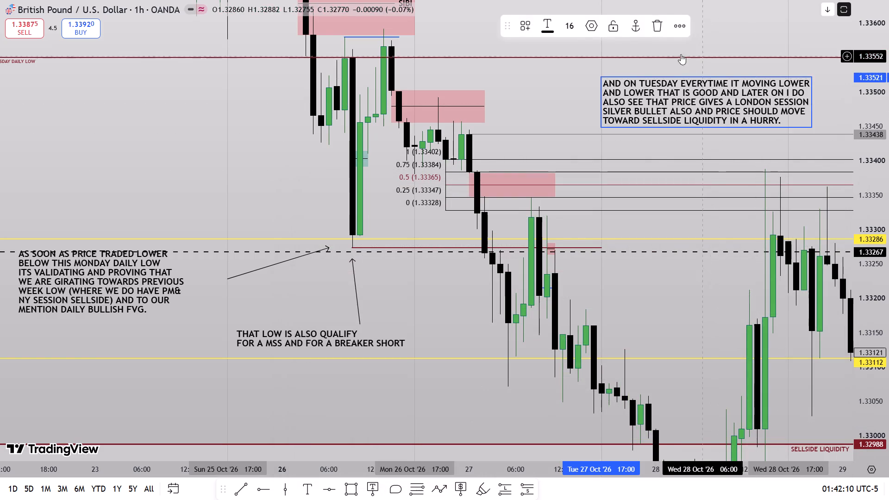
left_click(665, 27)
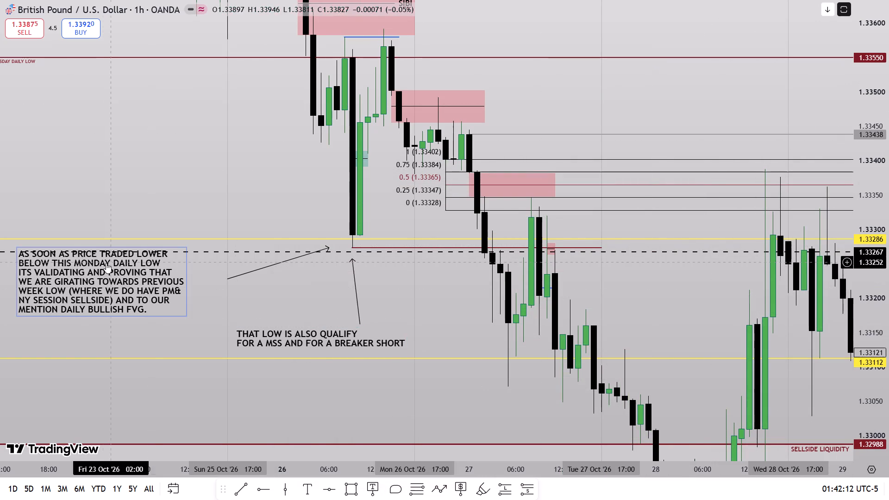
left_click(106, 263)
left_click(651, 30)
left_click(327, 337)
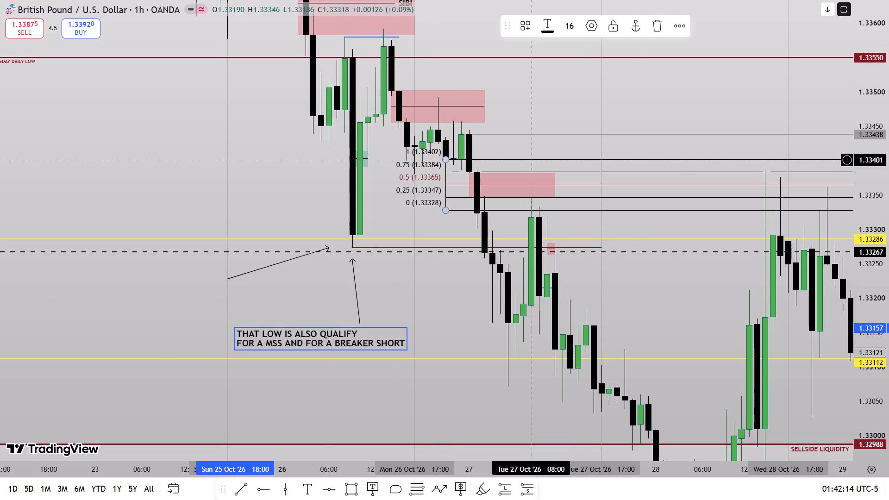
left_click(645, 26)
left_click(637, 30)
left_click(664, 28)
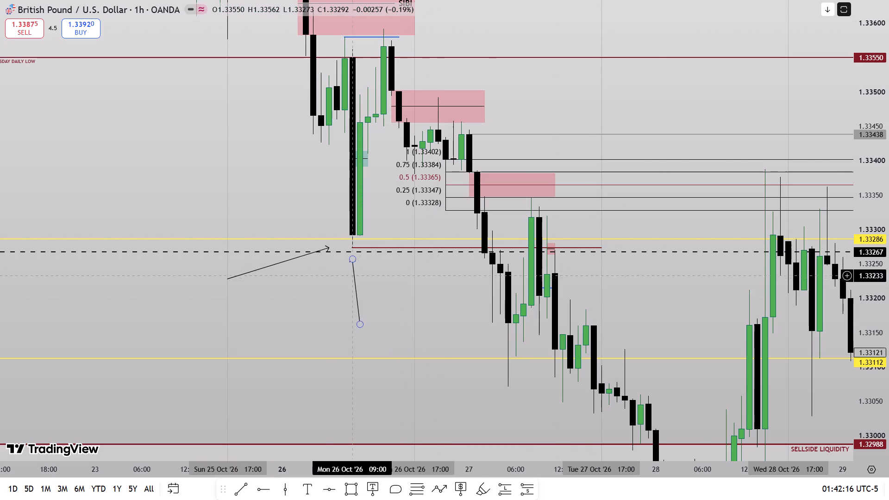
Delete the two arrows that point at Monday's low.
left_click(356, 269)
left_click(353, 259)
left_click(676, 32)
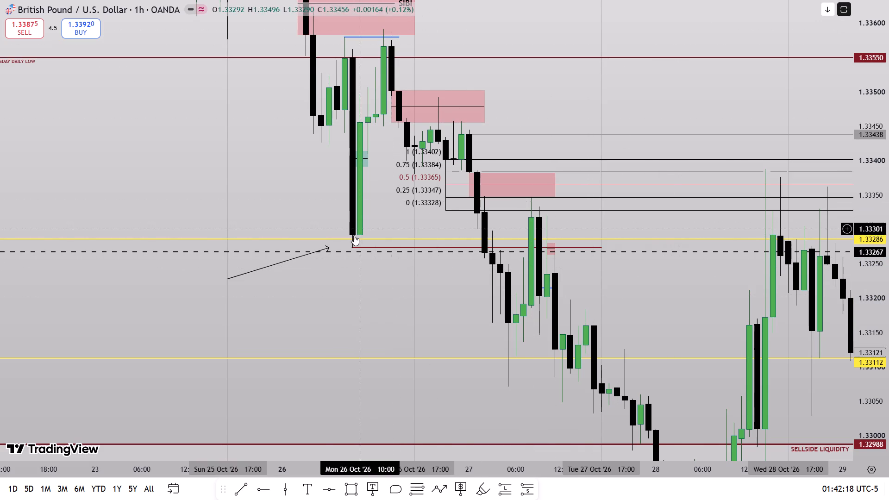
left_click(324, 248)
left_click(669, 29)
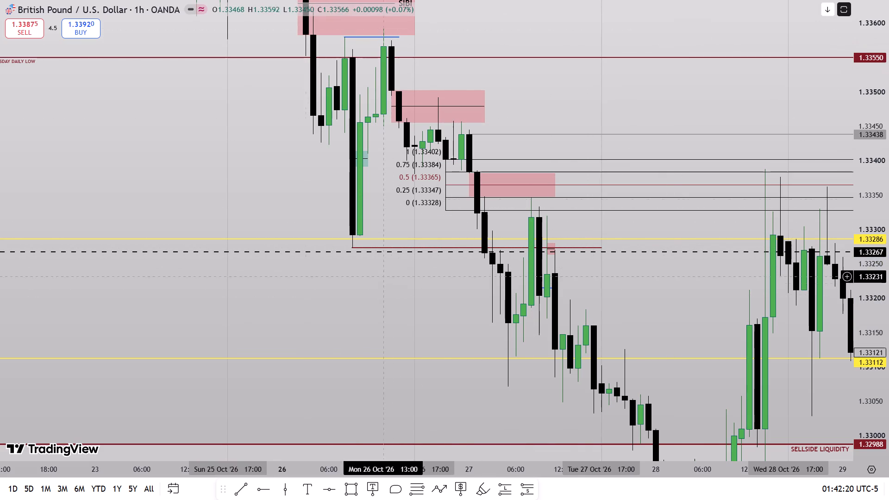
Switch the GBP/USD chart to the 15-minute timeframe.
left_click_drag(644, 301, 714, 301)
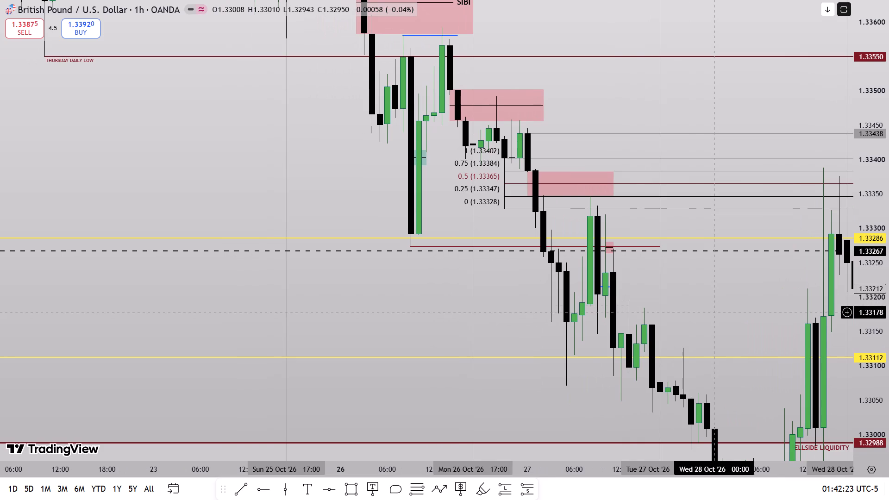
left_click_drag(712, 299, 788, 301)
scroll(747, 305, "up", 2)
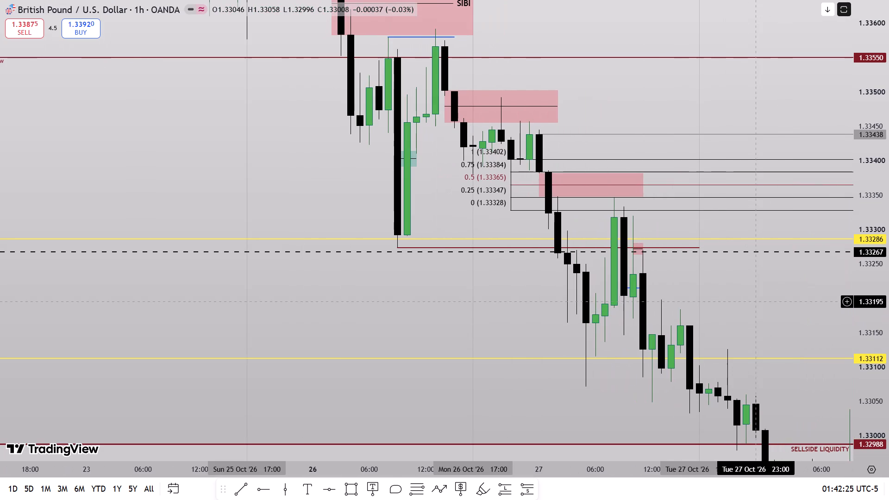
key("1")
key("5")
key("Return")
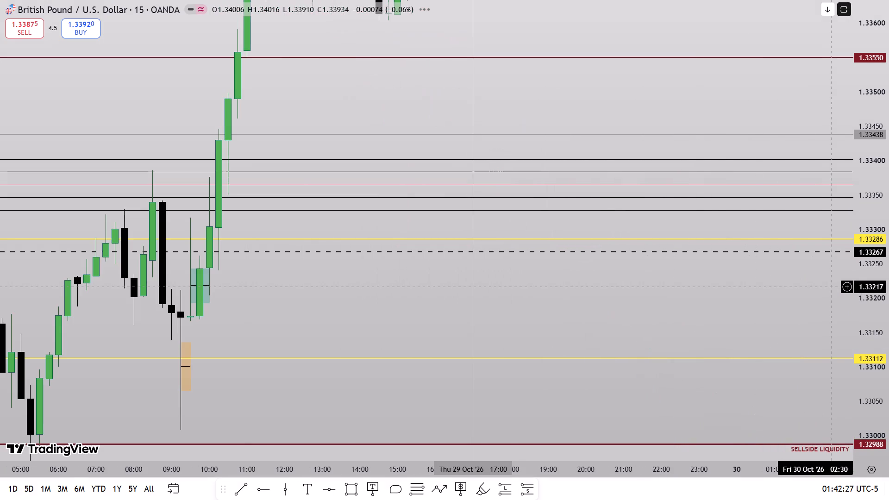
Examine the 15-minute price action from Monday afternoon to Tuesday around the red gap rectangles and the Fib levels.
scroll(549, 275, "down", 9)
left_click_drag(378, 322, 888, 286)
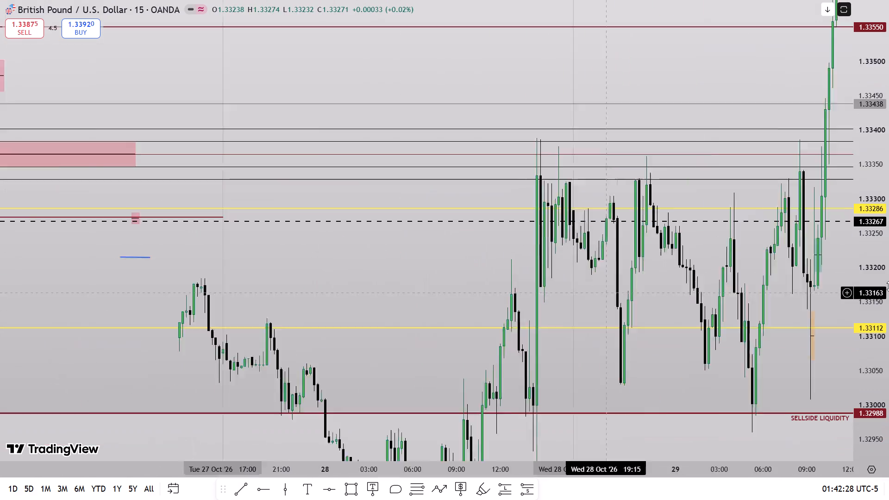
left_click_drag(888, 286, 888, 287)
left_click_drag(600, 269, 888, 269)
scroll(643, 276, "up", 6)
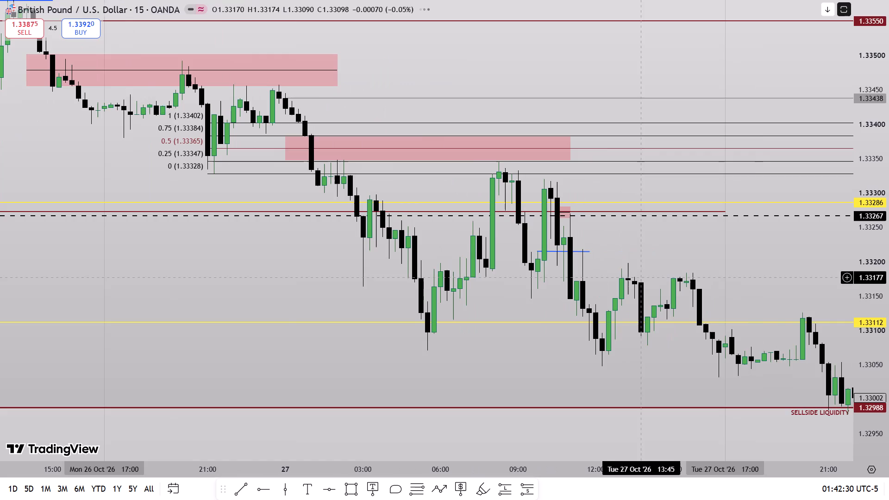
left_click_drag(888, 305, 888, 181)
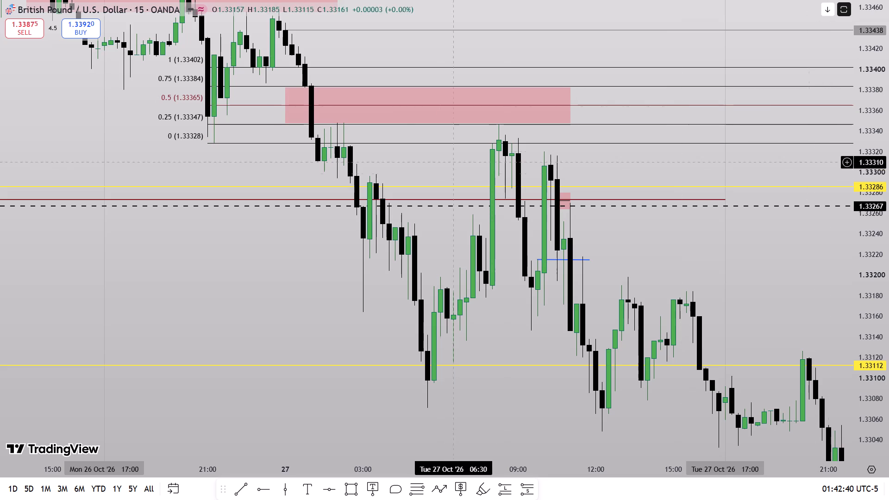
left_click_drag(439, 254, 630, 310)
left_click_drag(888, 390, 881, 285)
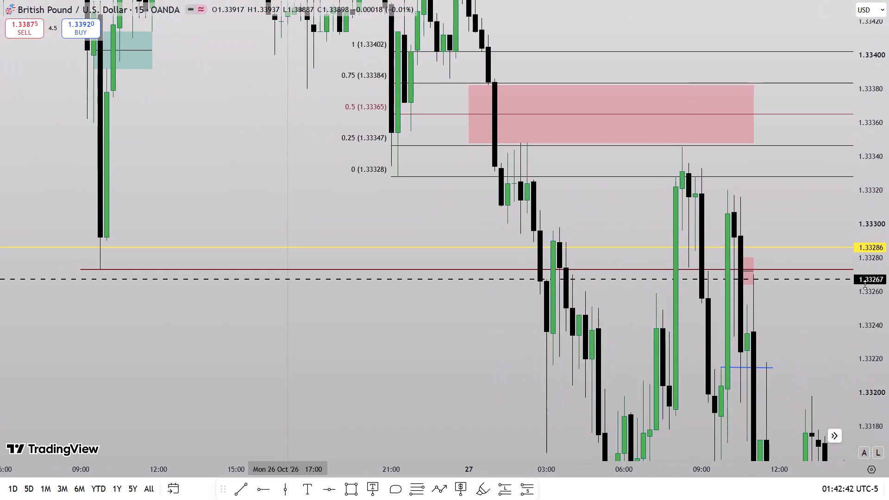
scroll(670, 321, "up", 3)
left_click_drag(564, 376, 579, 345)
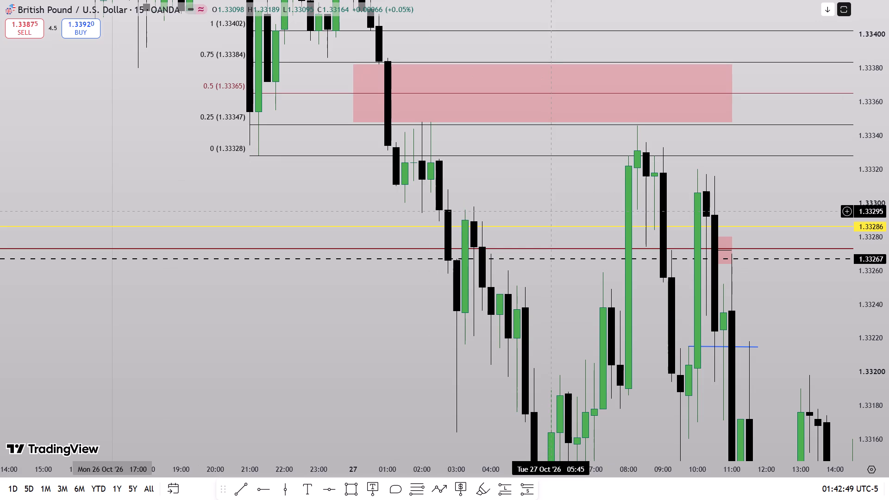
left_click_drag(548, 207, 544, 296)
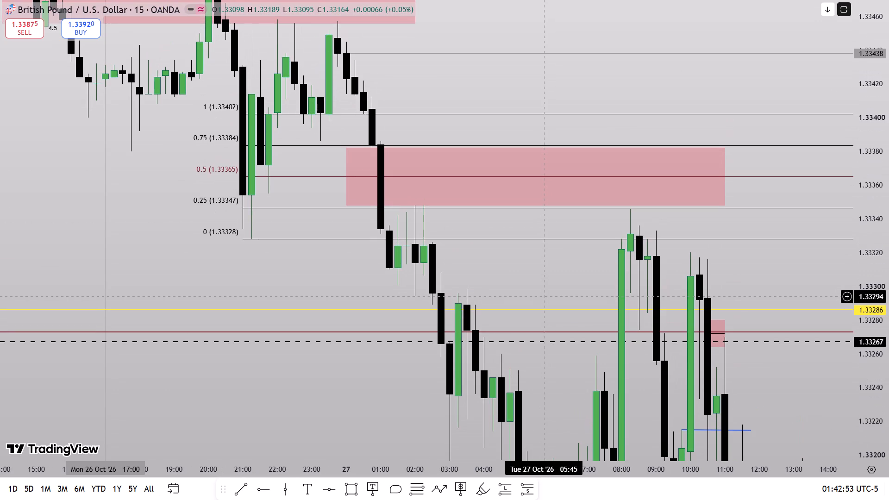
left_click_drag(535, 287, 532, 341)
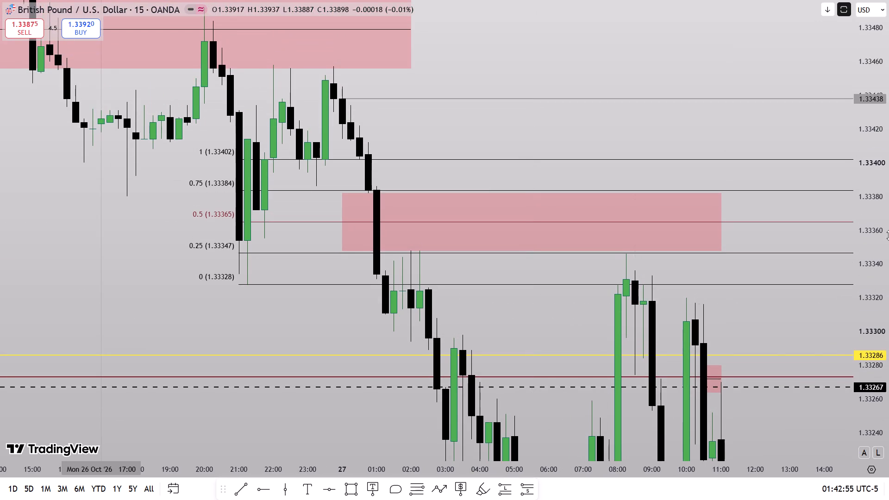
left_click_drag(888, 235, 870, 280)
scroll(500, 287, "down", 3)
left_click_drag(367, 225, 369, 302)
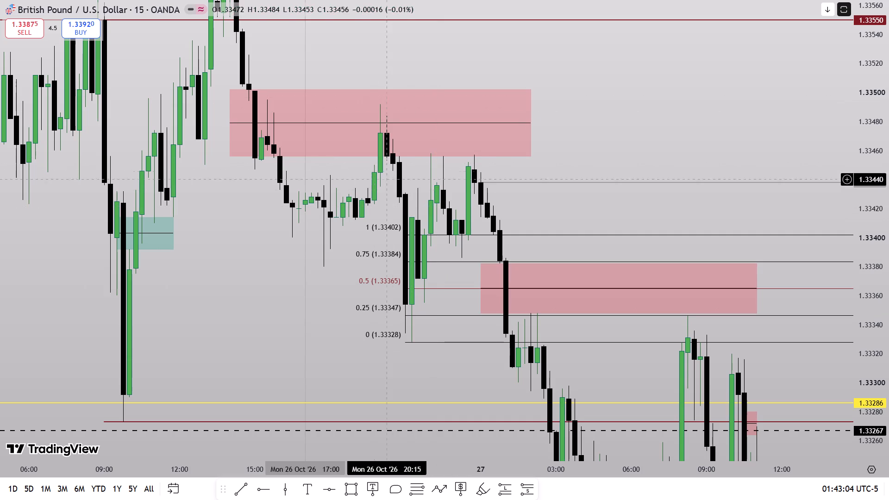
Draw a black horizontal trendline at 1.33445 from Monday 26 Oct 20:00 to Tuesday 27 Oct 00:30.
left_click(347, 480)
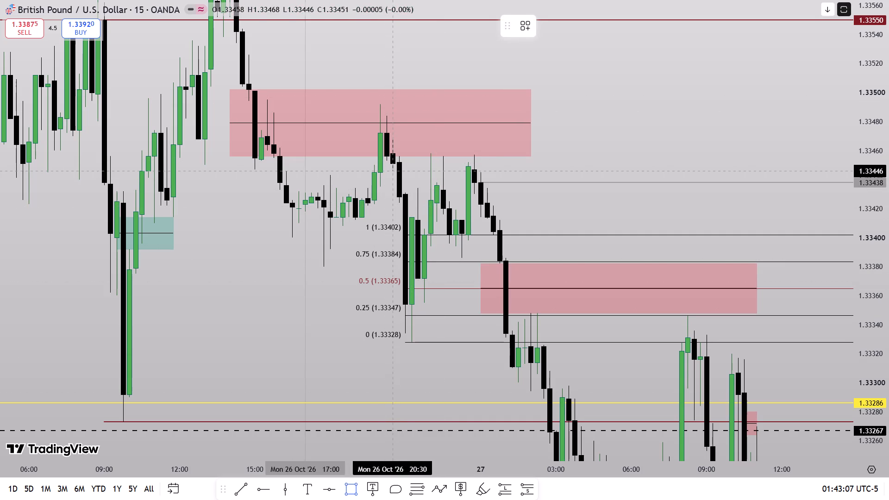
left_click(245, 493)
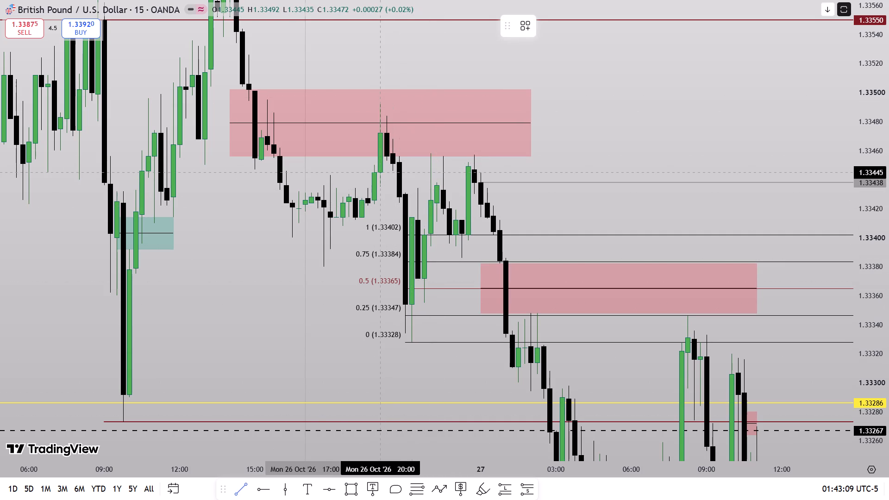
left_click_drag(382, 174, 496, 187)
left_click(496, 187, "shift")
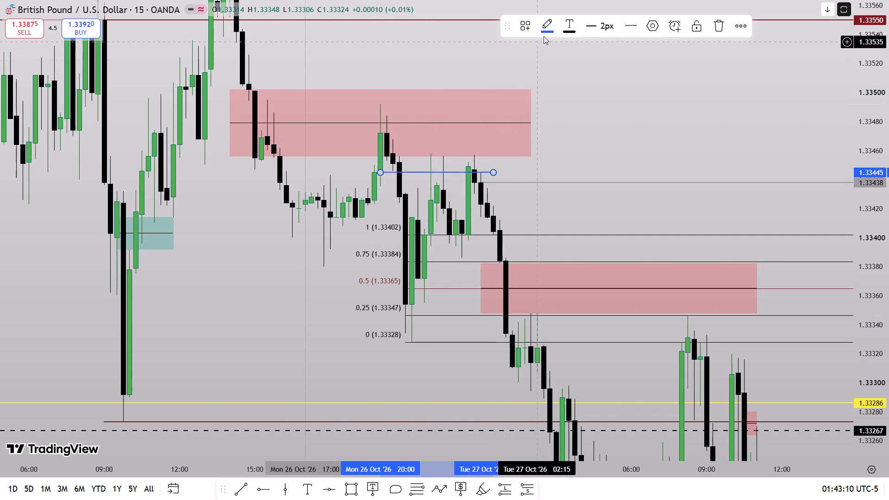
left_click(547, 29)
left_click(670, 55)
Label the 1.33445 trendline "- OB" in a larger font size, aligned to the bottom right.
left_click(651, 21)
left_click(388, 208)
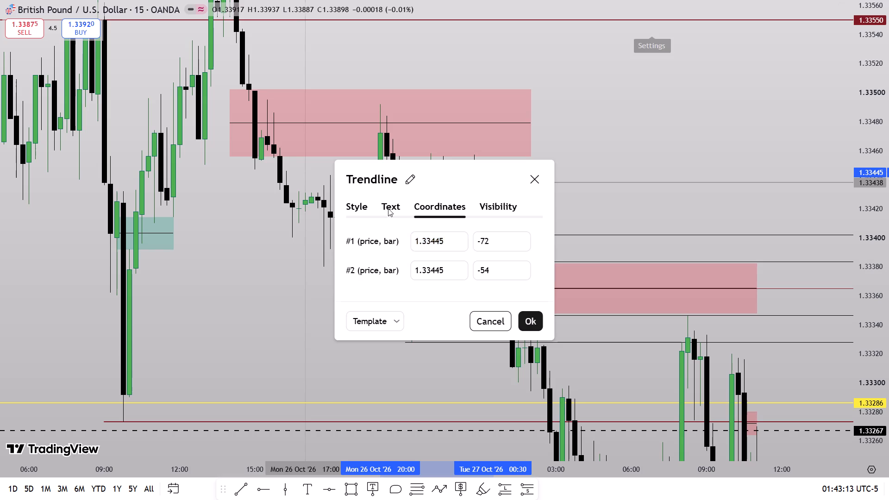
left_click(389, 272)
type("- OB")
key("ctrl+a")
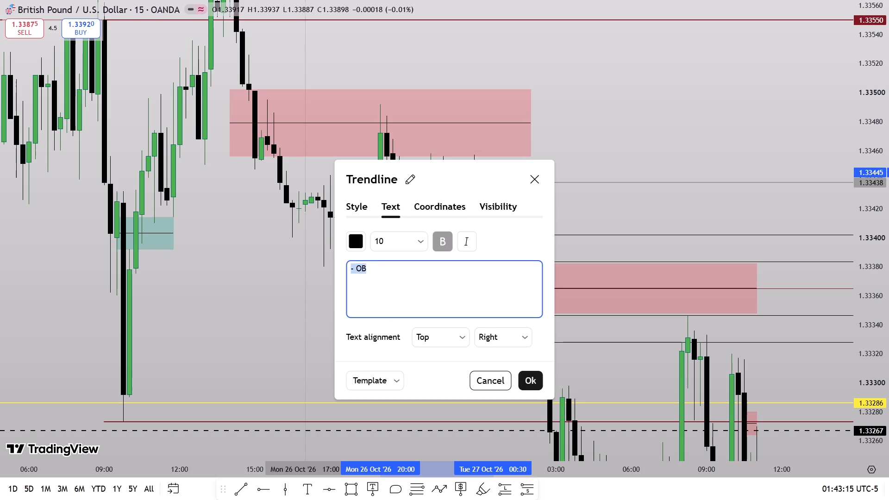
key("ctrl+c")
left_click(493, 338)
left_click(452, 346)
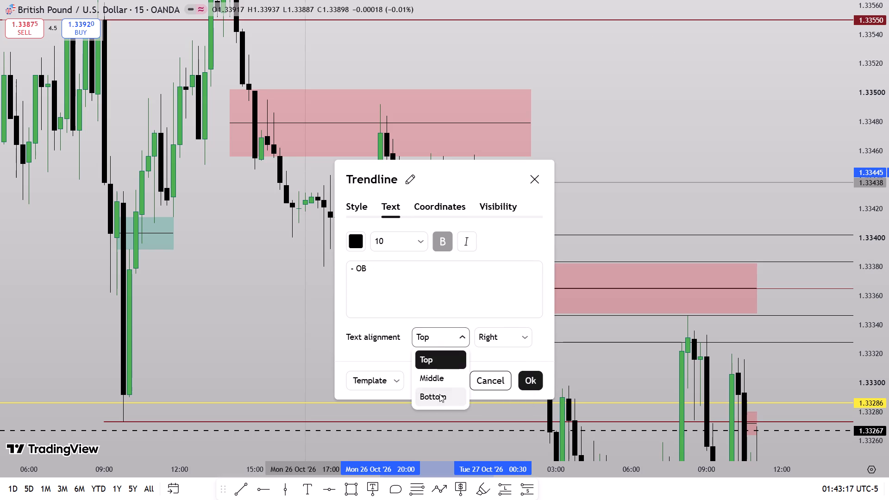
left_click_drag(439, 394, 438, 389)
left_click(405, 241)
left_click(405, 309)
left_click_drag(708, 48, 707, 52)
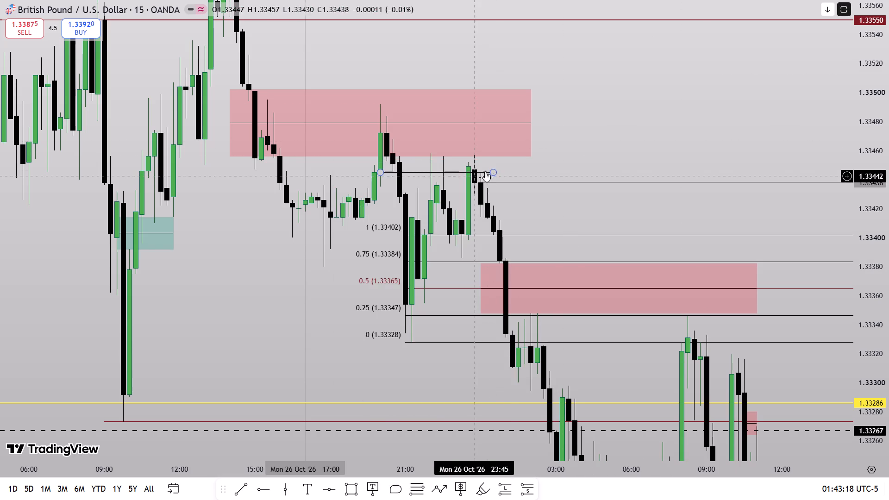
Extend the "- OB" trendline horizontally by about an hour at its later end.
left_click_drag(495, 170, 521, 172)
left_click(553, 202)
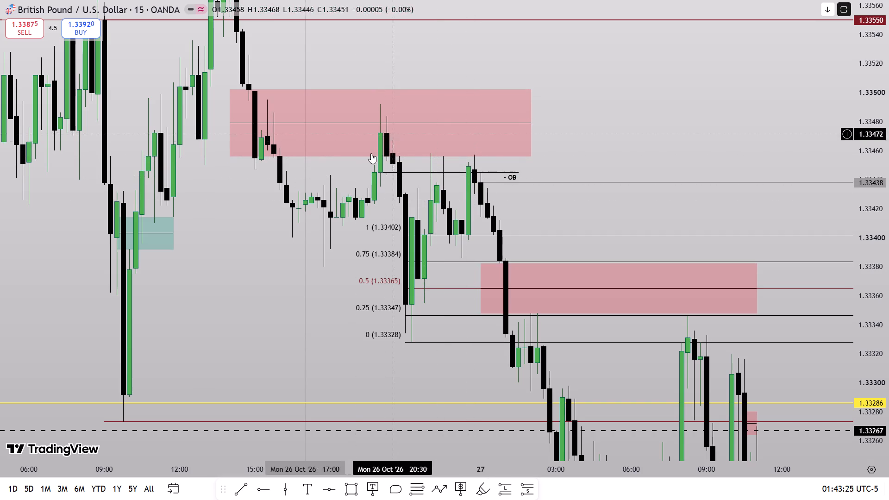
Label the upper red rectangle between 1.33502 and 1.33456 "1H SIBI".
double_click(530, 124)
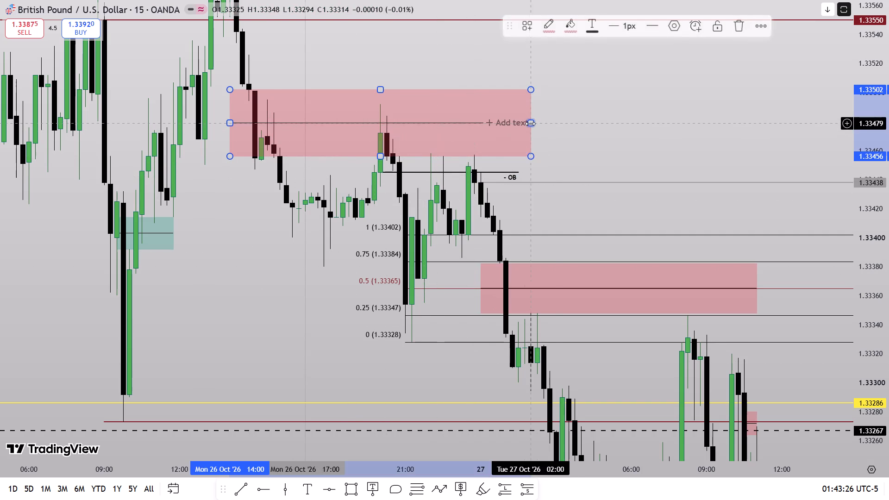
left_click(383, 241)
type("1H SIBU")
key("BackSpace")
key("i")
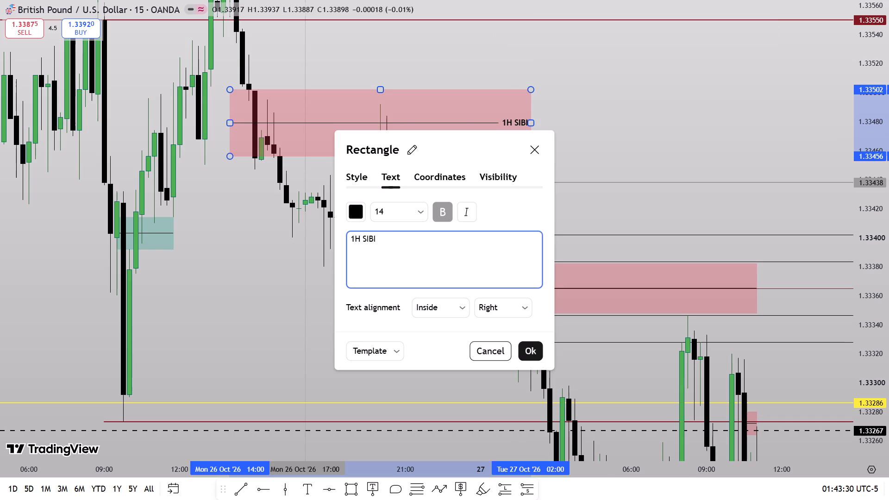
left_click(569, 166)
Shorten the 1H SIBI rectangle so it starts at the bearish candle of about Monday 15:00.
left_click_drag(230, 123, 235, 125)
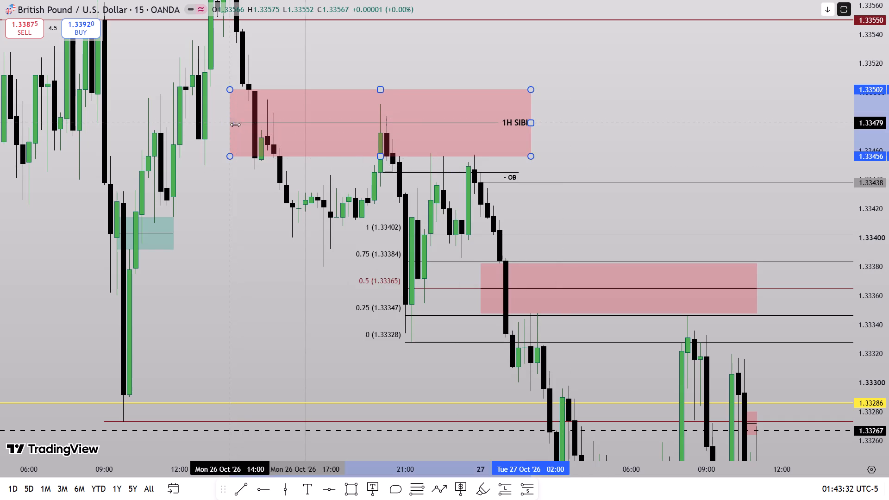
left_click_drag(235, 125, 245, 129)
left_click(244, 214)
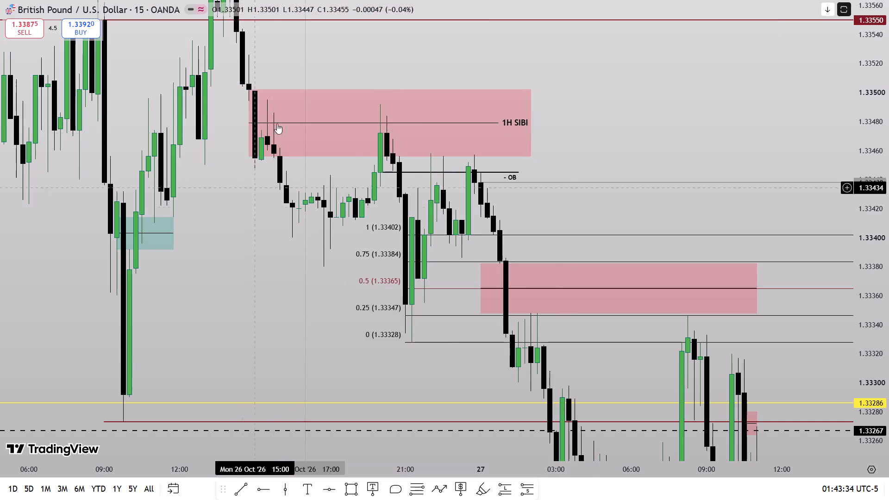
Add the text "FAILURE SWING" centred just above Monday evening's swing high in the 1H SIBI rectangle, and dismiss the ad.
left_click(309, 488)
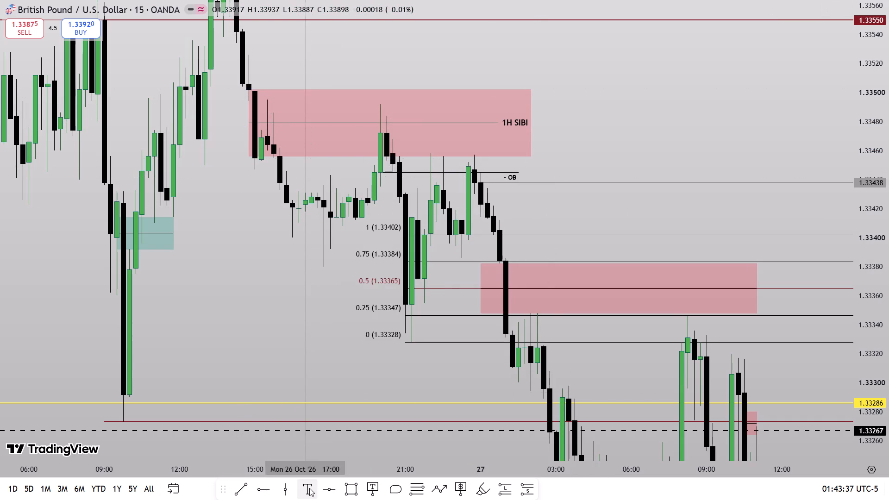
left_click(385, 81)
type("FAILURE SWING")
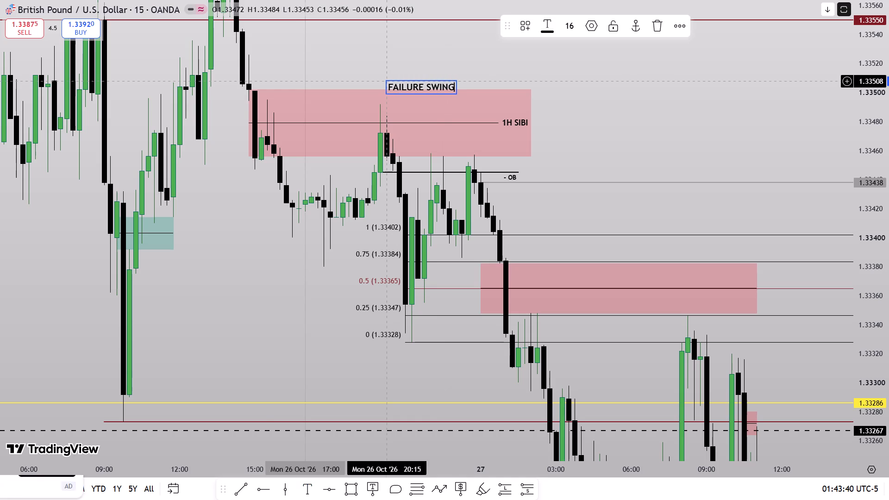
left_click(407, 41)
left_click_drag(403, 91, 361, 98)
left_click(358, 82)
left_click(257, 418)
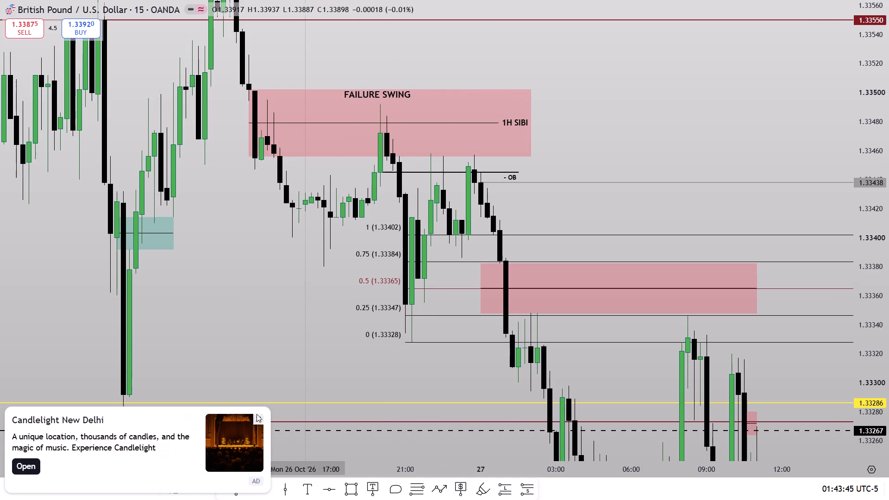
left_click(209, 334)
Draw a horizontal trendline at 1.33380 from the Monday 17:45 low to the bearish candle at about 21:00.
left_click(245, 493)
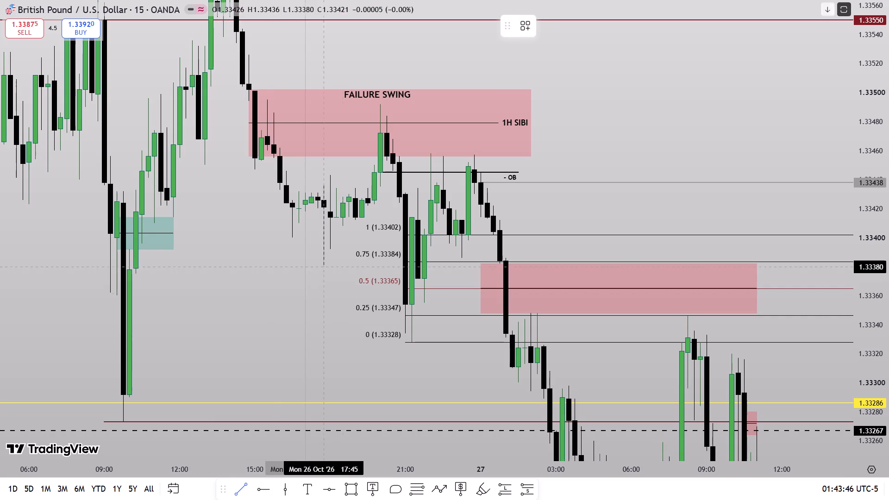
left_click_drag(322, 275, 400, 289)
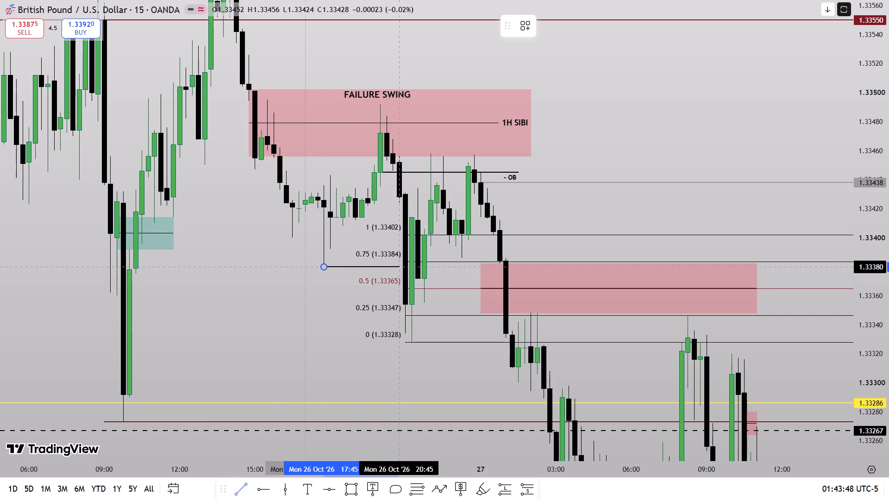
left_click(404, 292, "shift")
left_click(227, 297)
Move the start of the dark red line at Monday's low onto the candle that made the low.
left_click_drag(103, 420, 121, 425)
left_click(154, 390)
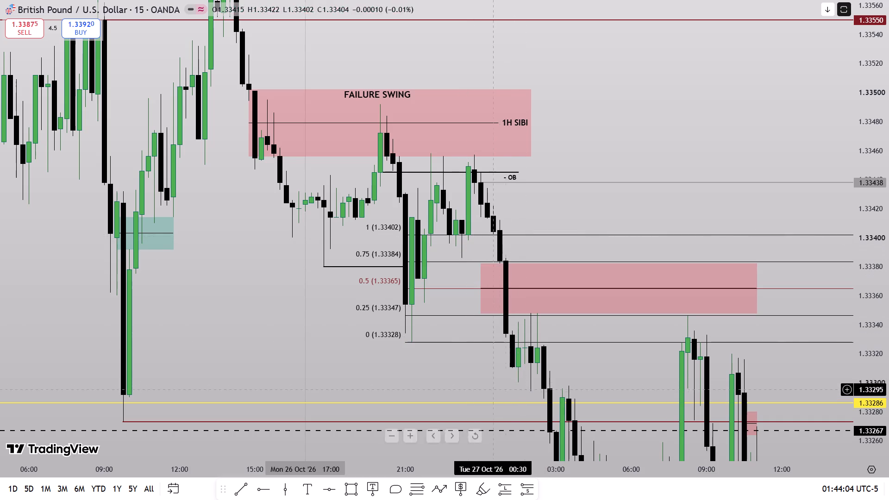
Draw a Fib retracement on Tuesday's 08:30 candle, from its close at 1.33316 down to its low at 1.33274.
left_click_drag(451, 375, 453, 336)
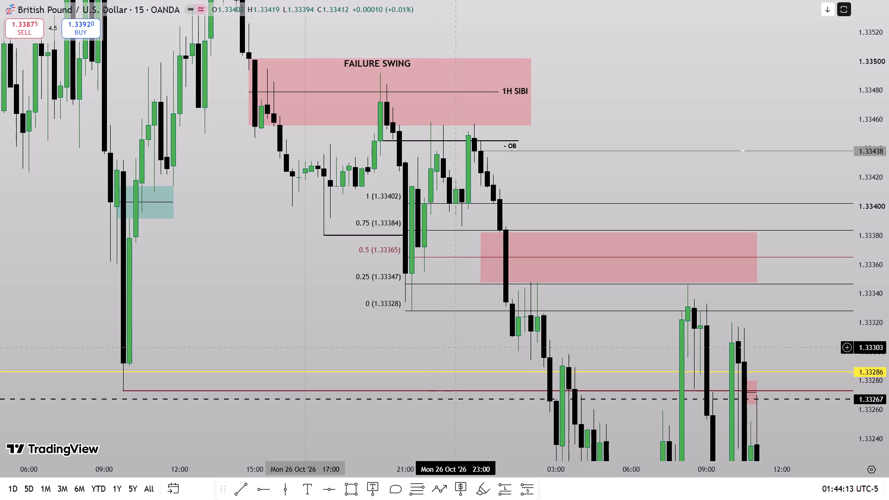
left_click_drag(456, 344, 437, 317)
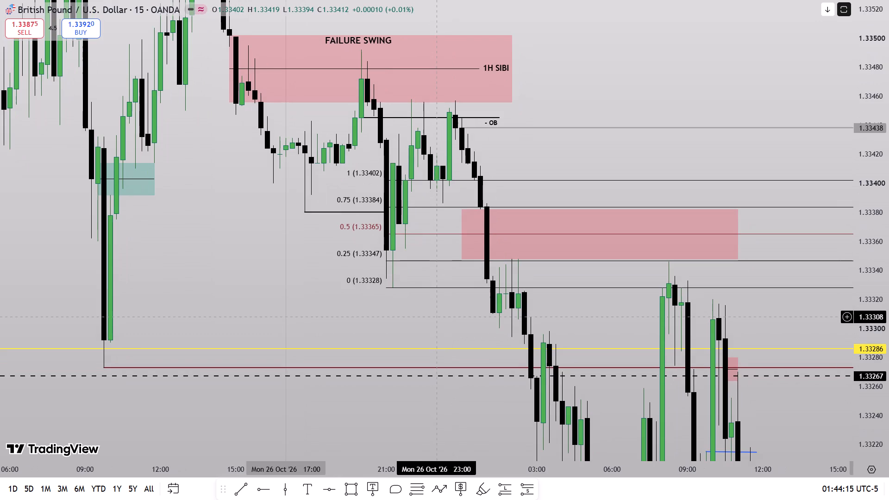
left_click_drag(418, 314, 435, 346)
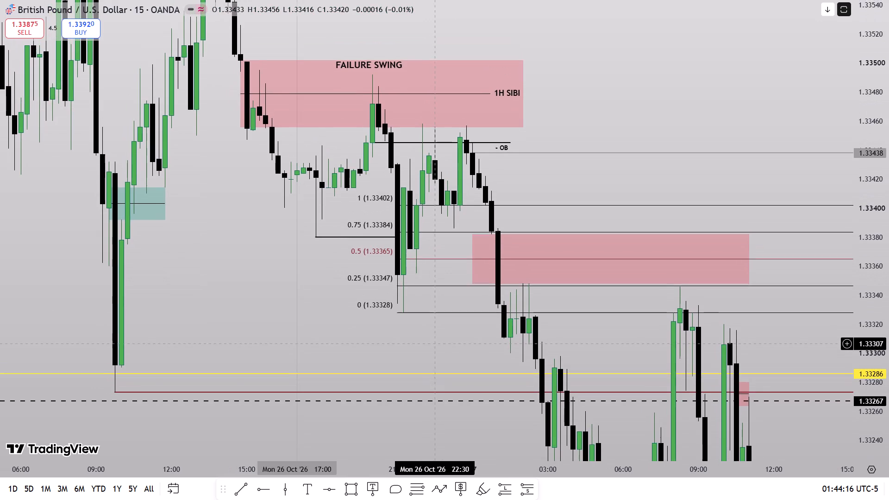
left_click_drag(435, 346, 388, 320)
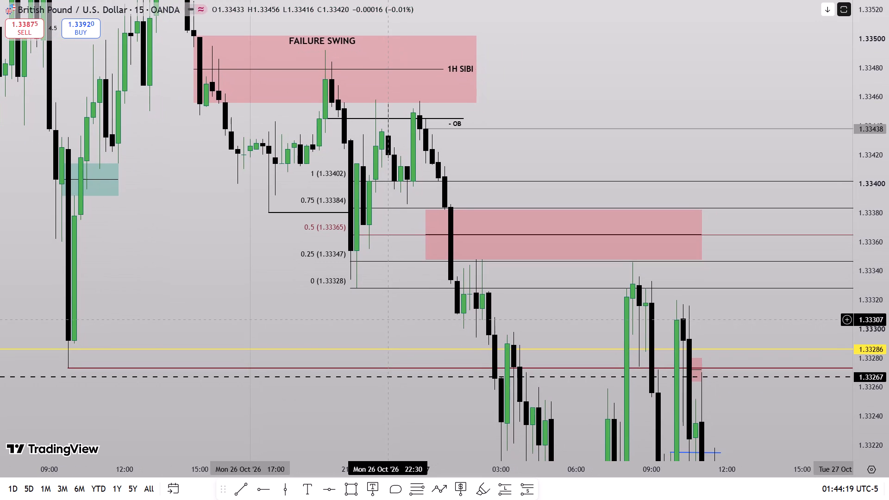
left_click_drag(390, 316, 401, 224)
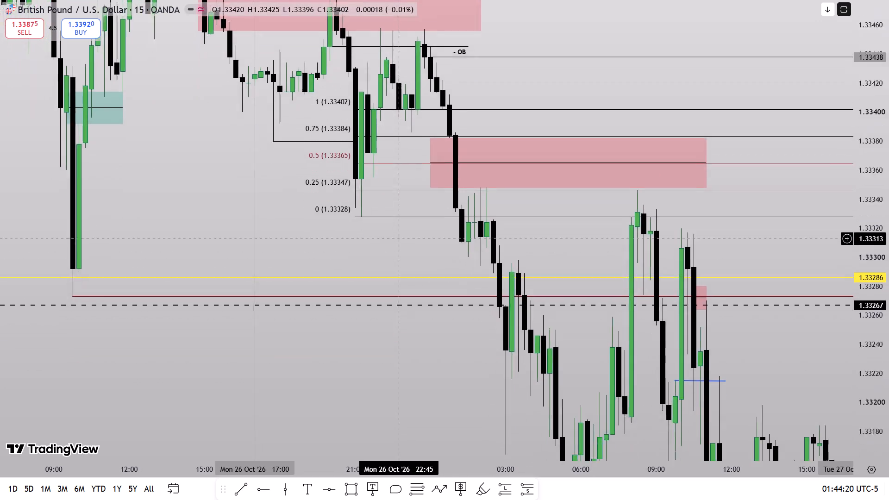
left_click_drag(401, 224, 411, 190)
scroll(497, 284, "up", 3)
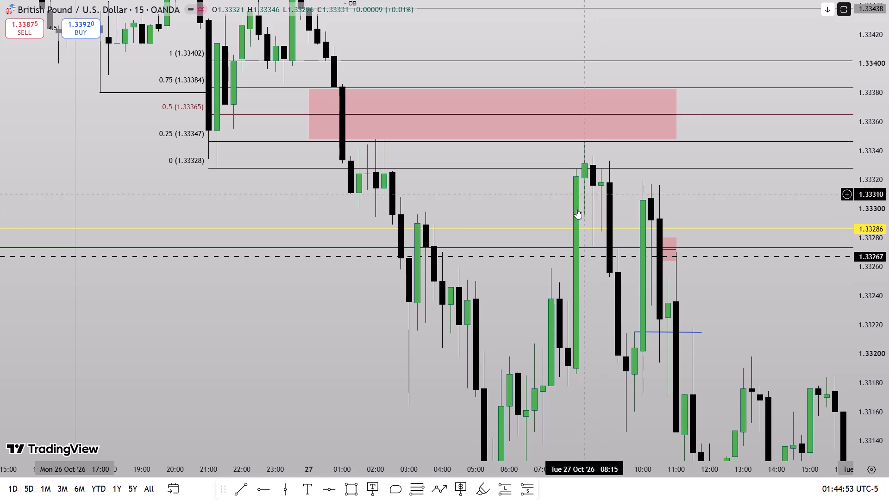
left_click(415, 490)
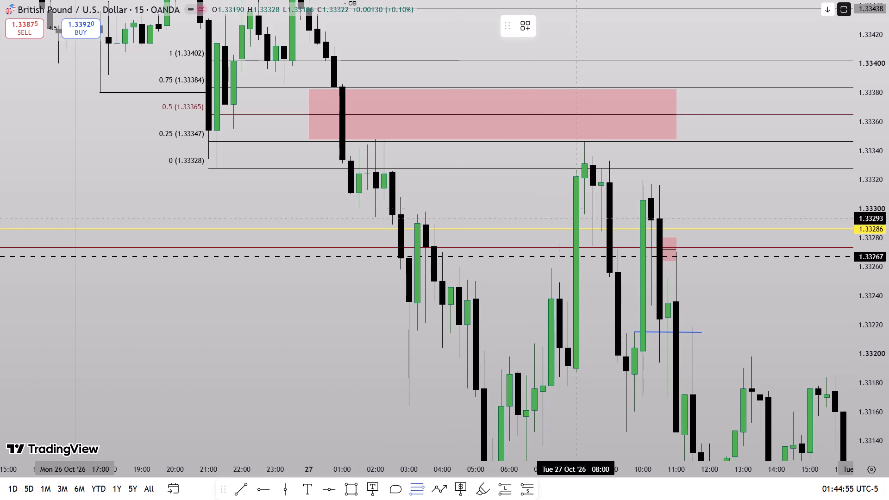
left_click(591, 194)
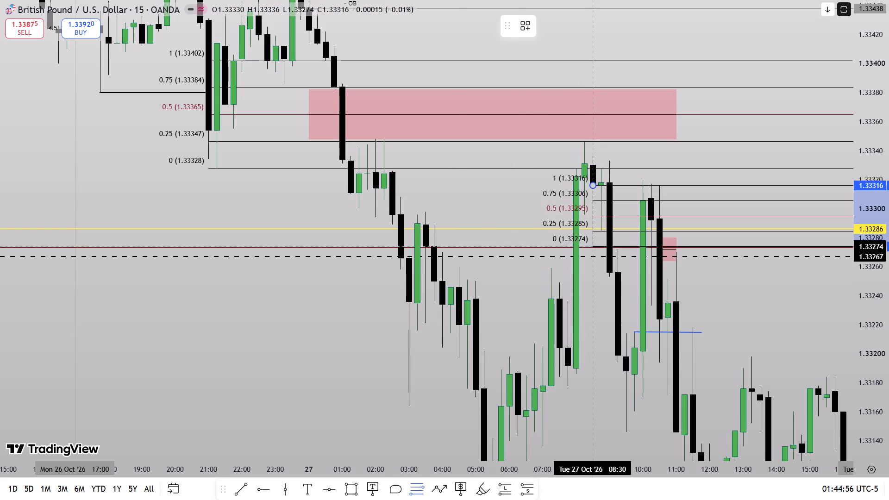
left_click(595, 240)
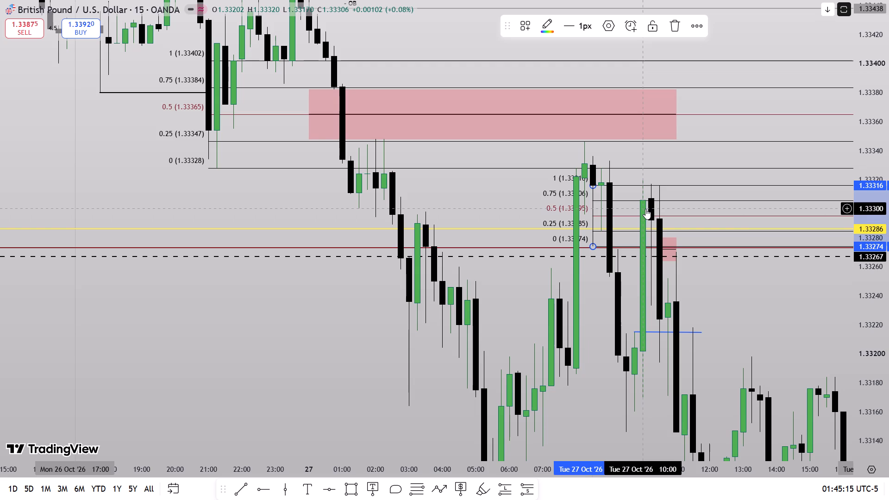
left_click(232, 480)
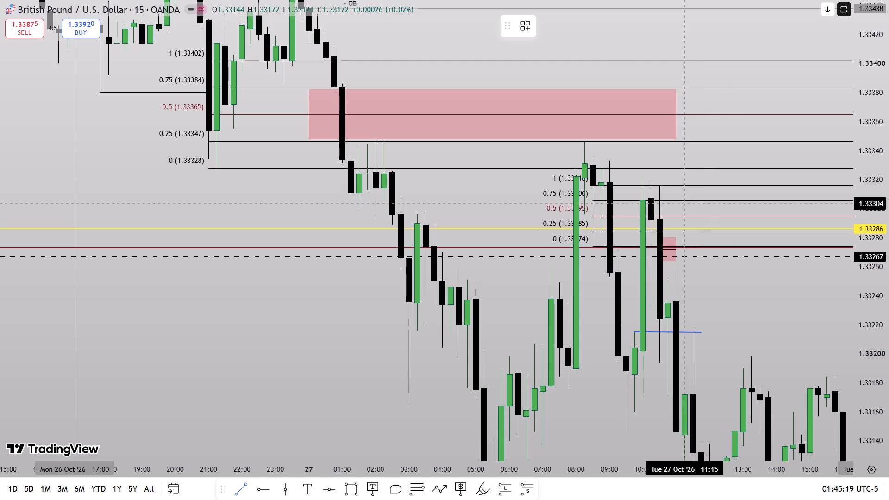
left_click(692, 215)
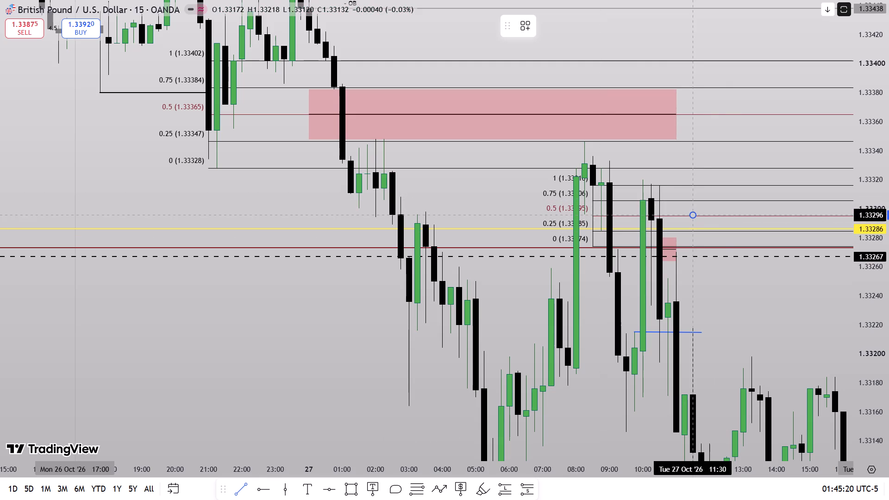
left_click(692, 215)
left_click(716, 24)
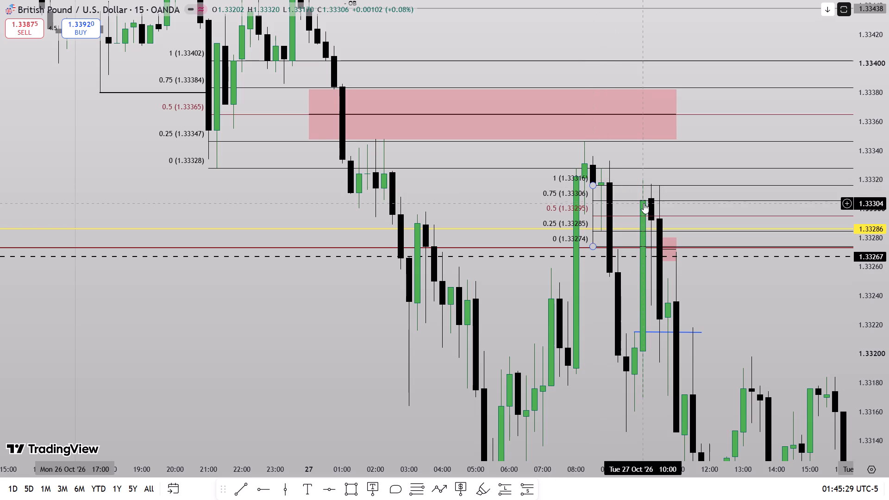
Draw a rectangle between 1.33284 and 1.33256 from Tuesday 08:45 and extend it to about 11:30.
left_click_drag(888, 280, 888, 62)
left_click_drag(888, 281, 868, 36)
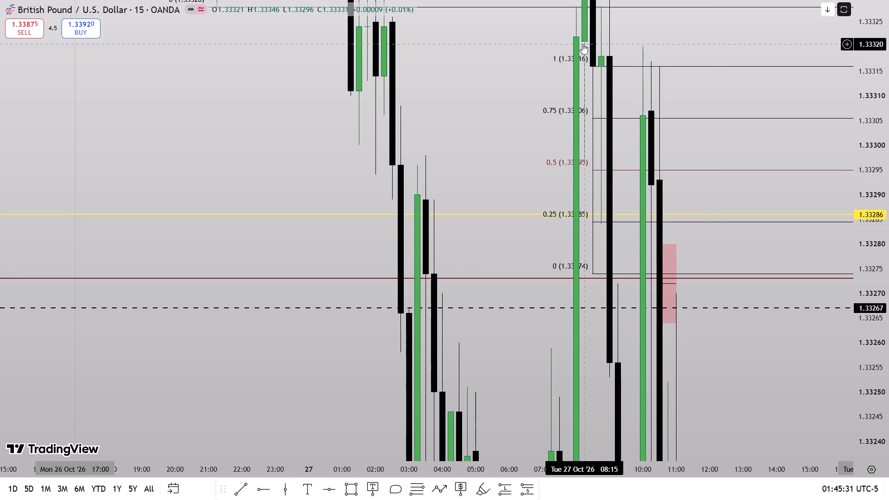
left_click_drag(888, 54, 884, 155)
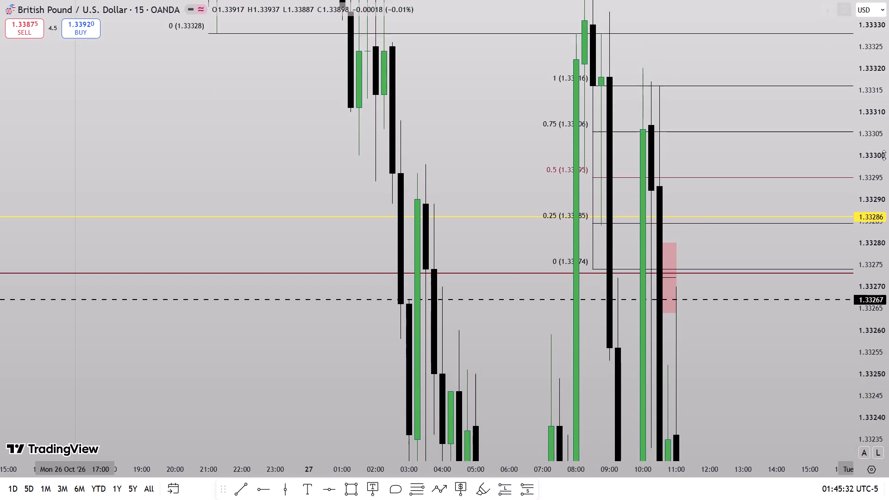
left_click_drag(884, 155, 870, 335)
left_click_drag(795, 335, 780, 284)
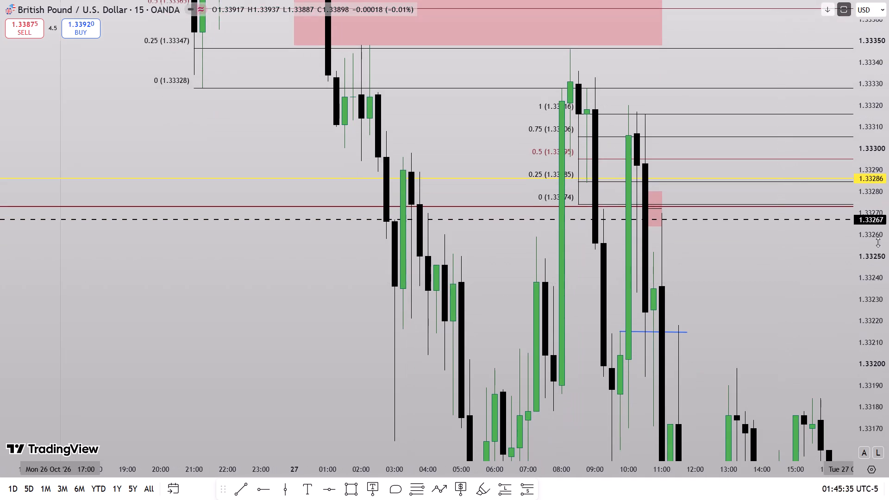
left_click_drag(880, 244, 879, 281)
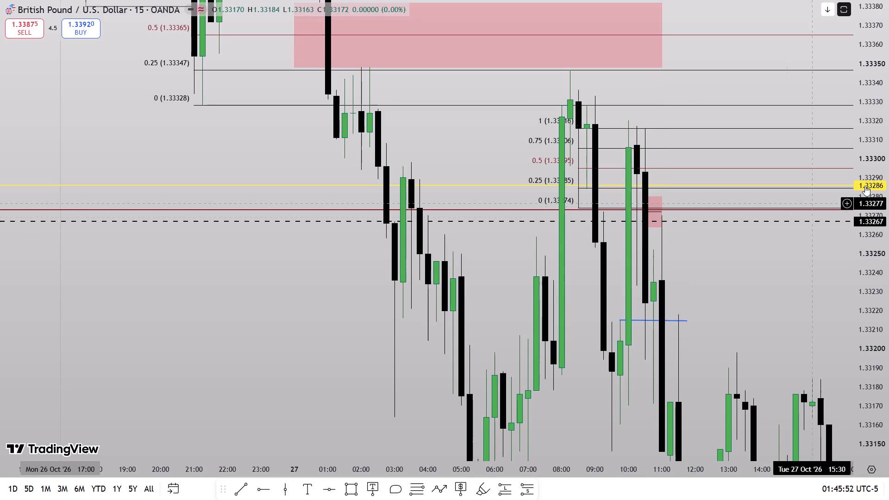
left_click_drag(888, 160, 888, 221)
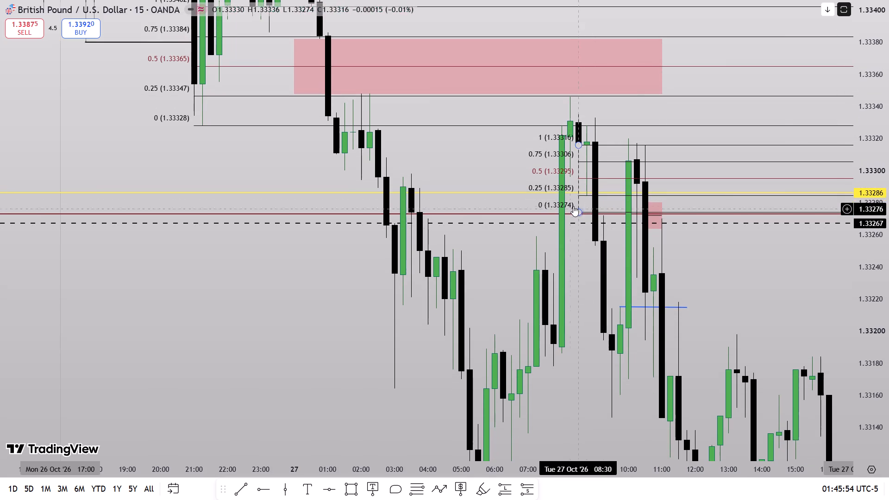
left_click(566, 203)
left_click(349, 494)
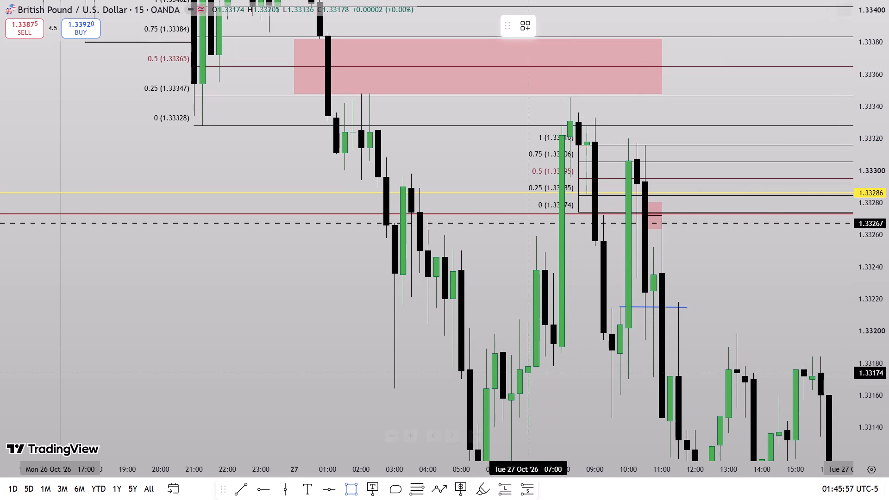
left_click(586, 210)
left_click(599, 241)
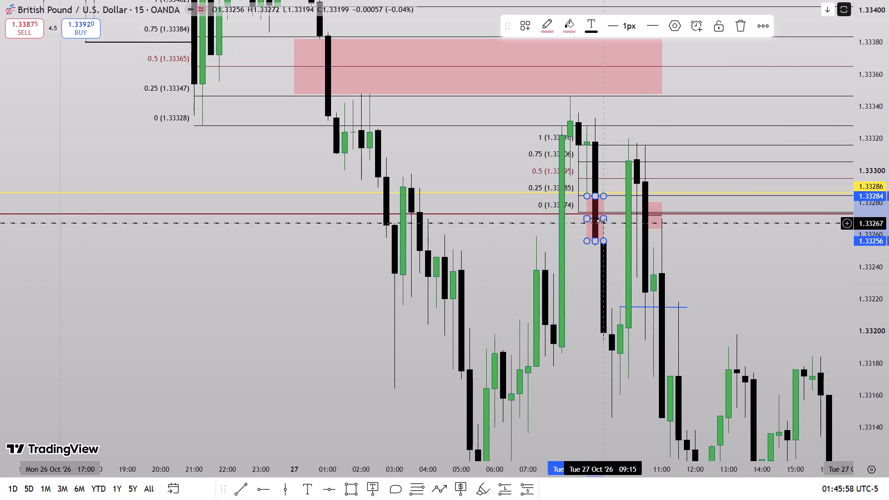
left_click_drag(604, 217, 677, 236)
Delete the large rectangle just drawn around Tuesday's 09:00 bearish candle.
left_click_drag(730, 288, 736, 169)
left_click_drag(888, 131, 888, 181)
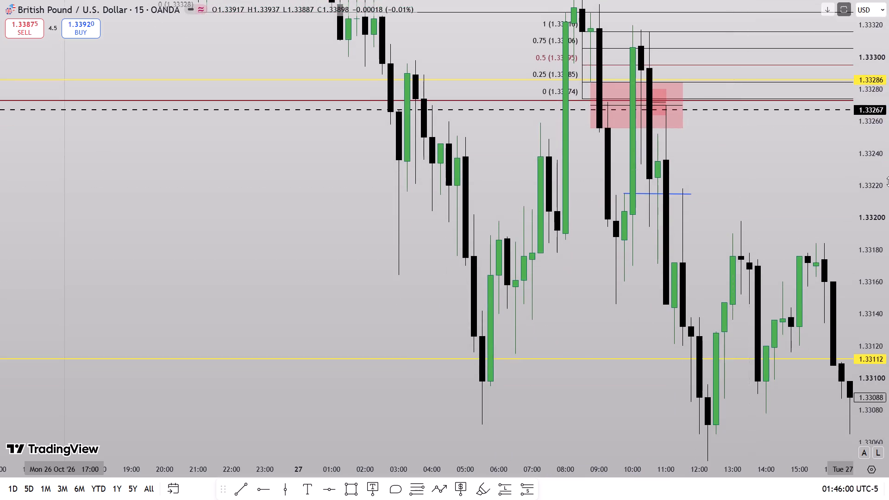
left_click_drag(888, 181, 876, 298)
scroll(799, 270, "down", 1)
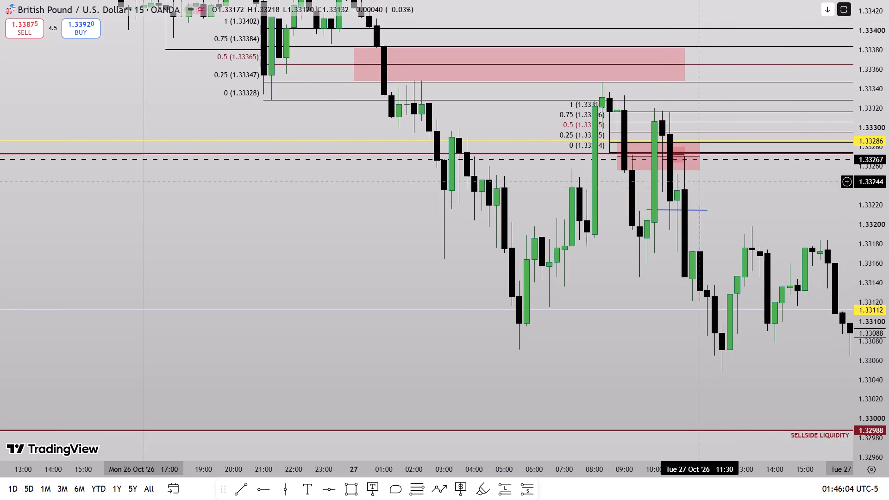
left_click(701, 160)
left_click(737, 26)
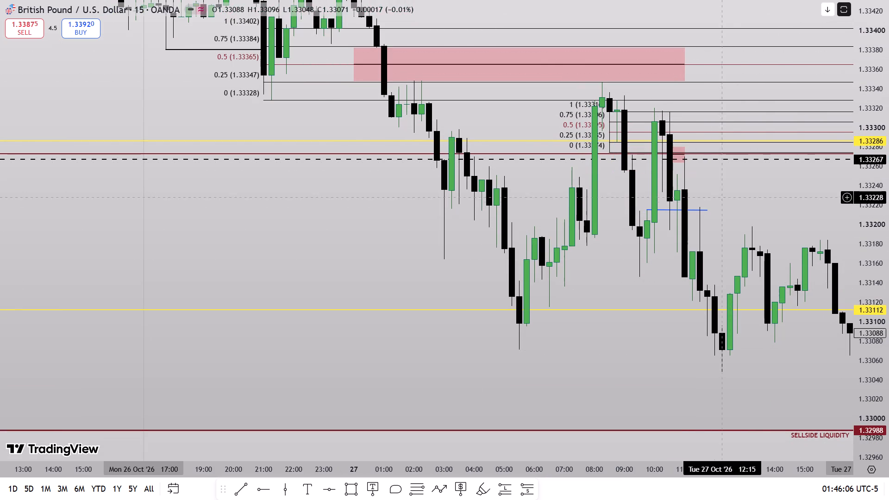
Delete the short blue horizontal line between about 10:00 and 11:30 on Tuesday.
left_click(709, 207)
left_click(717, 27)
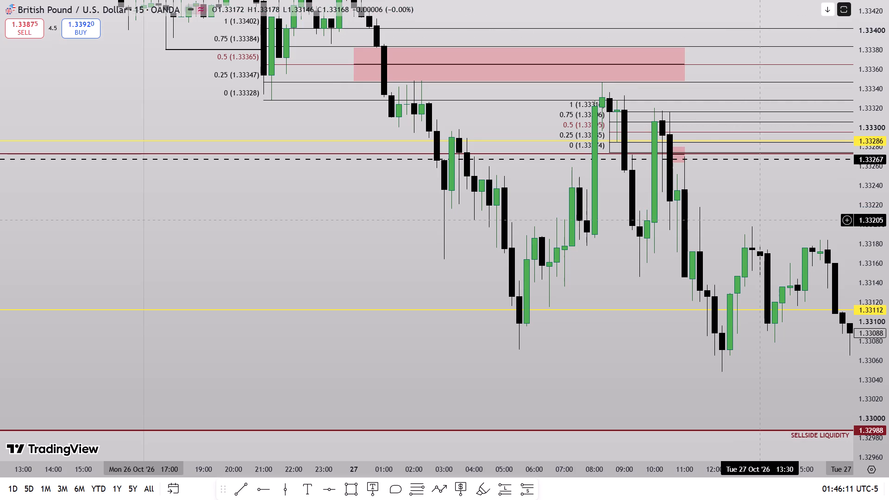
Add a text note at about 1.33357, just after the pink rectangle, beginning "HERE AT THE TIME WHEN EVERYTHING".
left_click_drag(757, 219, 676, 206)
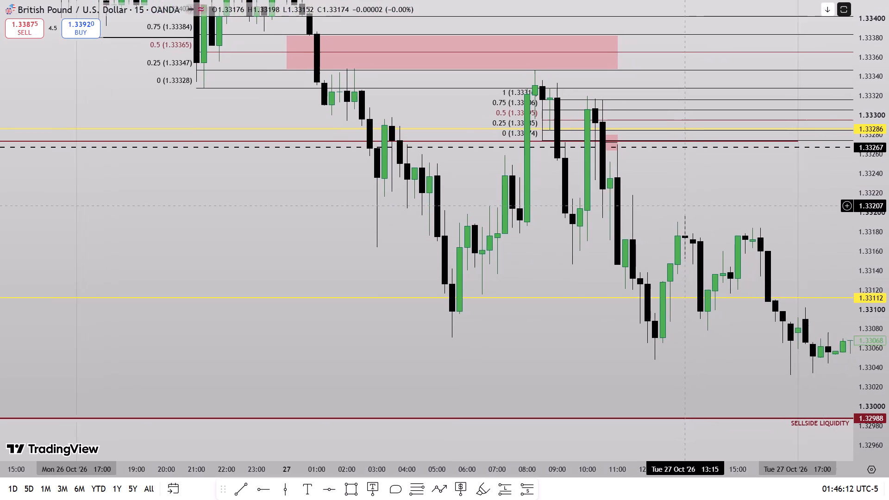
left_click_drag(676, 206, 582, 219)
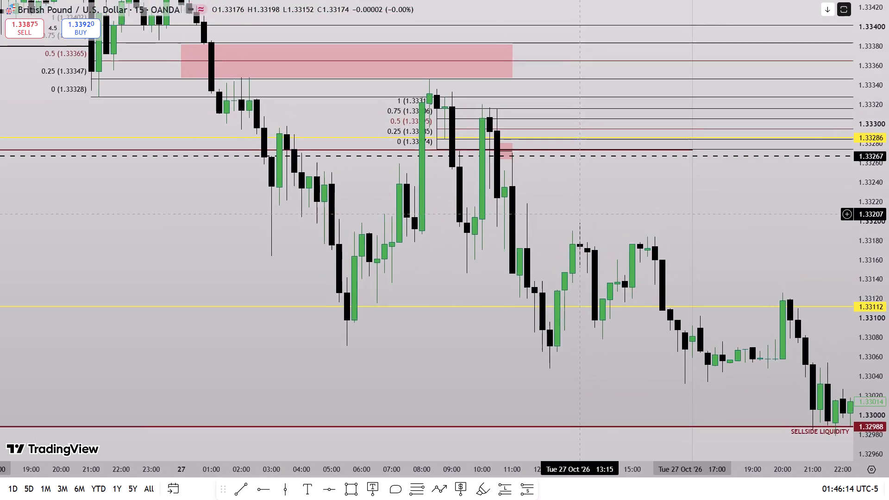
left_click_drag(582, 219, 666, 265)
left_click_drag(668, 244, 710, 289)
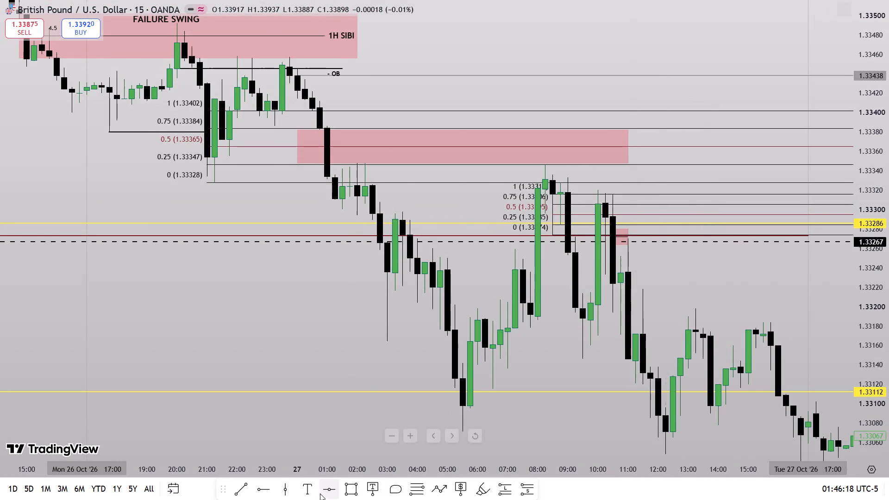
left_click(309, 497)
left_click(663, 154)
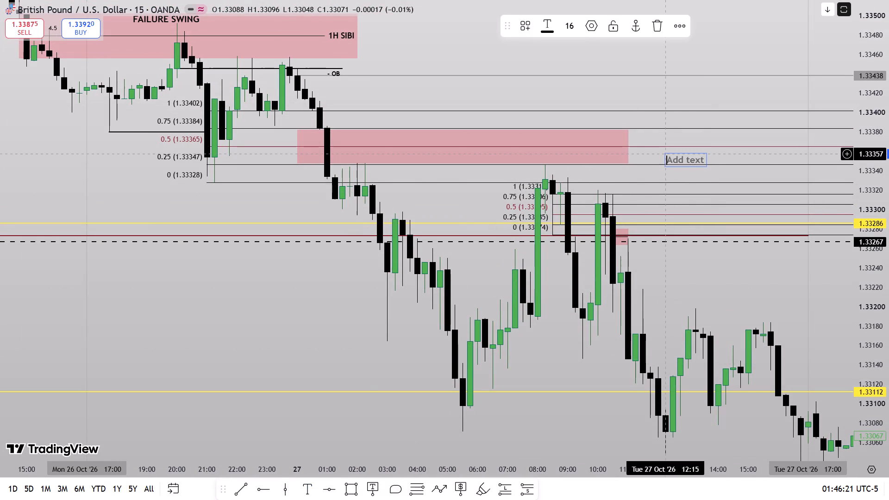
type("HERE AT THET")
key("BackSpace")
key("space")
type("TIME WHEN EVERYTH")
type("NG")
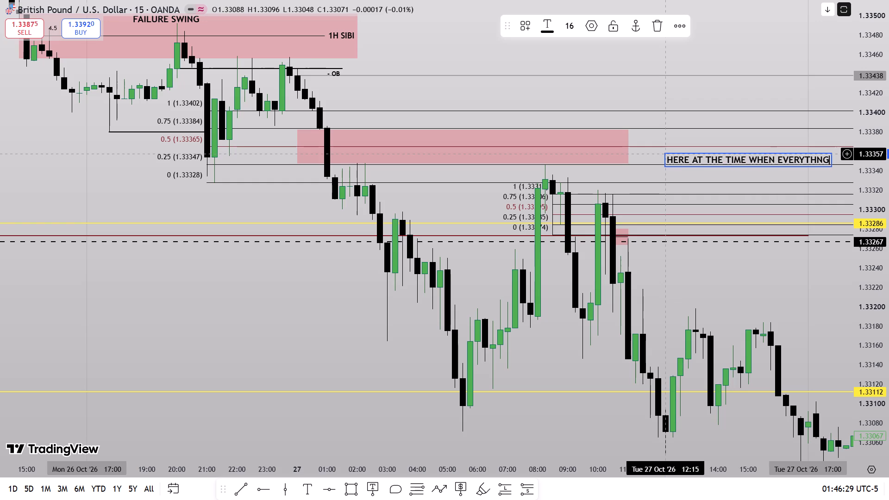
key("BackSpace")
key("BackSpace")
key("BackSpace")
type("HING")
Add a second line to the note reading "WAS PERFECT AND I SAW 7'o CLOCK".
key("Return")
type("WAS EP")
key("BackSpace")
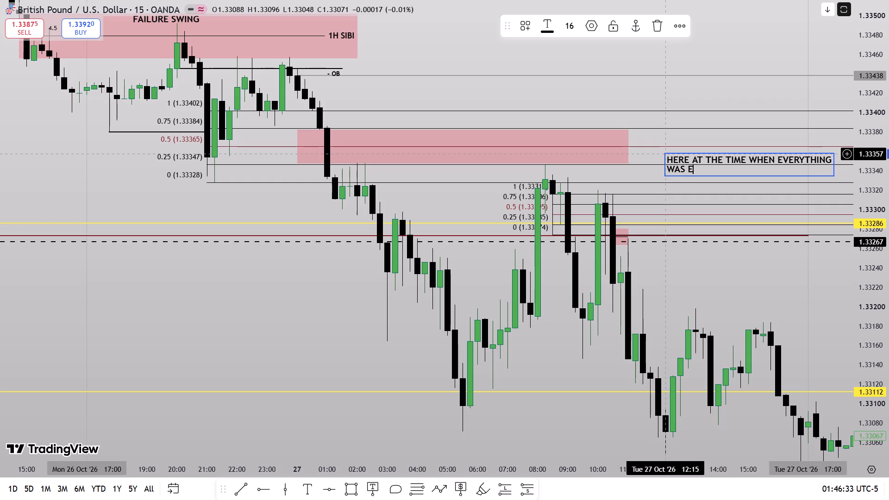
key("BackSpace")
type("PERFECT AND I")
key("space")
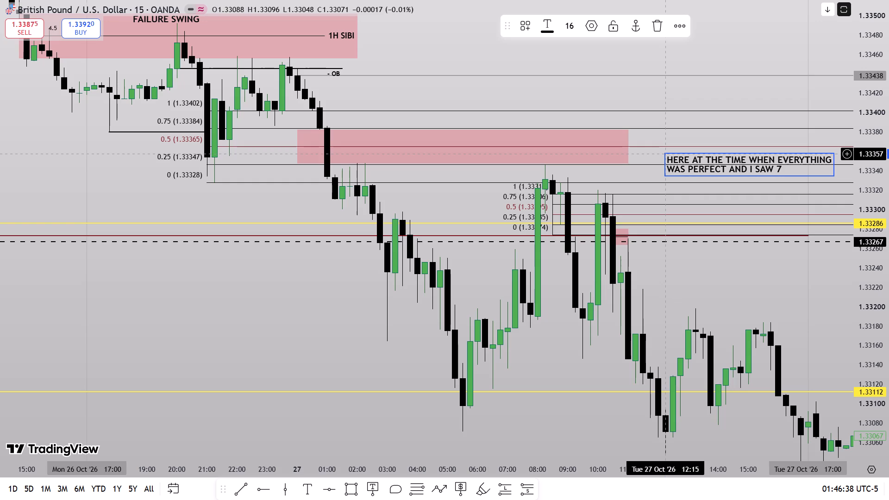
key("space")
type("CO")
key("BackSpace")
type("LOCK START")
key("BackSpace")
key("BackSpace")
key("BackSpace")
key("BackSpace")
key("BackSpace")
key("BackSpace")
Continue the note over three lines: "START TRADING HIGHER IT MAKING ME", "CONFIDENT TO LOOK FOR LOWER TRADE", "IDEAS AND NOW WE HAVE".
key("Return")
type("START TRADING HIGHER IT MAKING ME")
key("Return")
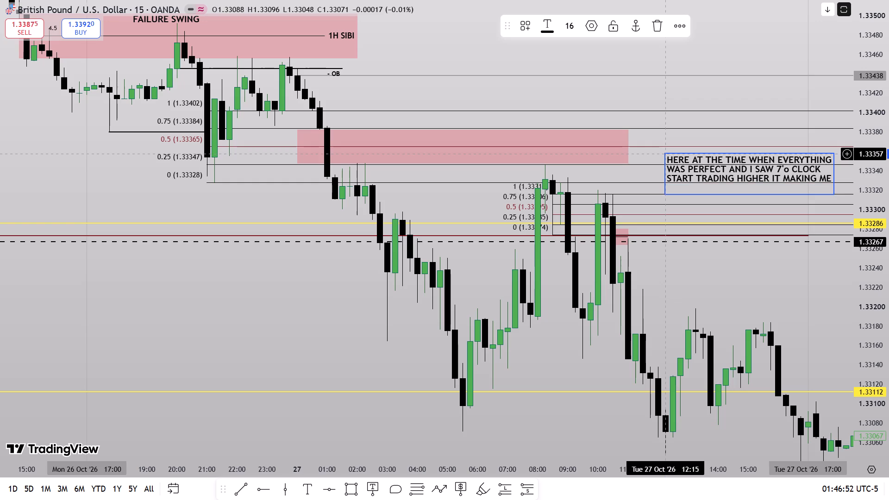
type("CONFIDEN")
type("T T")
key("space")
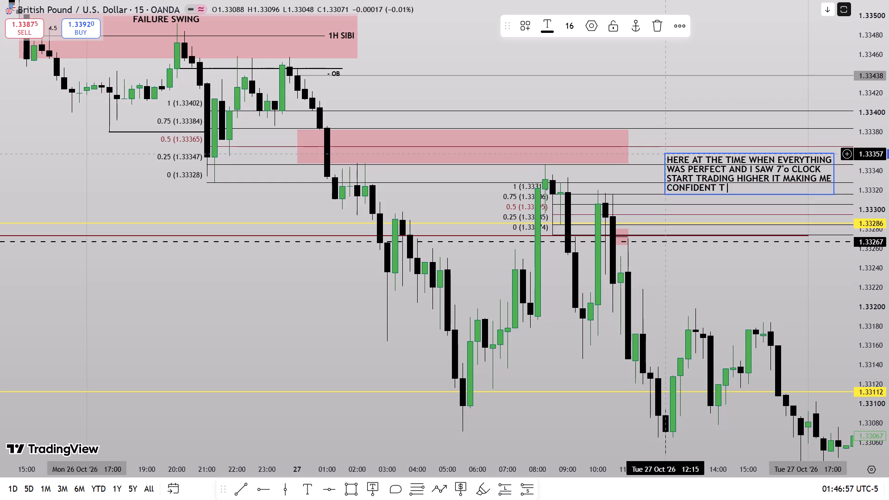
key("BackSpace")
type("O LOOK FOR LOWER TRADE")
key("Return")
type("IDEAS AND NOW WE HAVE")
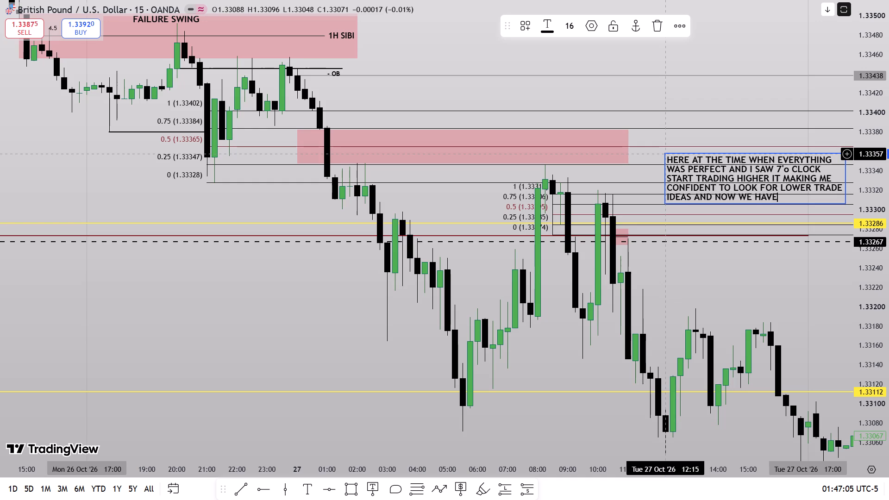
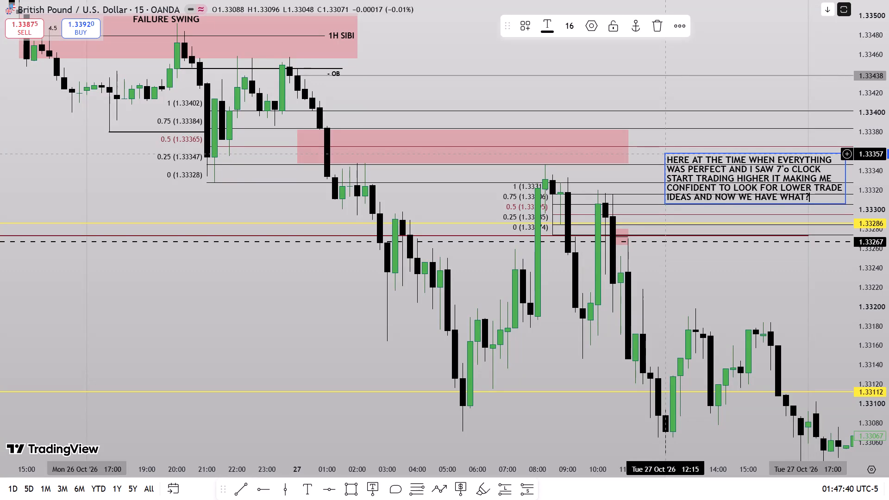
Start a new paragraph in the note: "WE ARE LEAVING THAT PM SESSION AND NY", "LUNCH BUYSIDE AND THAT ME TICK".
key("shift+Return")
key("Return")
type("WE ARE LEABING")
key("space")
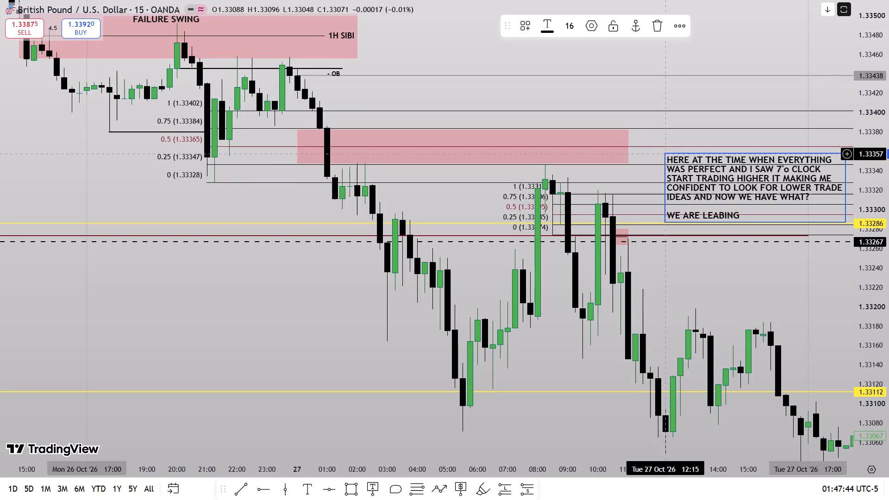
key("BackSpace")
key("BackSpace")
key("BackSpace")
key("BackSpace")
key("BackSpace")
type("VING THAT PM SESSION AND NY")
key("Return")
key("BackSpace")
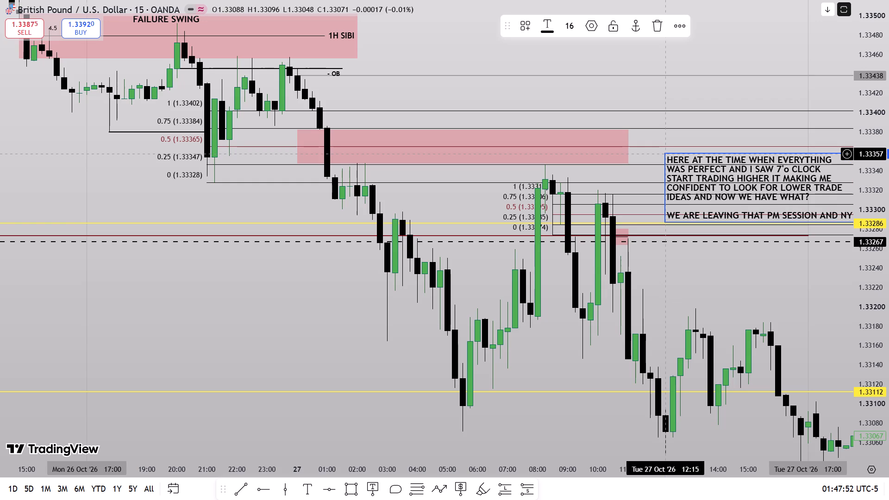
key("Return")
type("LUNCH BUYSIDE AND THAT ME M")
key("BackSpace")
type("TICK")
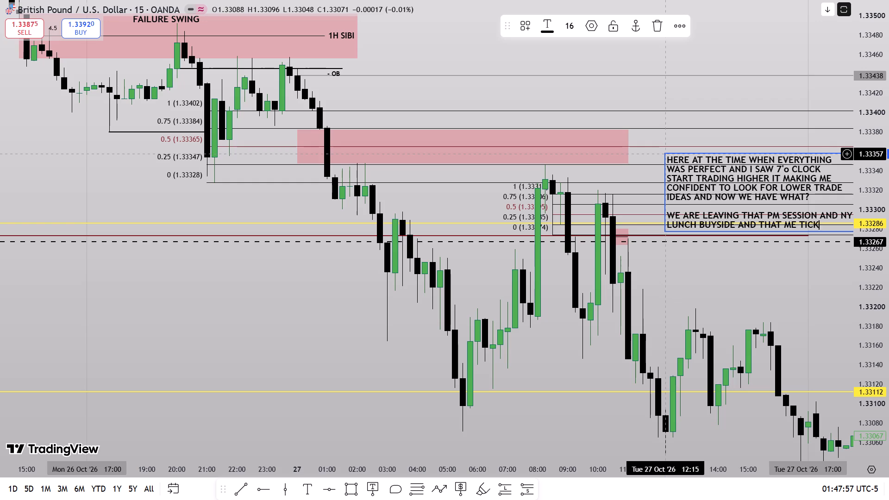
key("Return")
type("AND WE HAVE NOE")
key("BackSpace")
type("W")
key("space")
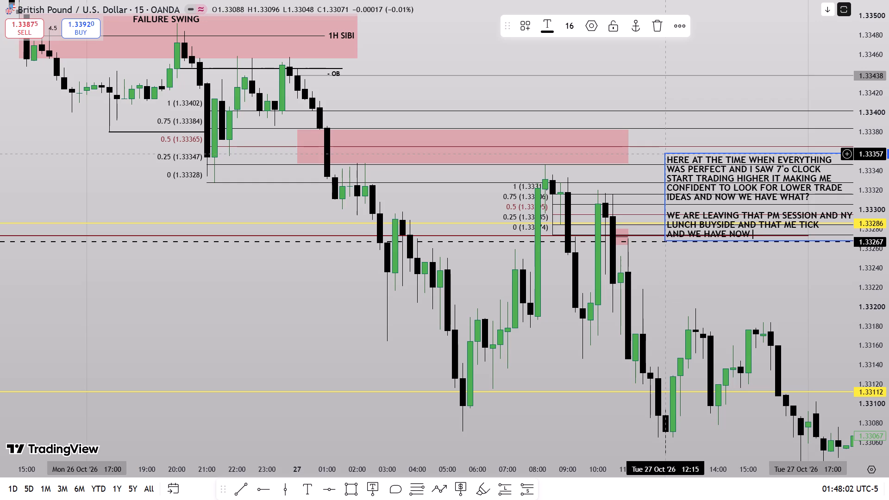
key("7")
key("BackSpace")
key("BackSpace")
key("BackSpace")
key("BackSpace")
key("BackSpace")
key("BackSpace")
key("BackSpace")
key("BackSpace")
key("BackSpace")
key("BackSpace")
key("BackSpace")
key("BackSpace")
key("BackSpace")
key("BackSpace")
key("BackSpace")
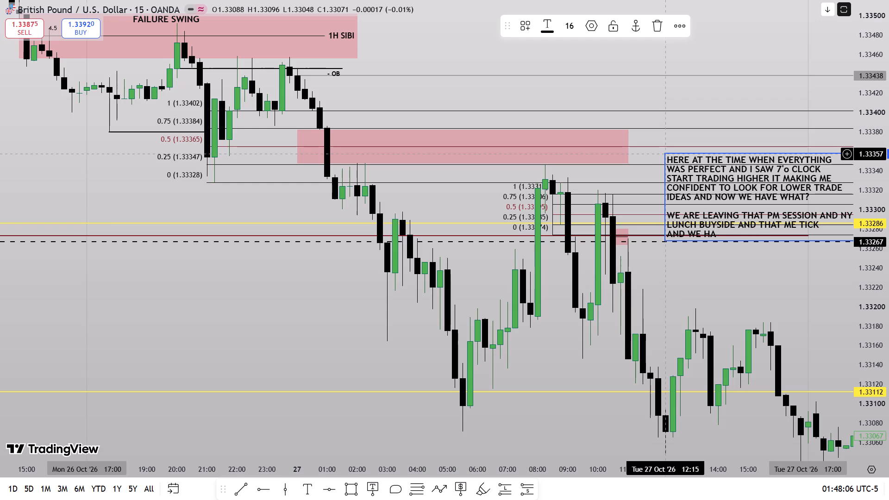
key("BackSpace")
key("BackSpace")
Add the line "WE ARE NOT TRADED TO TUESDAY 1H -FVG" to the note.
type("WE ARE NOT TRADED")
key("space")
type("TO TUESDAY F.FV")
key("BackSpace")
key("BackSpace")
key("BackSpace")
key("BackSpace")
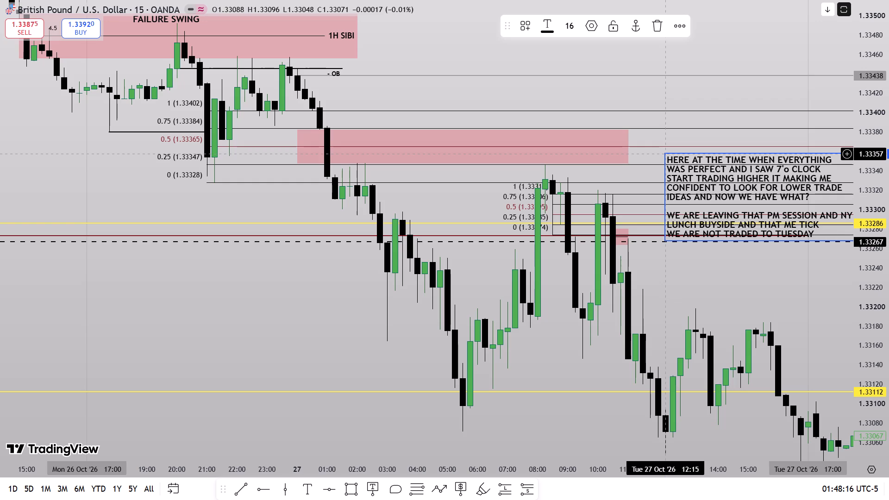
type("1H")
key("space")
key("space")
key("BackSpace")
type("-V")
key("BackSpace")
type("FVG")
key("Return")
Add the line "THAT FORMS AFTER 00:00EST." to the note.
type("THAT FORMS AFTER")
key("space")
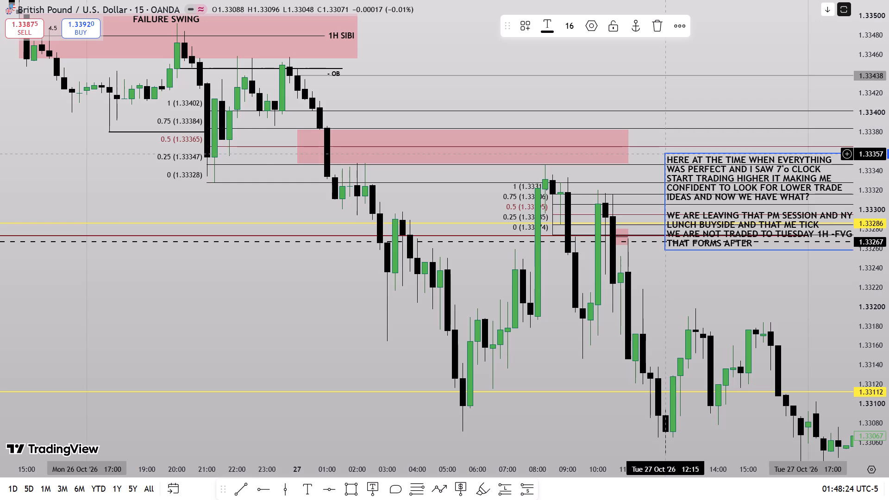
type("MID")
key("BackSpace")
key("BackSpace")
key("BackSpace")
type("00:00")
type("EST")
key("period")
key("Return")
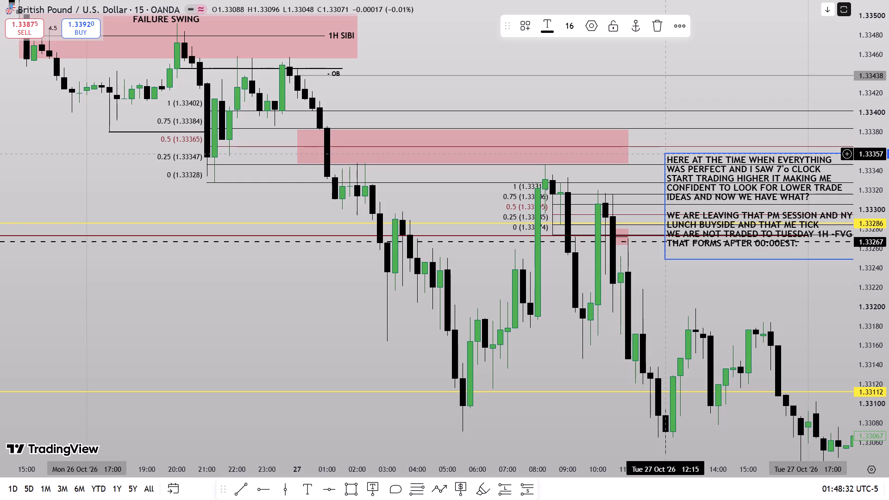
Finish the note with the line "WE ARE DIGGING INTO THAT BEARISH BREAKER.".
type("WE ARE")
key("space")
type("DIGGING INTO THA TBEAIR")
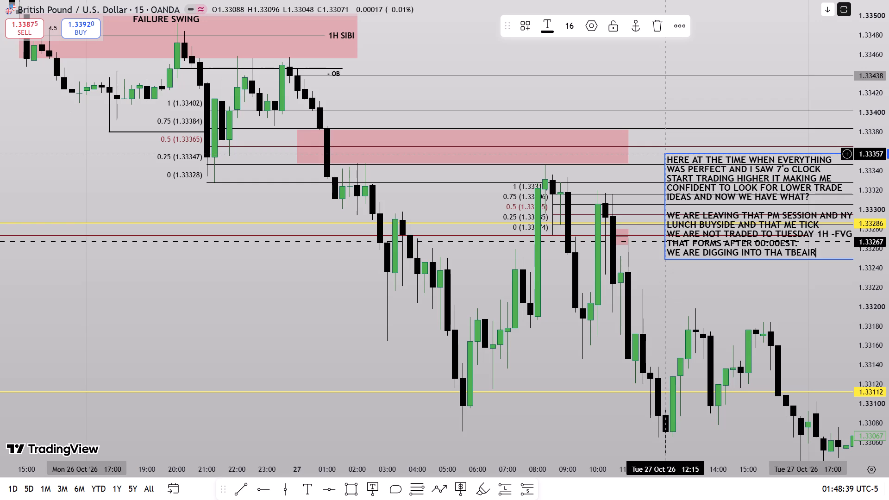
key("BackSpace")
key("BackSpace")
key("BackSpace")
key("BackSpace")
key("BackSpace")
key("BackSpace")
key("BackSpace")
type("T BEARISH BREAKER.")
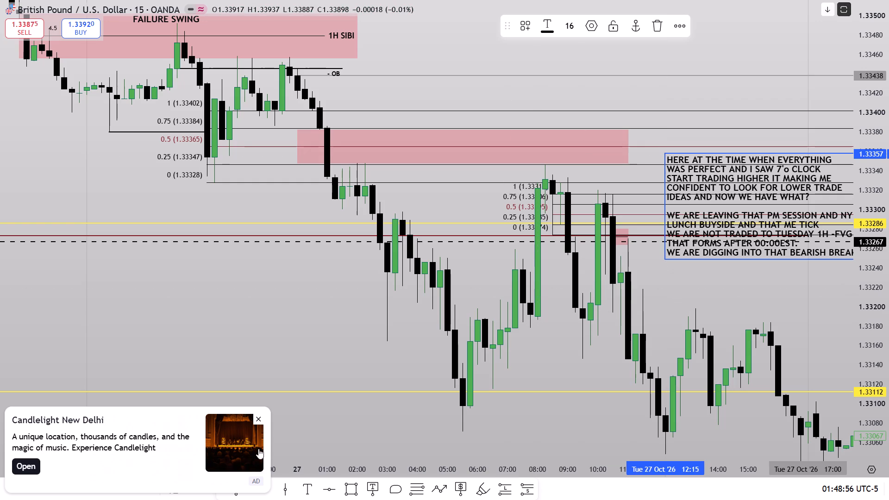
left_click(257, 415)
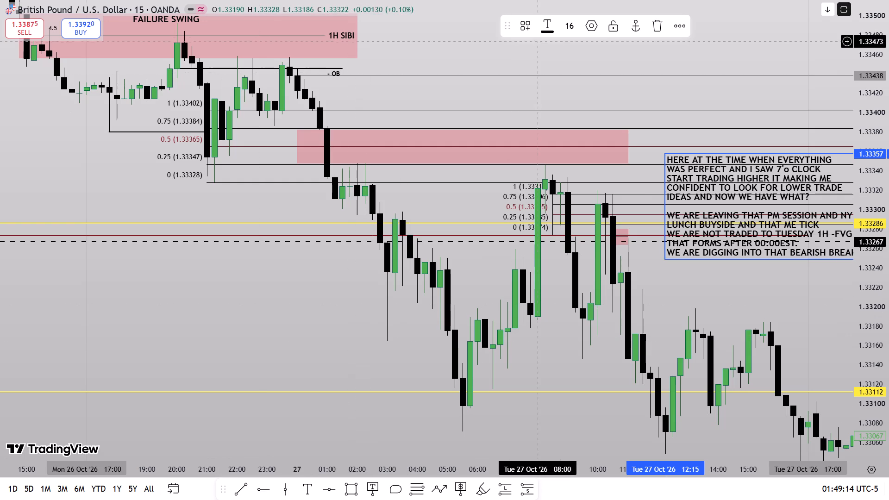
left_click(566, 37)
Move the finished note to just above the end of the long pink rectangle, starting near 10:00 at about 1.3349.
left_click_drag(702, 212, 620, 67)
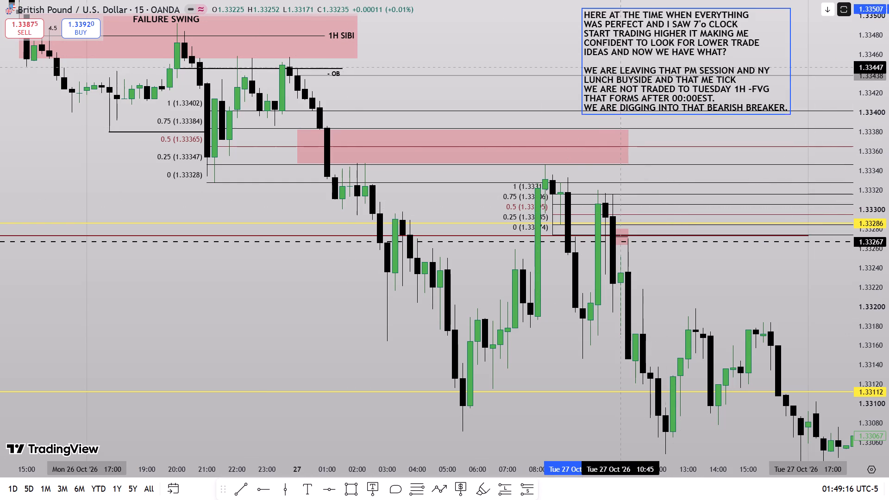
left_click_drag(620, 67, 624, 61)
left_click_drag(487, 204, 412, 228)
left_click_drag(569, 98, 590, 131)
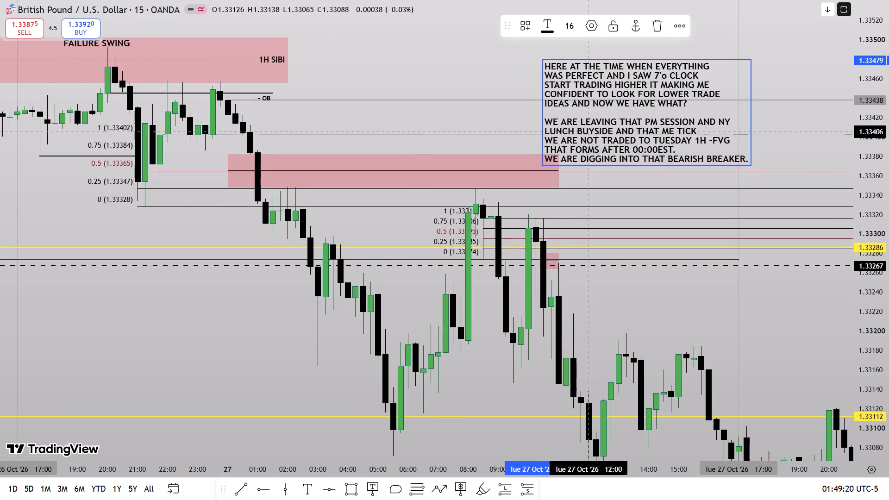
left_click_drag(590, 131, 588, 119)
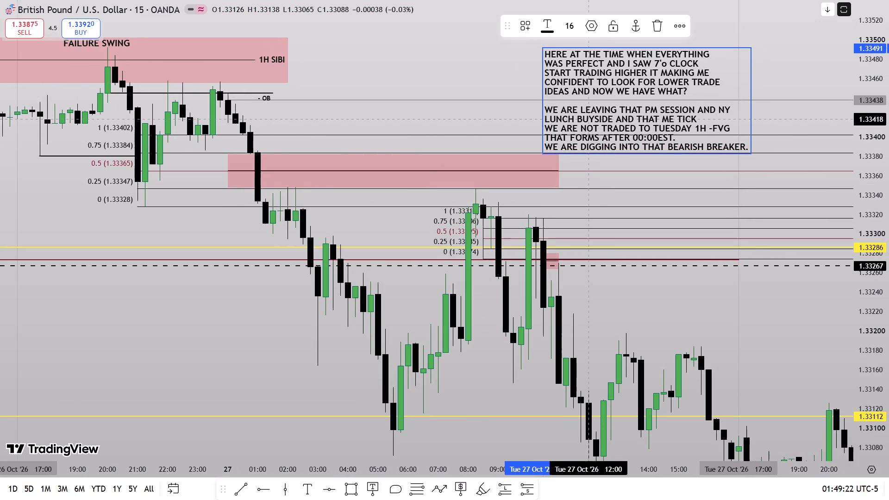
left_click_drag(588, 119, 575, 119)
left_click(745, 88)
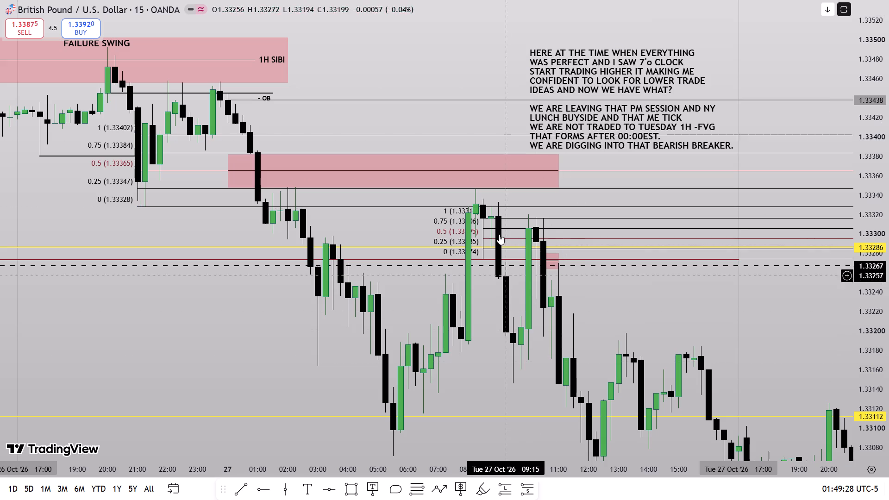
Draw a short horizontal trendline at about 1.33178 beneath the lows between roughly 07:45 and 09:30 on Tuesday.
left_click(243, 494)
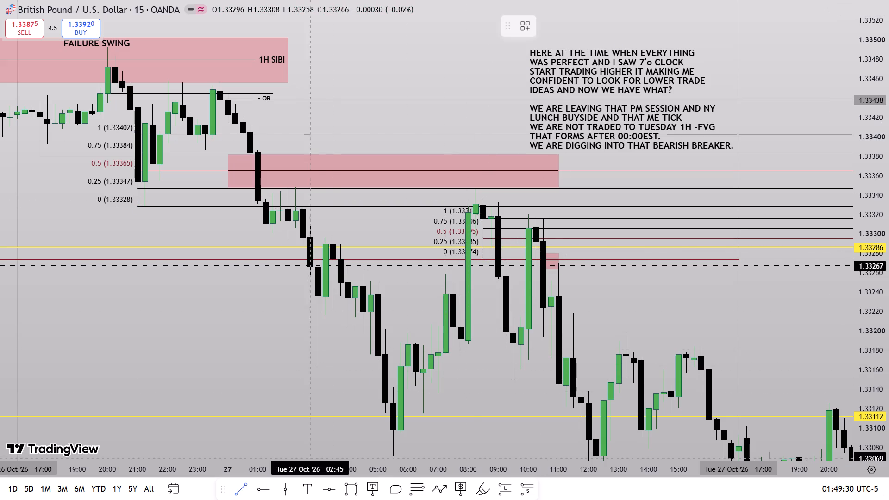
left_click_drag(461, 363, 513, 365)
left_click(513, 365, "shift")
Label the new trendline with a light bulb emoji, aligned bottom left at text size 14.
left_click(654, 25)
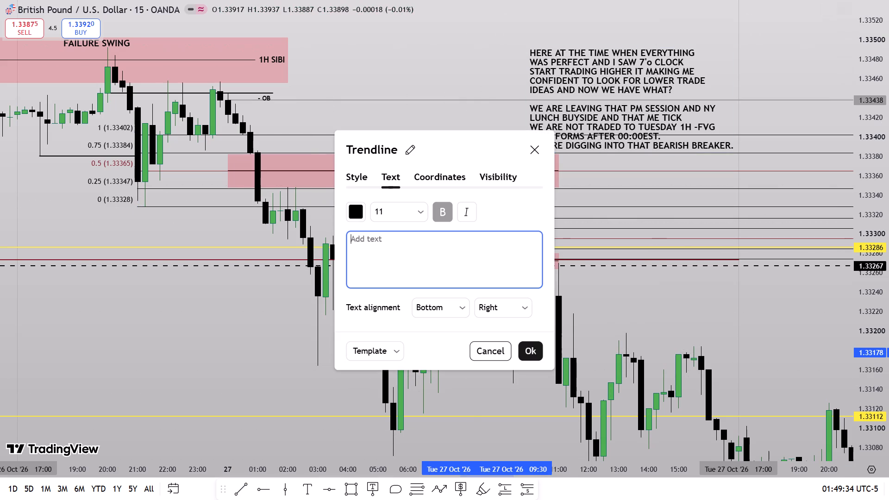
right_click(385, 260)
left_click(404, 243)
key("super+period")
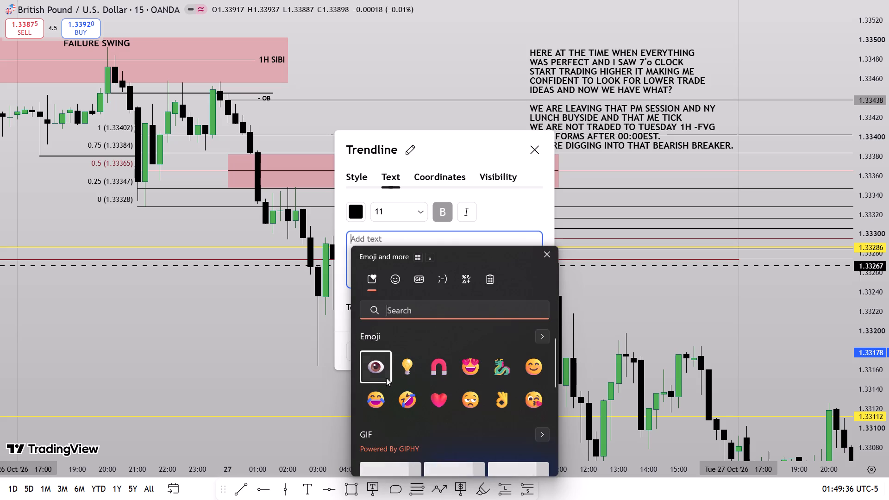
left_click(401, 369)
left_click(549, 256)
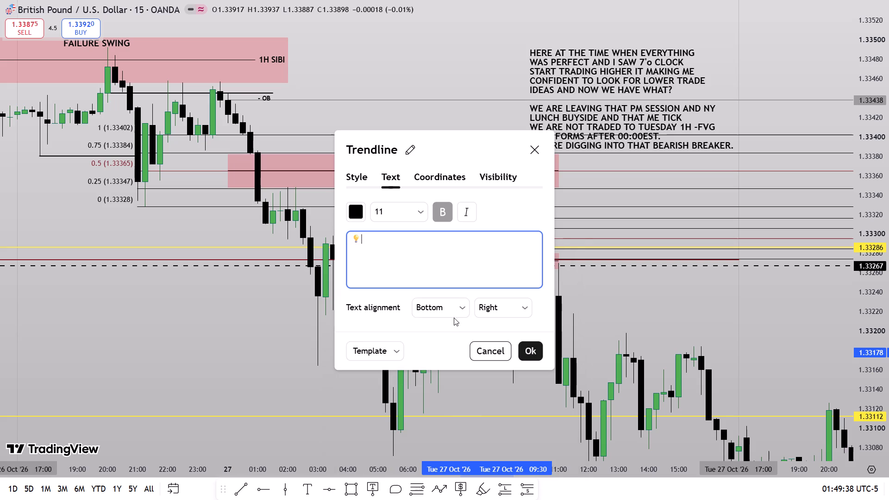
left_click(454, 318)
left_click(447, 307)
left_click(444, 372)
left_click(495, 316)
left_click(497, 331)
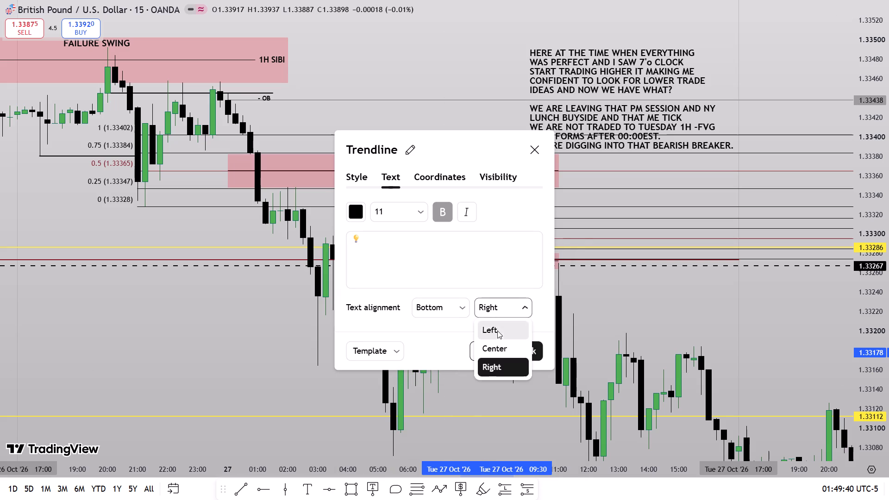
left_click(402, 200)
left_click(398, 218)
left_click(400, 310)
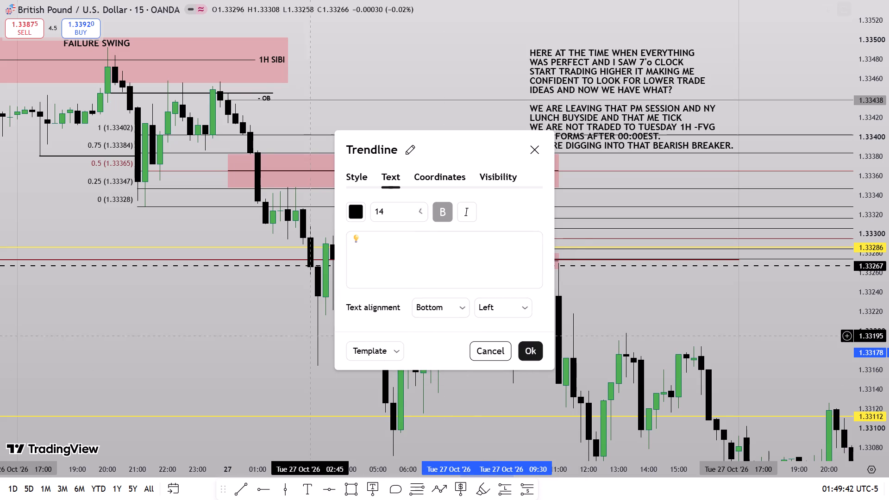
left_click(268, 340)
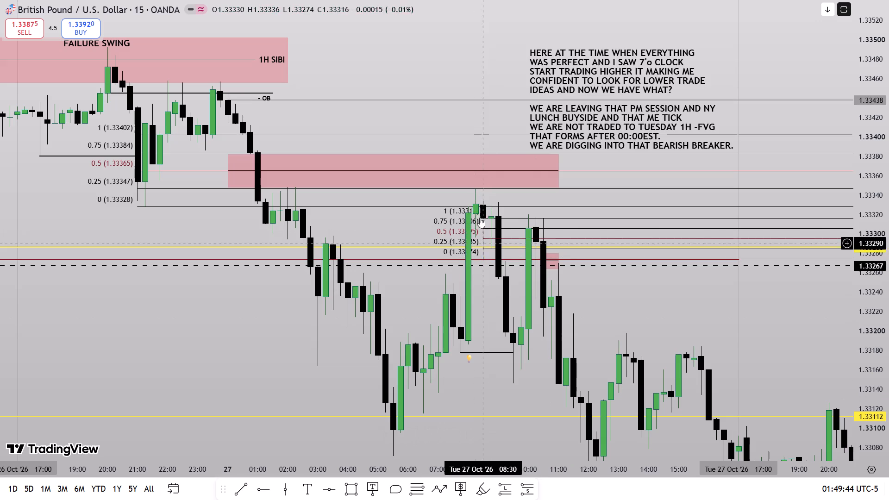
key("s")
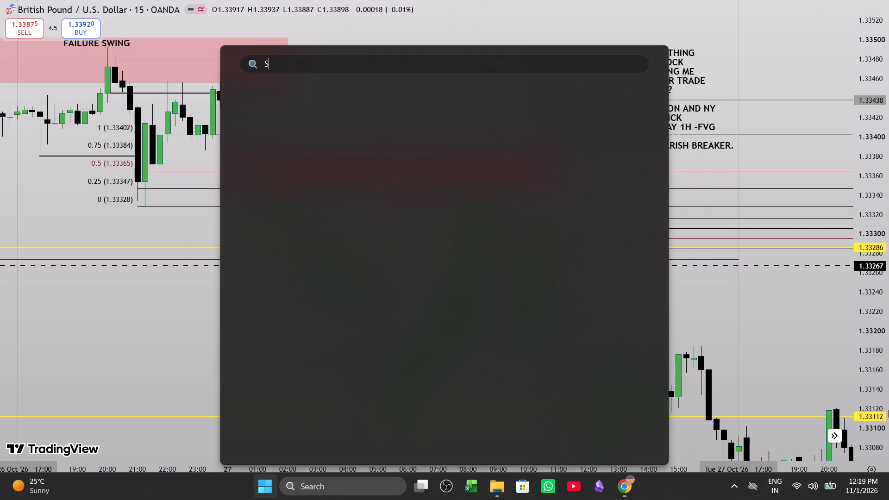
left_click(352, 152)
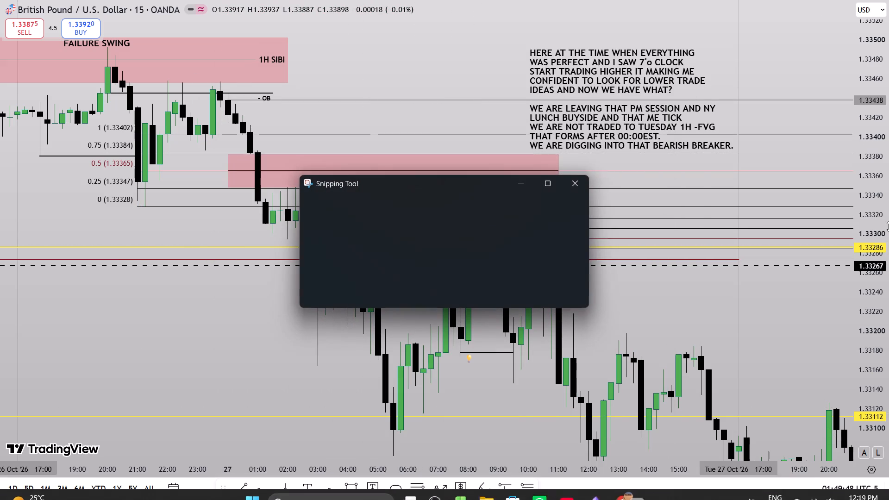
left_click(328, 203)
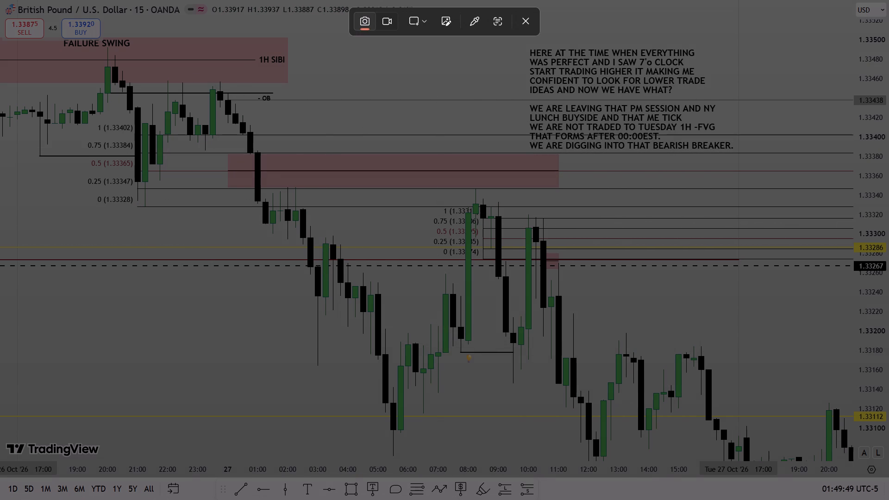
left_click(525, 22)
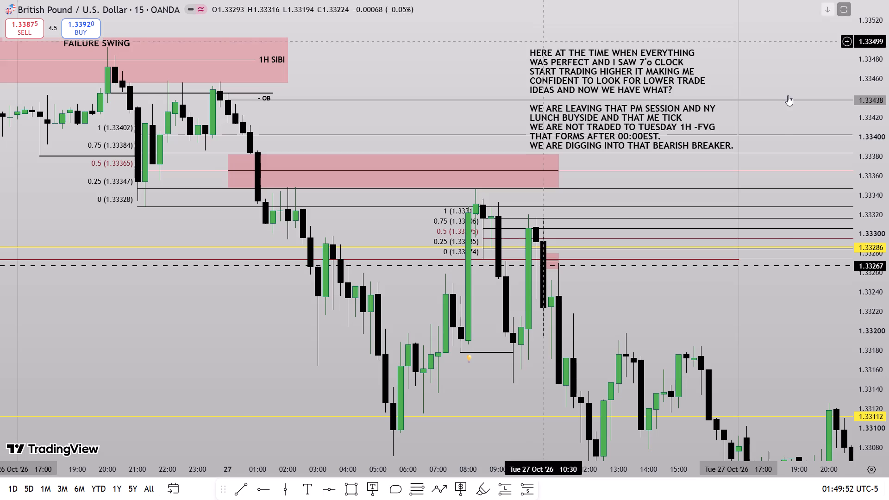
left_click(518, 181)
Move the text note higher to about 1.33511 near 10:00, clear of the long pink rectangle.
left_click_drag(697, 337, 697, 322)
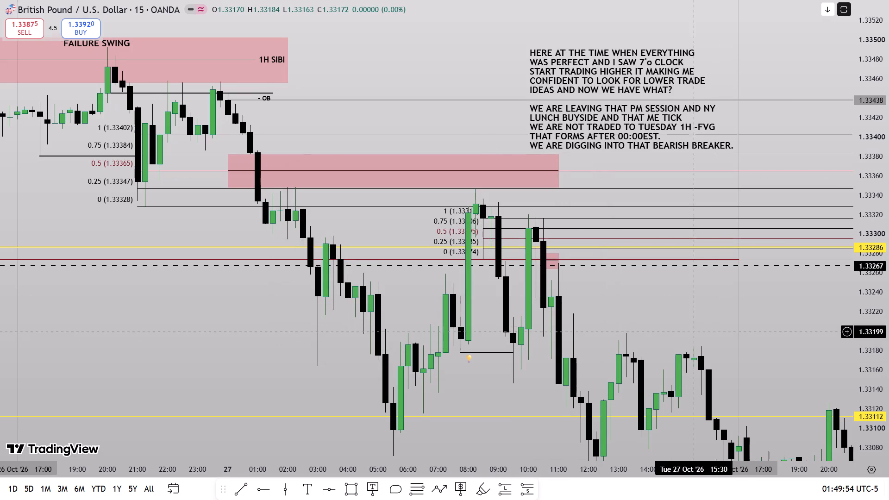
left_click_drag(697, 322, 689, 298)
left_click_drag(888, 187, 888, 229)
left_click_drag(645, 282, 636, 257)
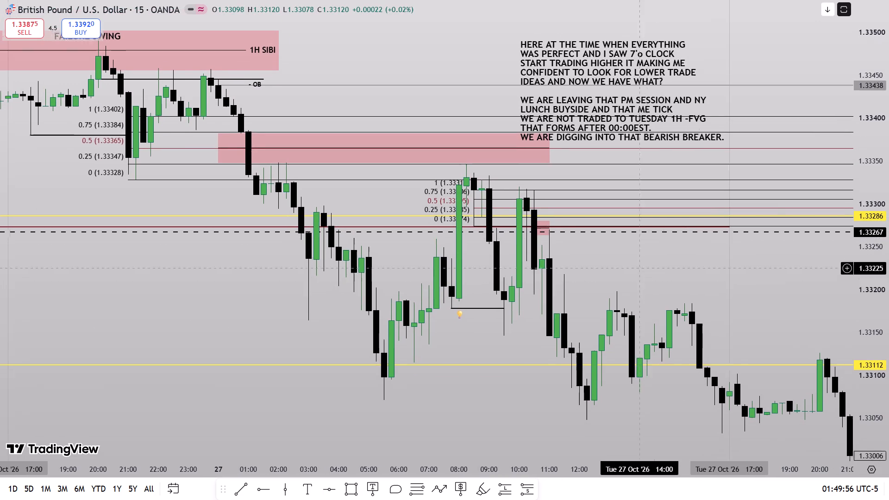
left_click_drag(636, 257, 639, 263)
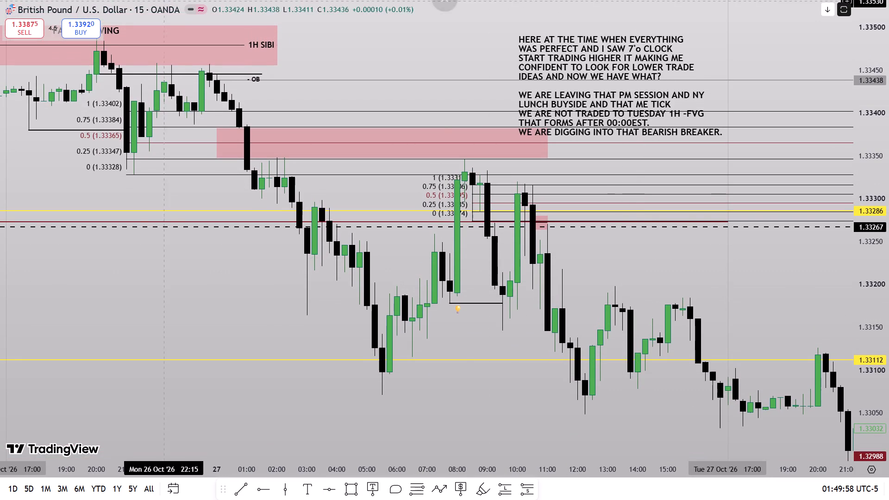
left_click_drag(357, 67, 371, 83)
left_click_drag(614, 279, 610, 282)
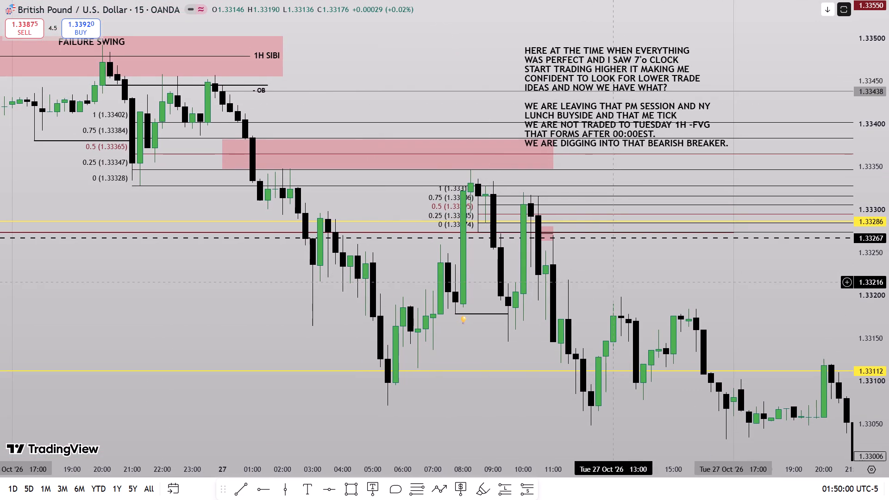
left_click_drag(610, 282, 609, 283)
left_click_drag(603, 128, 601, 112)
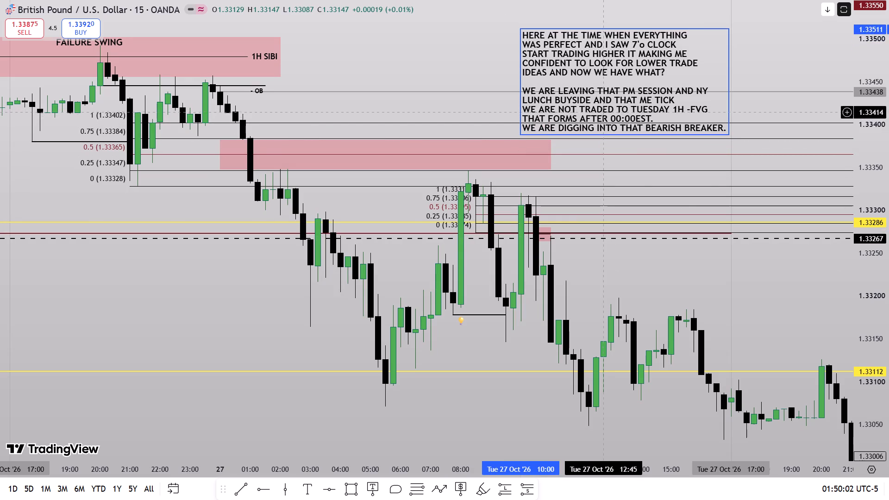
Capture the full screen of the annotated 15-minute chart with Snipping Tool.
left_click(764, 293)
key("s")
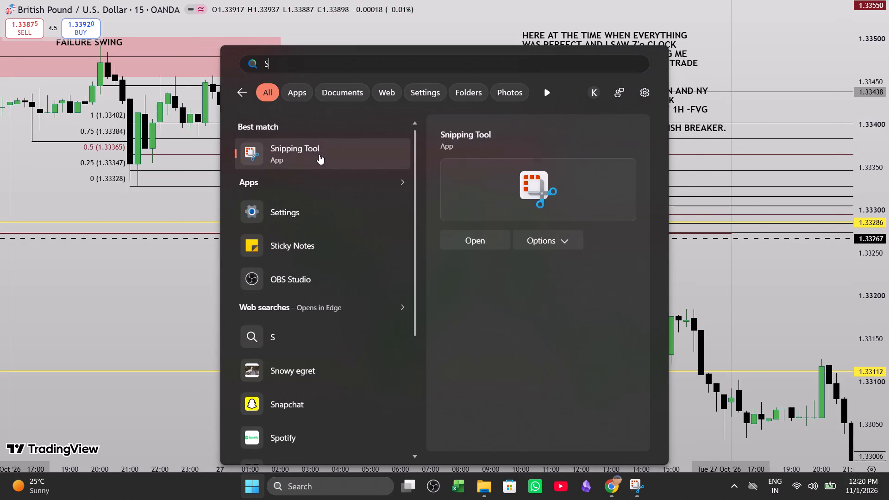
left_click(318, 151)
left_click(315, 204)
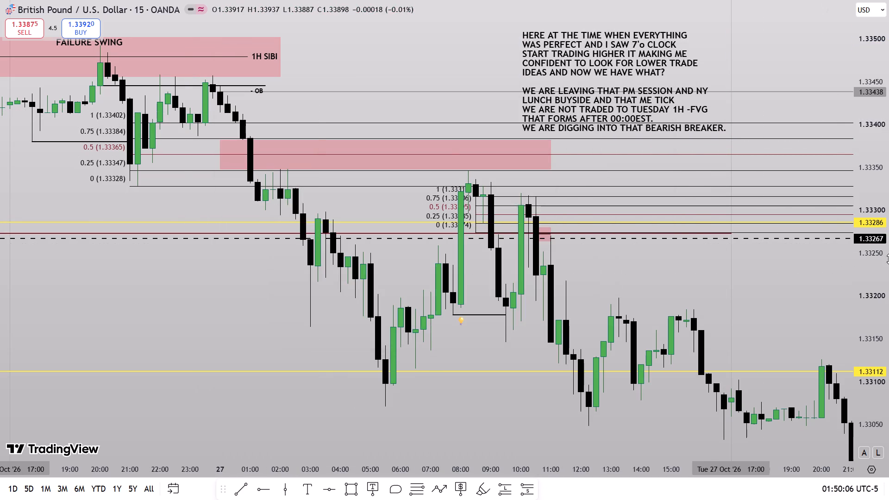
left_click_drag(0, 0, 888, 499)
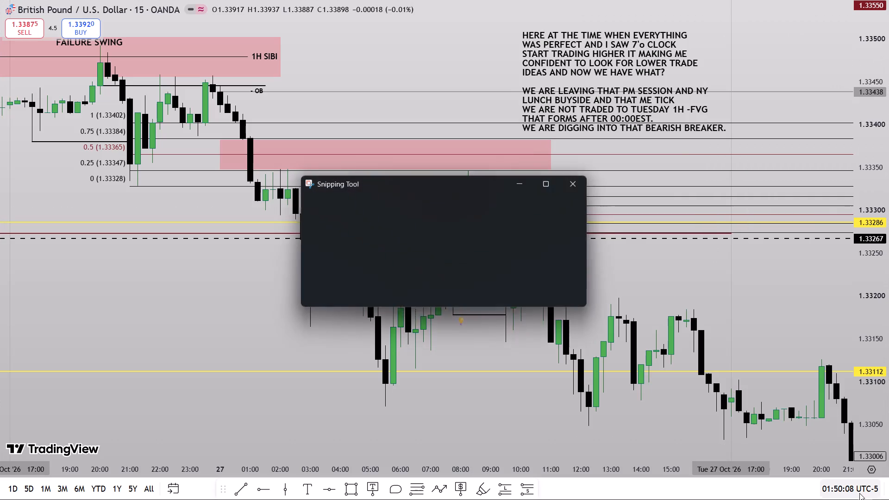
left_click(325, 203)
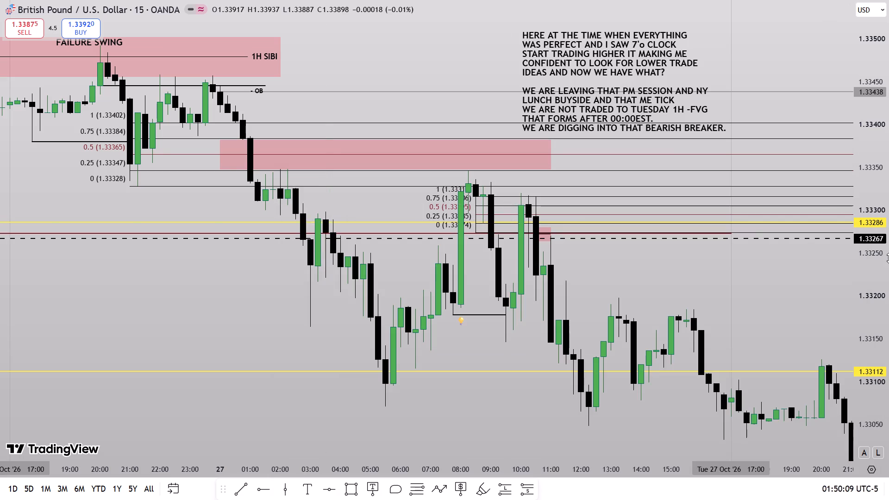
left_click_drag(0, 0, 888, 499)
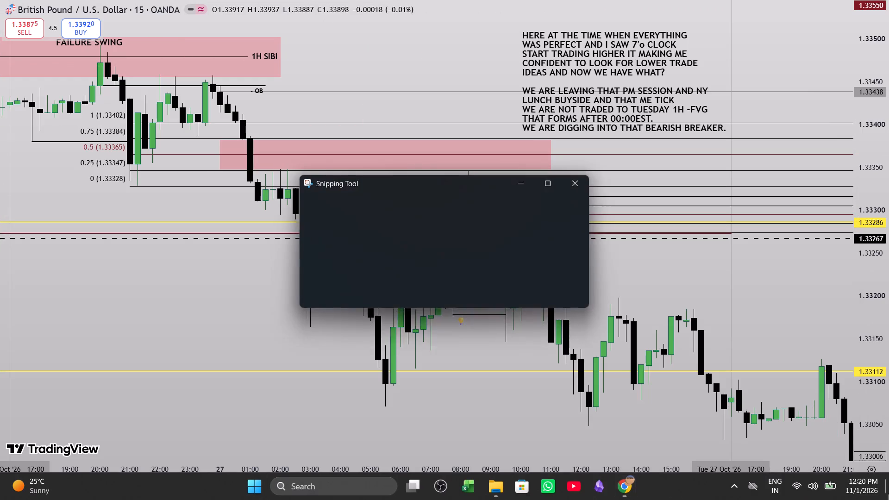
Save the capture as a JPG named 46(2) in the TRADE EXAMPLES folder on Local Disk (D:), closing Snipping Tool.
left_click(754, 209)
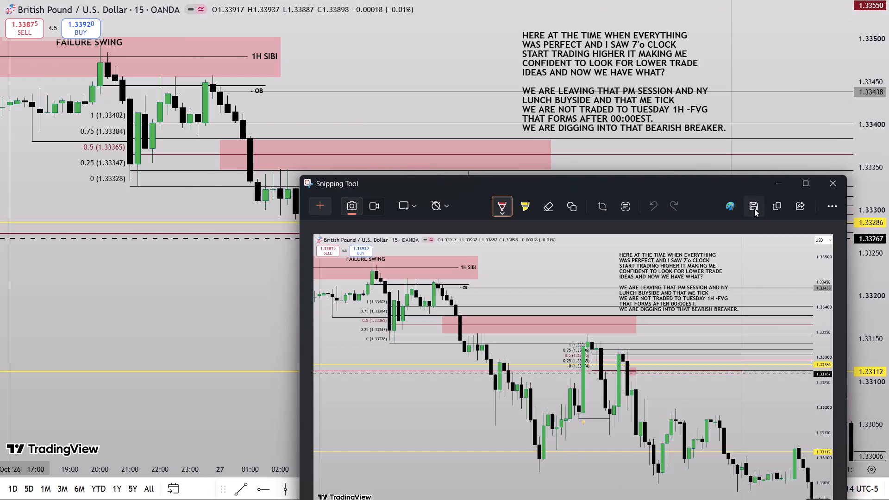
left_click(359, 330)
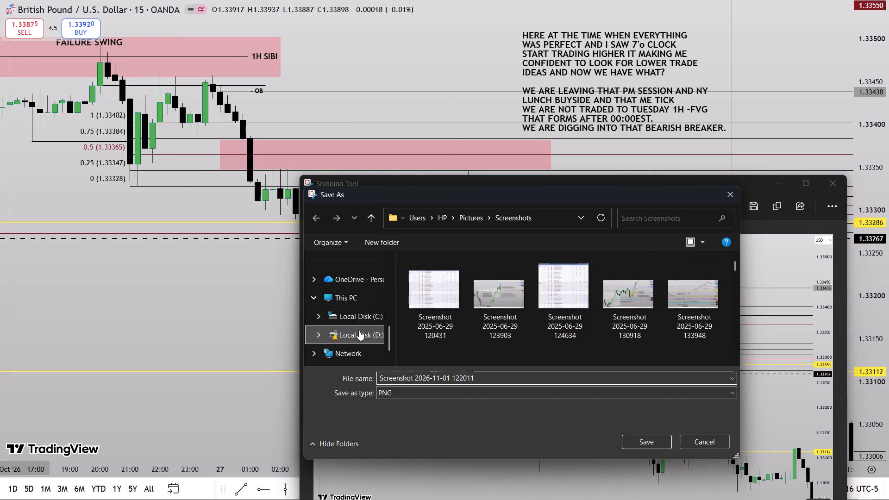
scroll(504, 312, "down", 9)
double_click(449, 331)
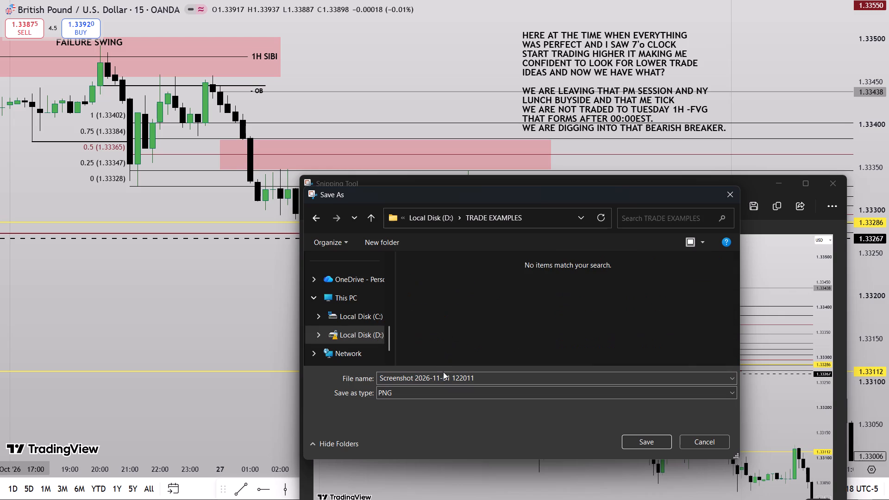
left_click(417, 399)
left_click(409, 391)
left_click(397, 412)
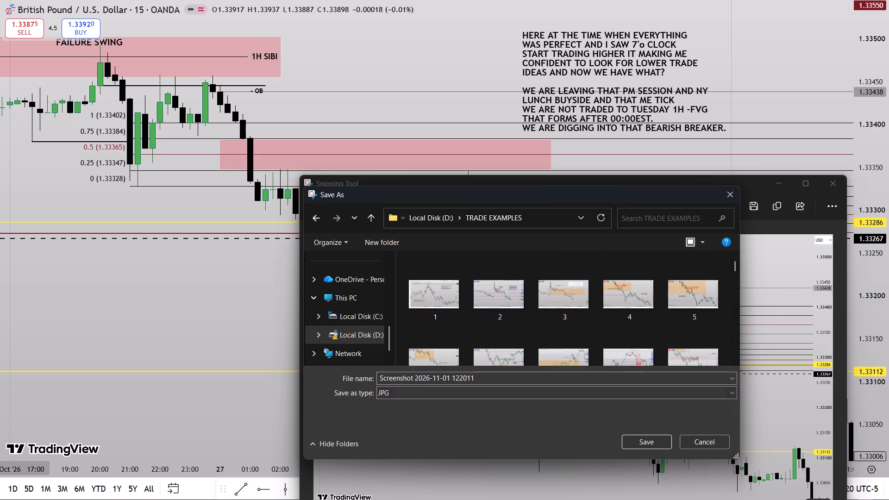
left_click(448, 376)
scroll(597, 283, "down", 20)
scroll(597, 283, "down", 6)
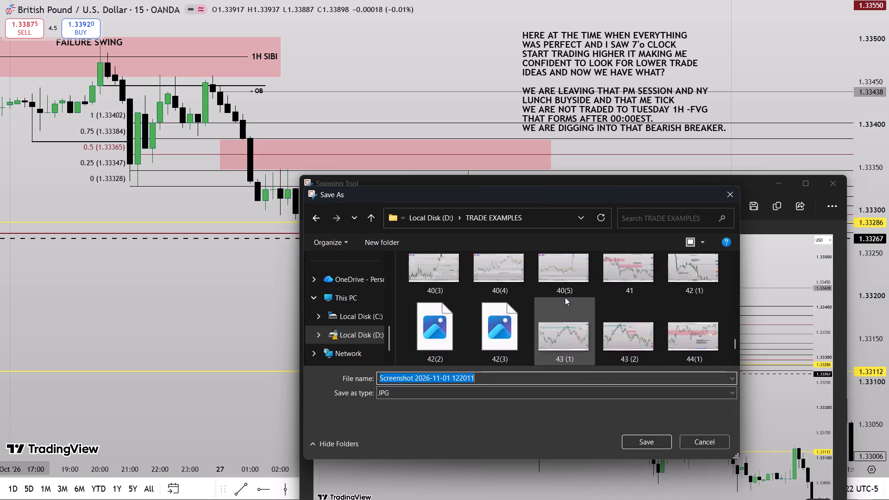
scroll(565, 297, "down", 1)
type("46")
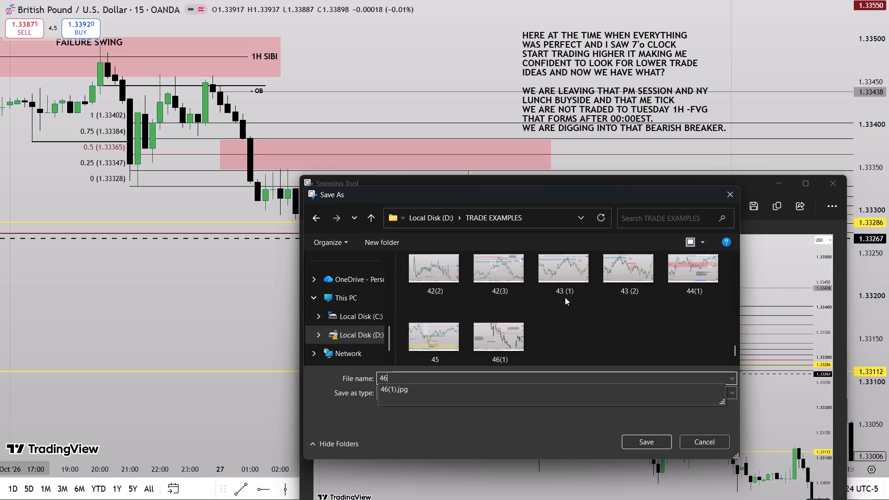
type("(2)")
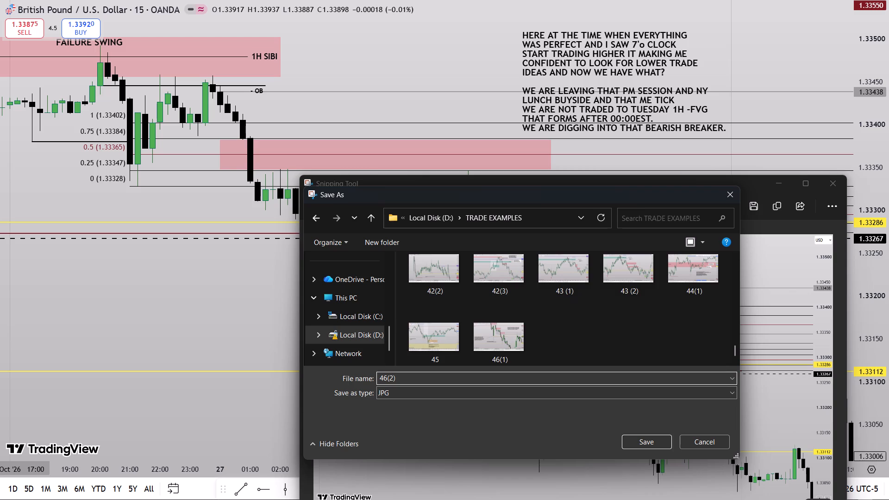
key("Return")
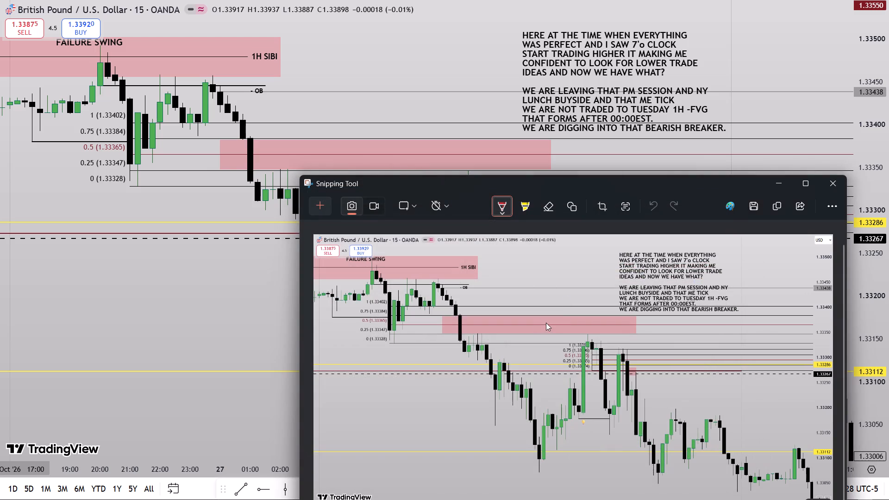
left_click(828, 186)
Delete the explanatory text note above the price action near 10:00 on Tuesday 27 Oct.
left_click(640, 102)
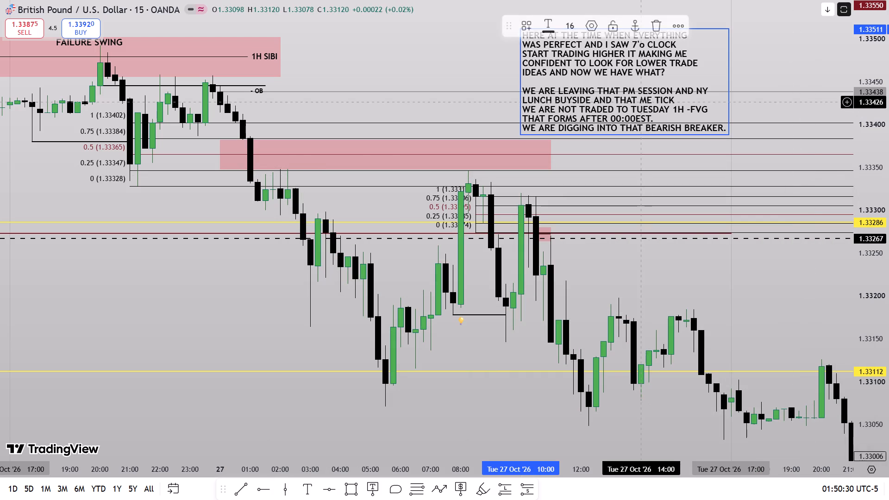
left_click(661, 19)
Switch to the 5-minute interval and examine Tuesday 27 Oct price action from about 04:00 to 14:00.
left_click_drag(587, 278, 591, 243)
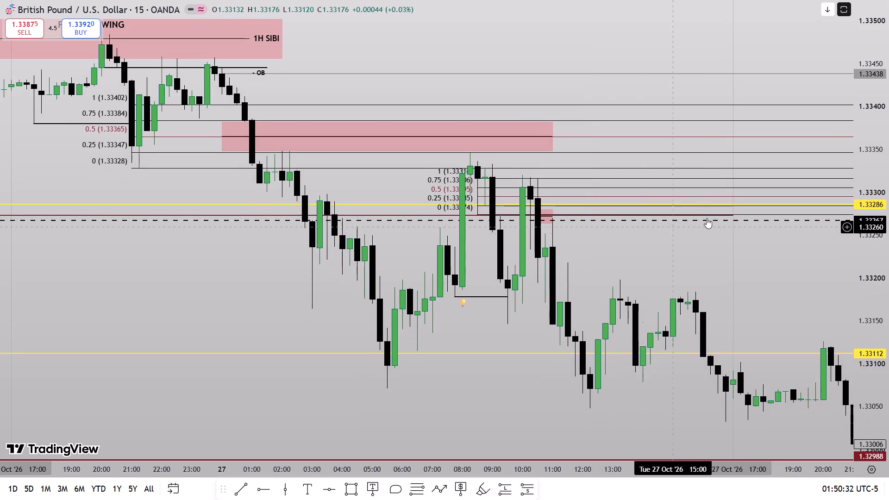
left_click_drag(648, 258, 633, 215)
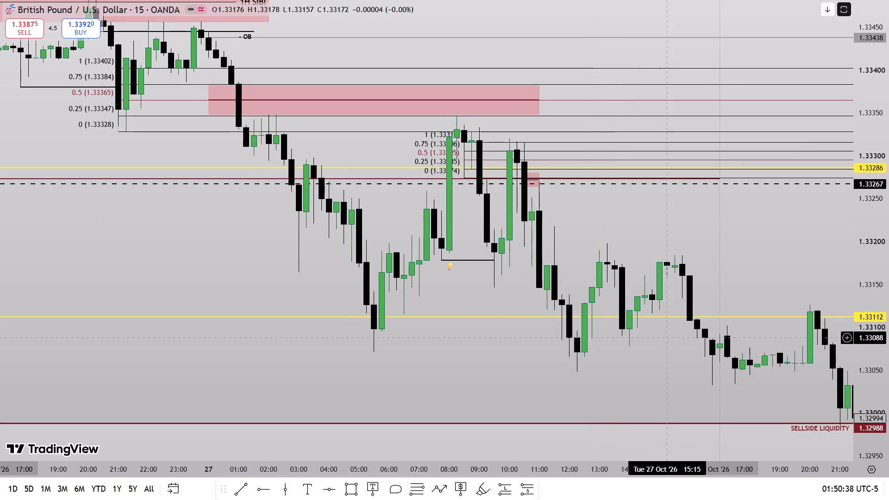
left_click_drag(615, 229, 599, 240)
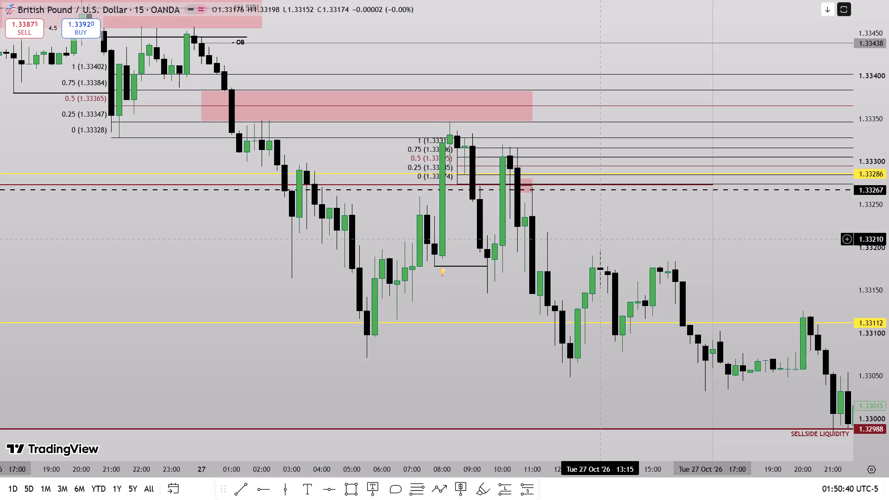
left_click_drag(599, 240, 599, 240)
key("5")
key("Return")
scroll(584, 256, "down", 4)
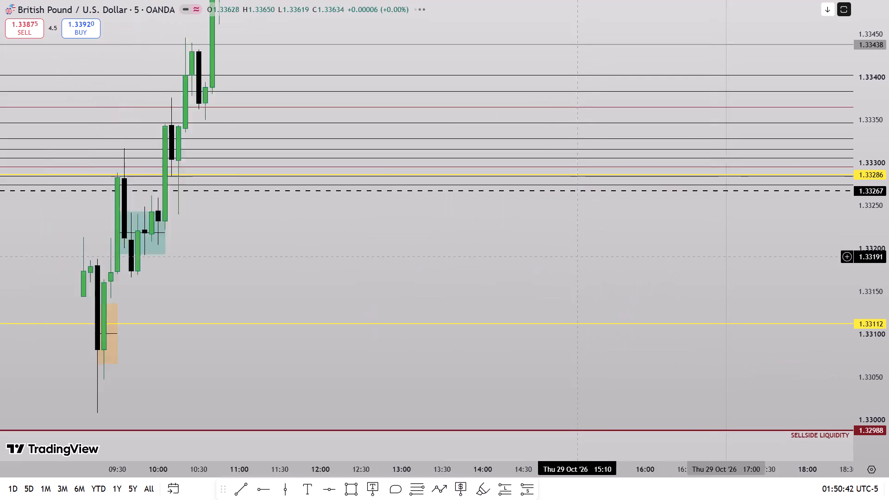
scroll(535, 272, "down", 14)
left_click_drag(279, 252, 886, 225)
left_click_drag(378, 212, 643, 226)
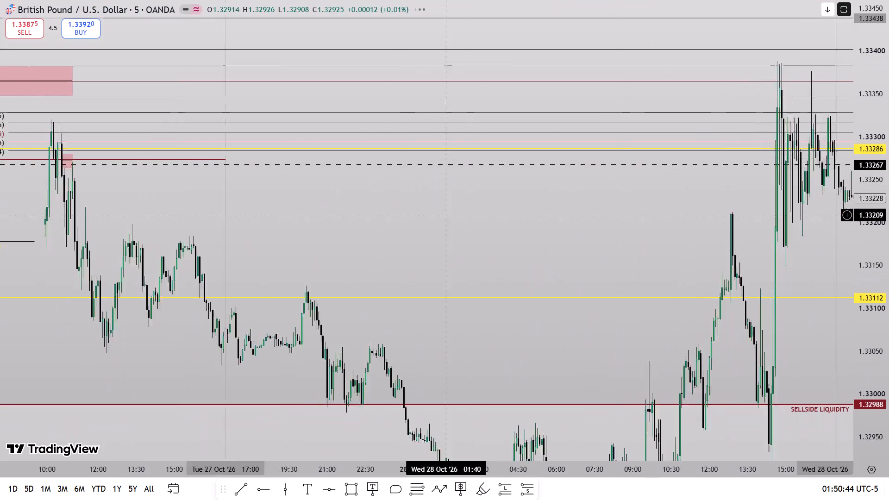
left_click_drag(643, 226, 864, 244)
left_click_drag(510, 240, 864, 240)
scroll(783, 298, "up", 13)
left_click_drag(742, 306, 610, 302)
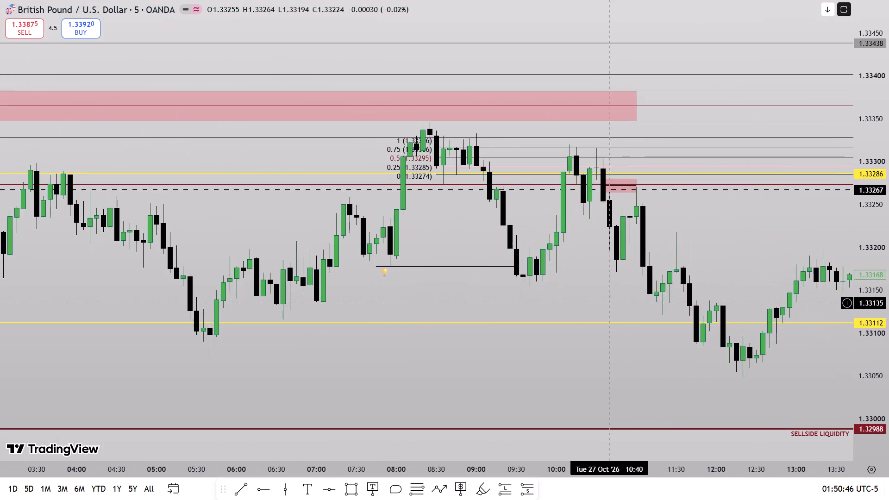
left_click_drag(888, 347, 852, 122)
left_click_drag(733, 187, 676, 251)
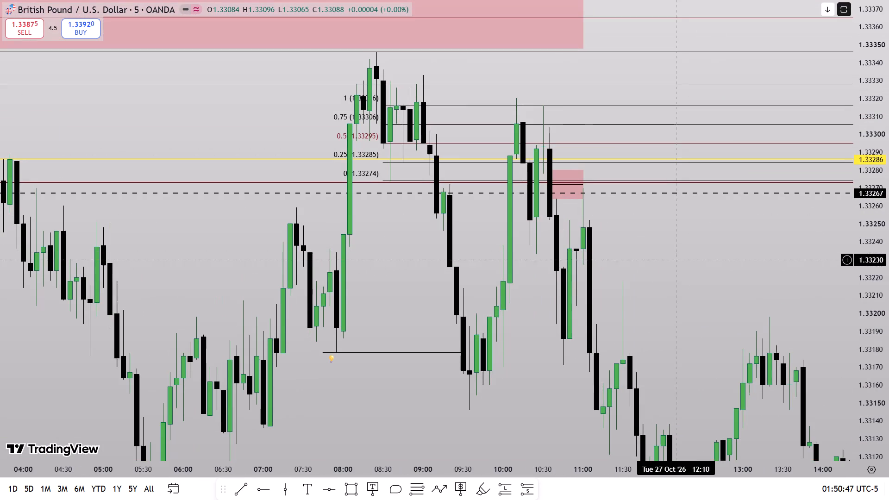
Switch the chart to the 1-minute interval, showing Tuesday 27 Oct from about 07:00 to 11:45.
key("1")
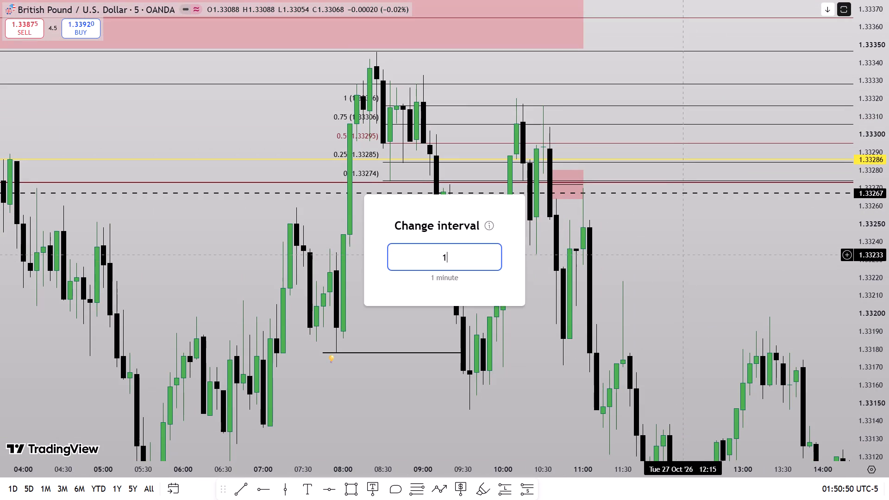
key("Return")
scroll(625, 271, "down", 20)
scroll(625, 271, "down", 20)
scroll(625, 271, "down", 14)
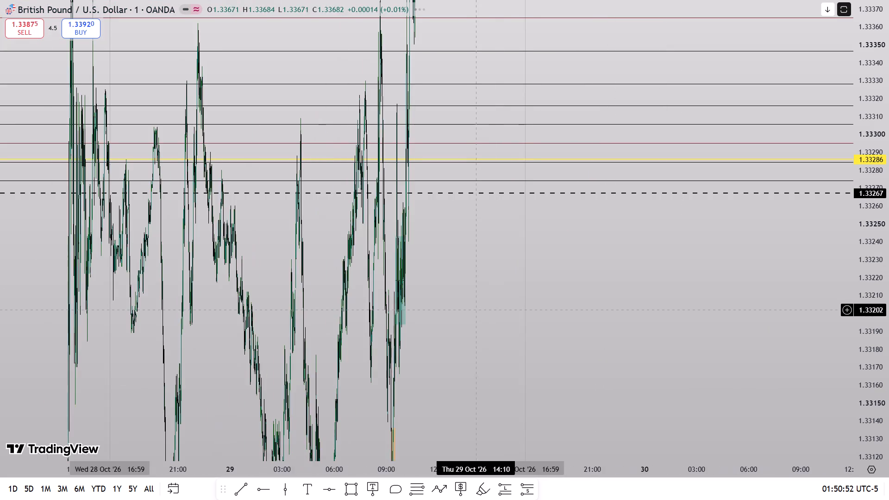
left_click_drag(322, 269, 888, 289)
left_click_drag(202, 285, 870, 285)
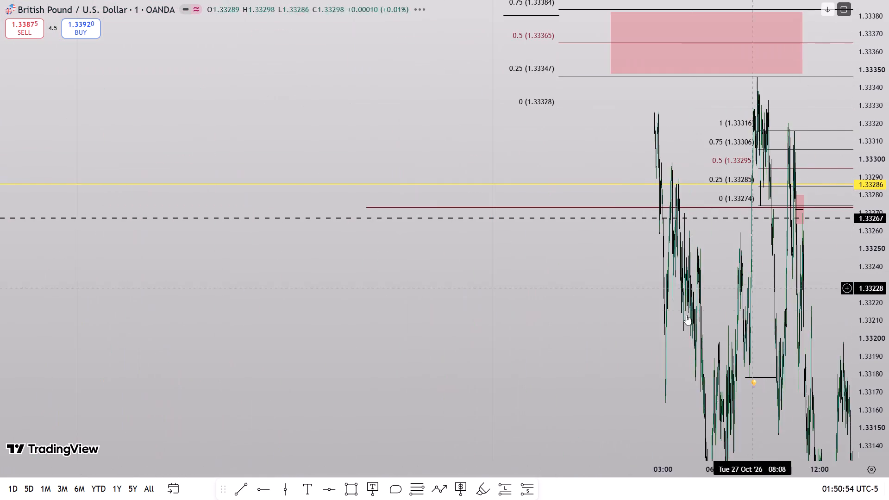
scroll(686, 315, "up", 20)
scroll(686, 315, "up", 15)
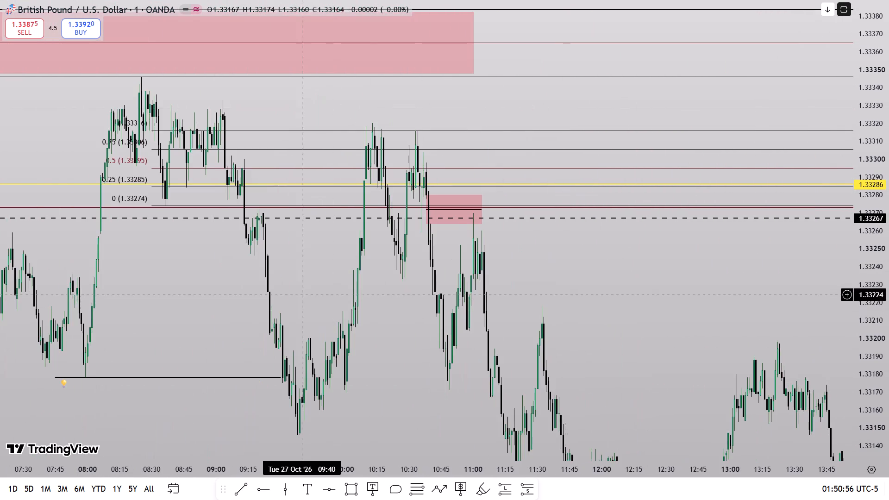
left_click_drag(309, 294, 587, 270)
scroll(561, 283, "up", 3)
left_click_drag(320, 286, 356, 294)
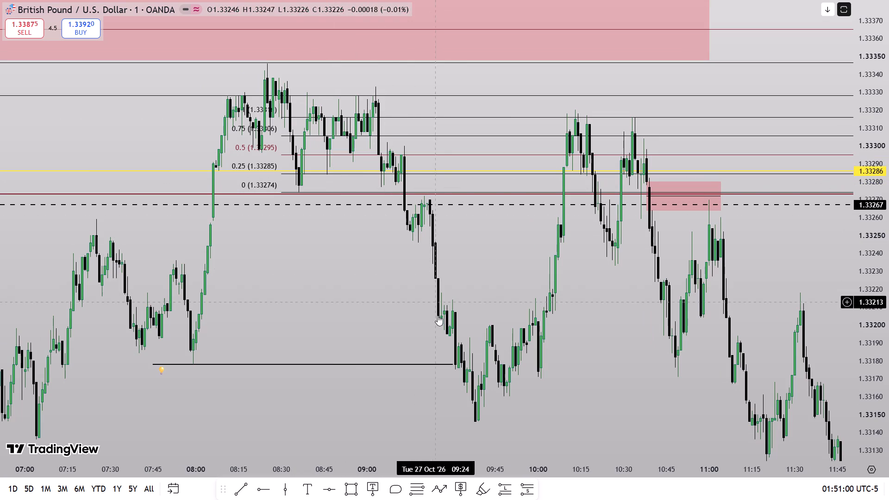
Mark 09:30 and 10:00 on Tuesday 27 Oct with vertical lines 1px thick.
left_click(287, 482)
left_click(453, 340)
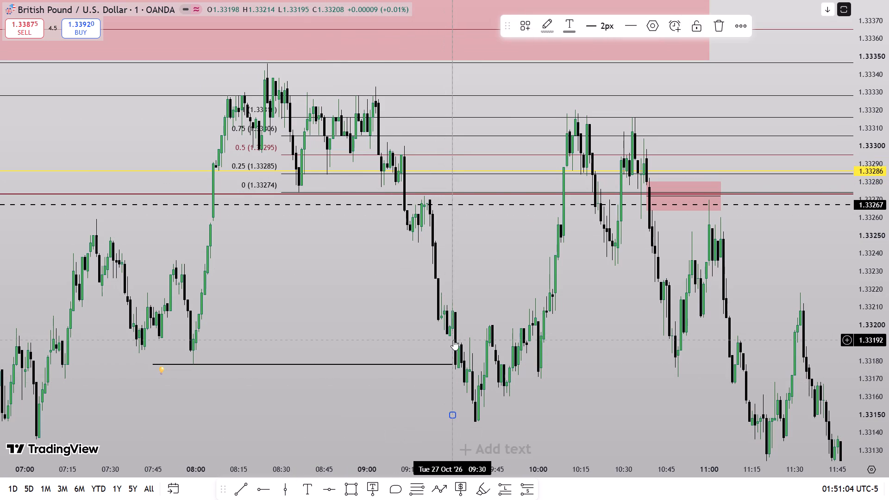
left_click_drag(385, 332, 447, 284)
left_click(504, 215)
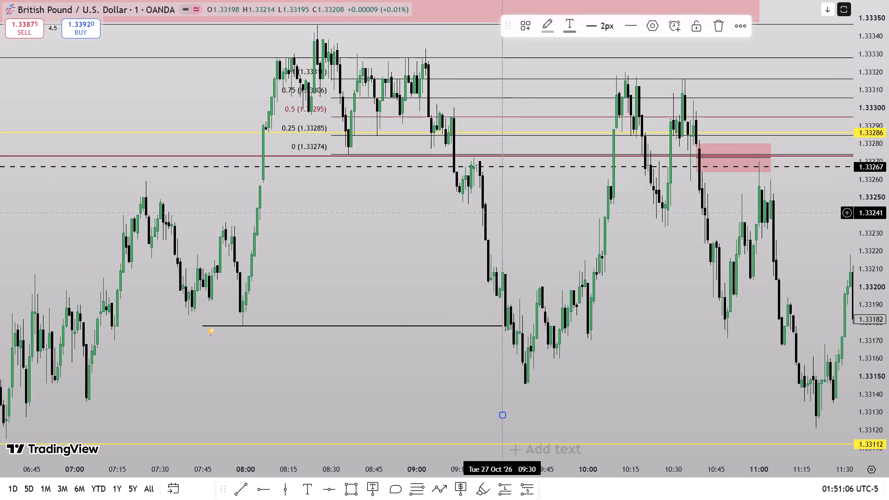
left_click(585, 26)
left_click(590, 40)
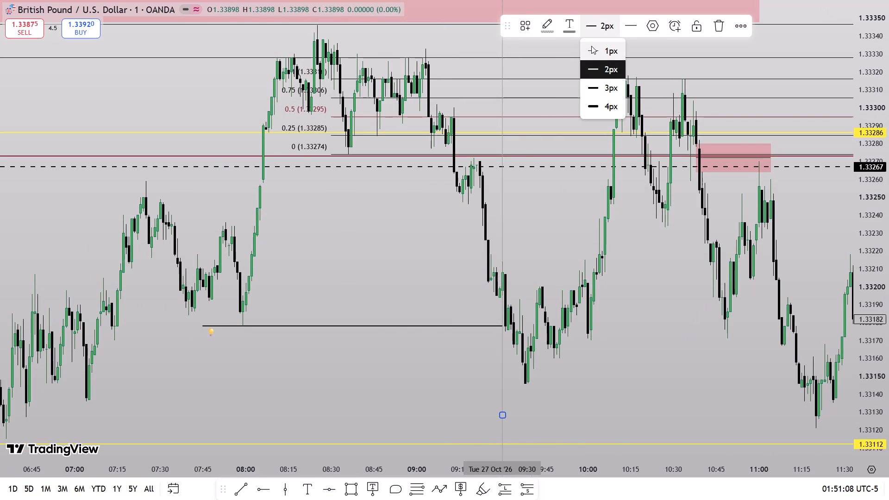
left_click(591, 46)
left_click(283, 496)
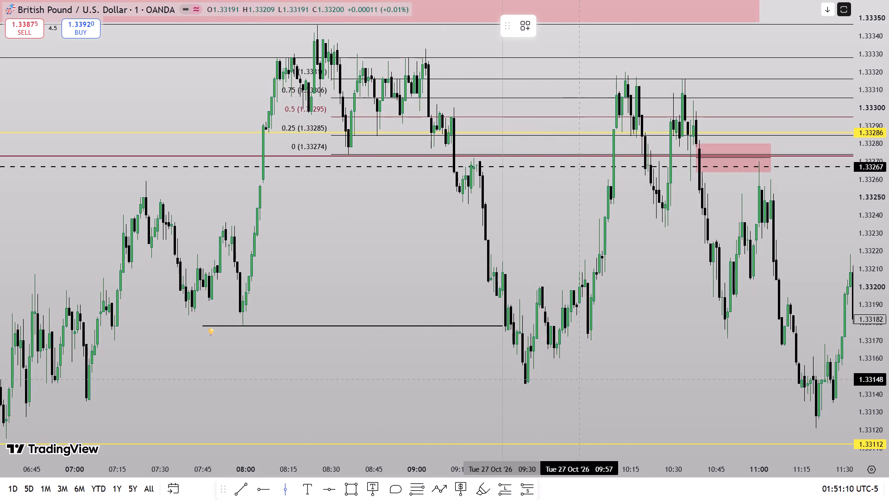
left_click(588, 386)
Place a horizontal ray at 1.33423 from the candle at about 17:04 on Monday 26 Oct.
scroll(526, 383, "down", 8)
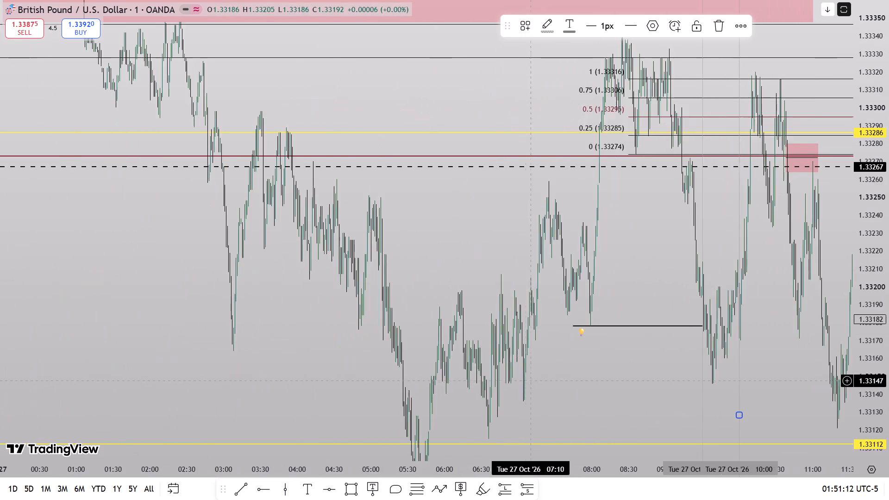
left_click_drag(888, 281, 827, 492)
scroll(713, 423, "down", 18)
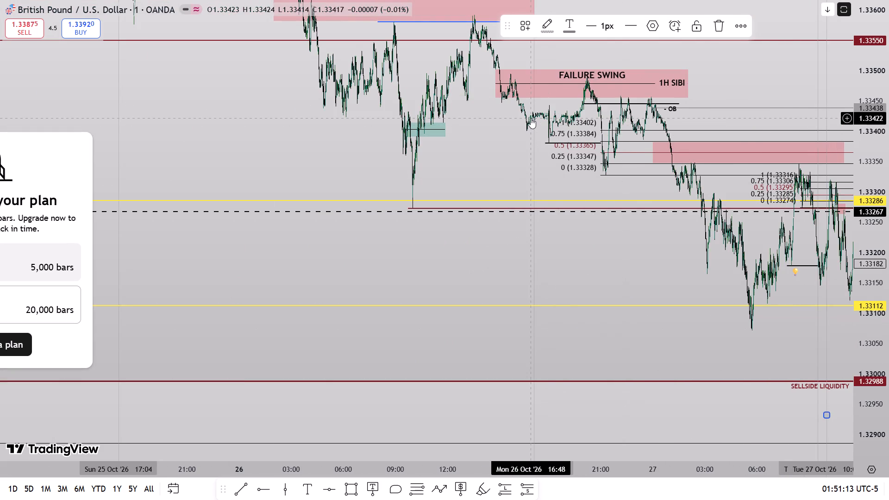
left_click_drag(498, 146, 509, 208)
scroll(470, 217, "up", 6)
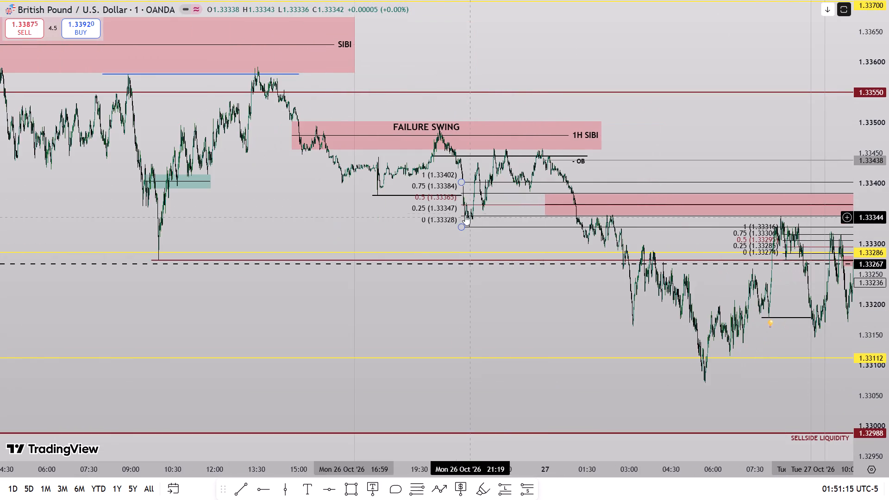
left_click_drag(301, 219, 653, 242)
scroll(612, 247, "up", 11)
left_click_drag(503, 250, 738, 285)
left_click_drag(888, 373, 868, 180)
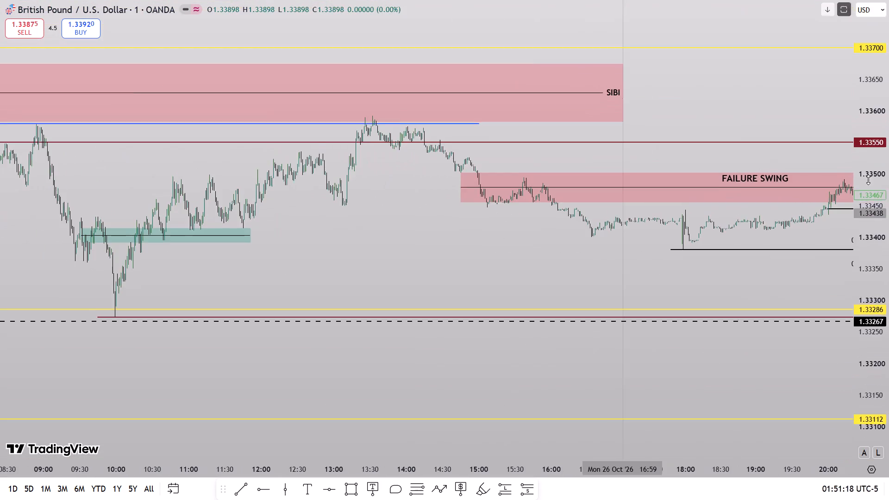
left_click_drag(868, 180, 837, 107)
scroll(660, 296, "up", 5)
left_click_drag(588, 298, 751, 342)
left_click_drag(888, 391, 867, 164)
scroll(707, 324, "up", 11)
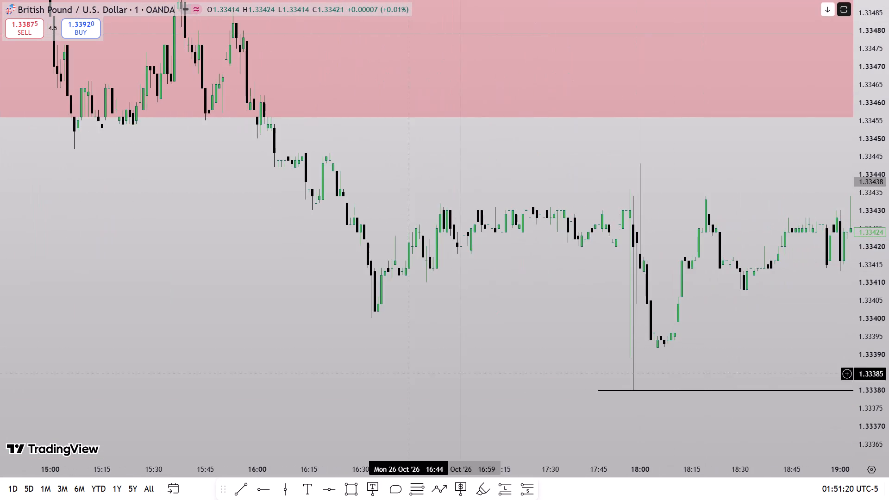
scroll(394, 382, "up", 2)
left_click(261, 491)
left_click_drag(888, 389, 856, 238)
scroll(512, 354, "up", 3)
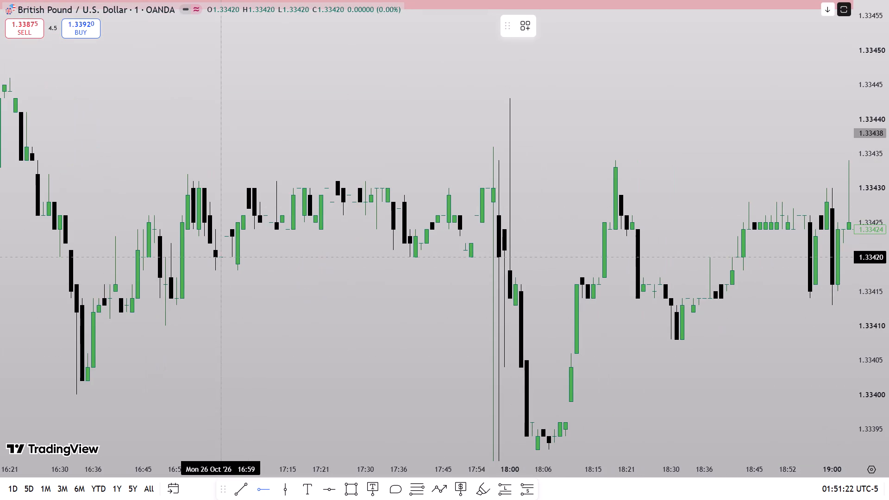
left_click(225, 246)
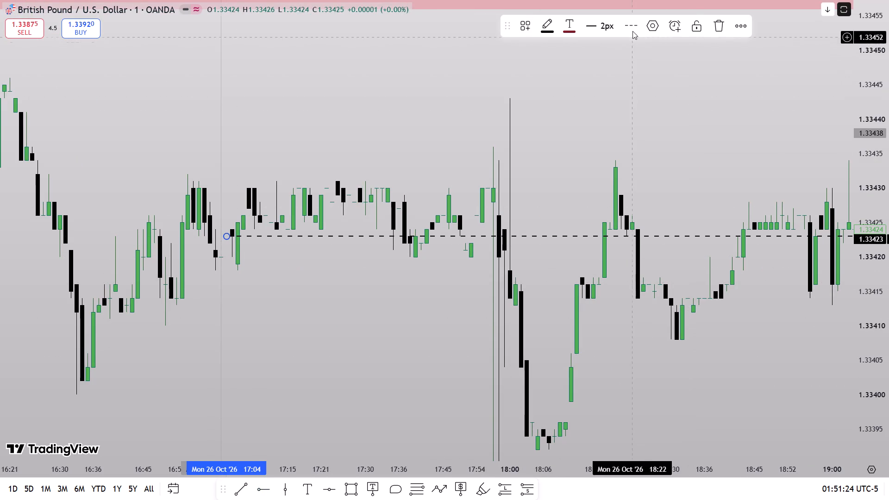
Restyle the 1.33423 ray as a solid purple line.
left_click(632, 28)
left_click(633, 54)
left_click(609, 29)
left_click(547, 27)
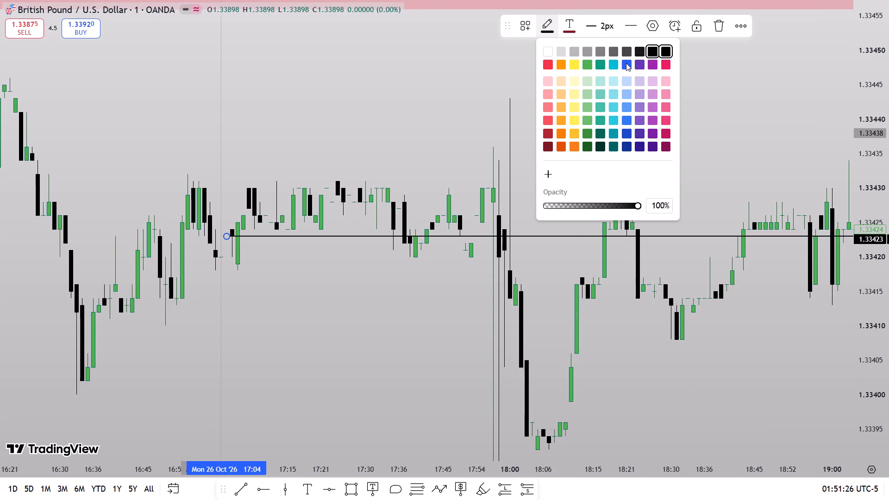
left_click(639, 63)
left_click(508, 174)
Add a second purple horizontal ray at 1.33420, starting from the 16:59 candle on Monday 26 Oct.
left_click(260, 493)
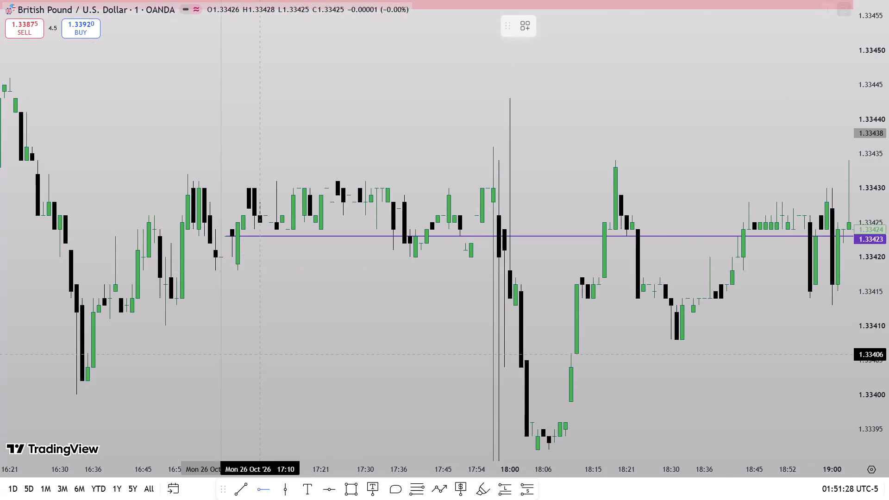
left_click(220, 250)
left_click(371, 337)
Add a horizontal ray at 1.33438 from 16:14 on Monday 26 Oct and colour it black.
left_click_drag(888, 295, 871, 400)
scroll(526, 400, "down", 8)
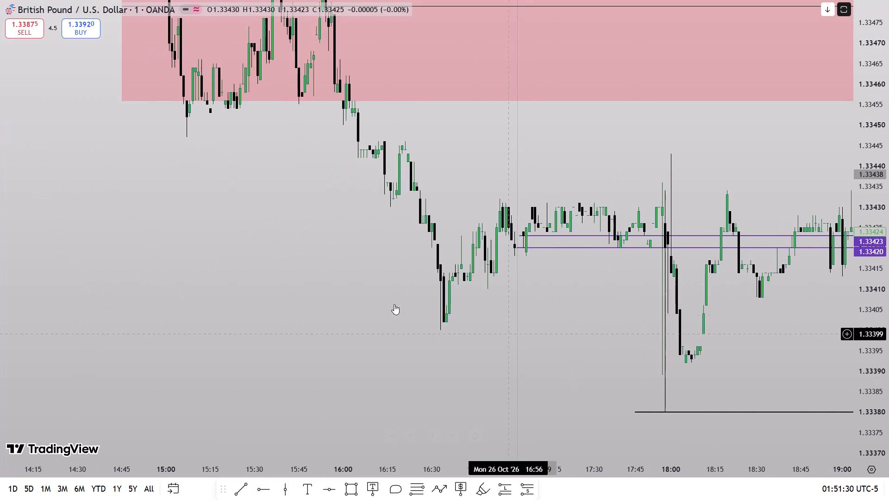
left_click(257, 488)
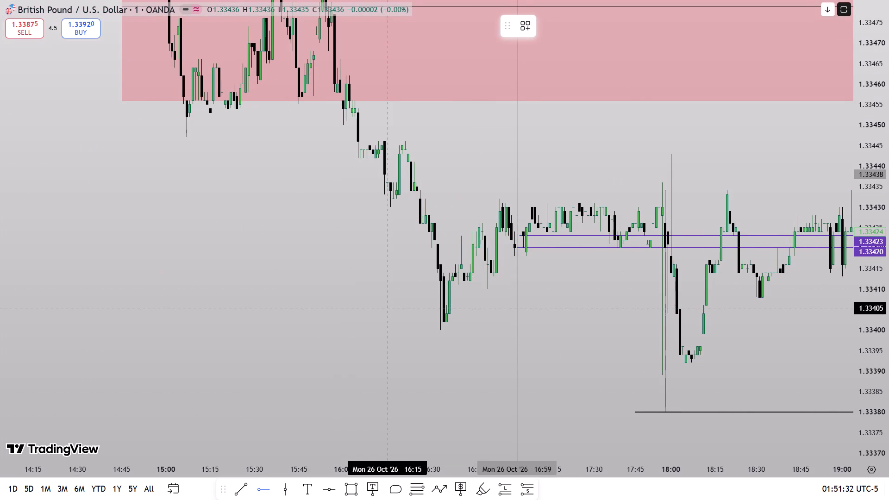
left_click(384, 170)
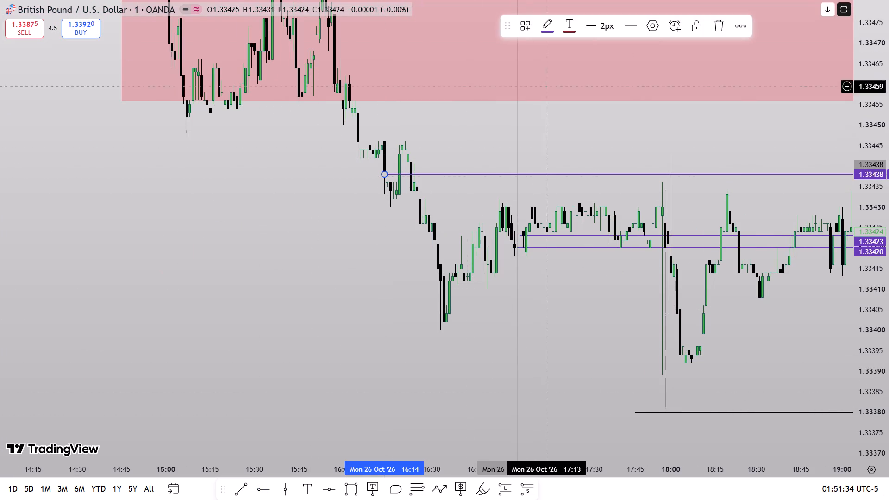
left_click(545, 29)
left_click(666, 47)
Draw a rectangle on Tuesday 27 Oct from 09:30 at 1.33198 to 10:00 at 1.33438.
left_click_drag(766, 325, 405, 231)
left_click_drag(888, 174, 860, 367)
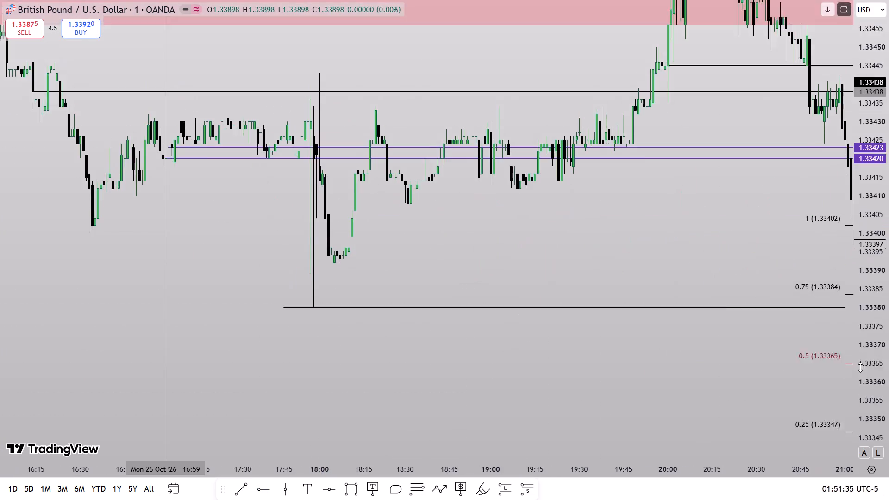
left_click_drag(860, 367, 856, 373)
scroll(734, 374, "down", 8)
left_click_drag(736, 374, 188, 298)
scroll(574, 319, "up", 5)
left_click_drag(574, 330, 261, 304)
left_click(306, 41)
left_click(708, 28)
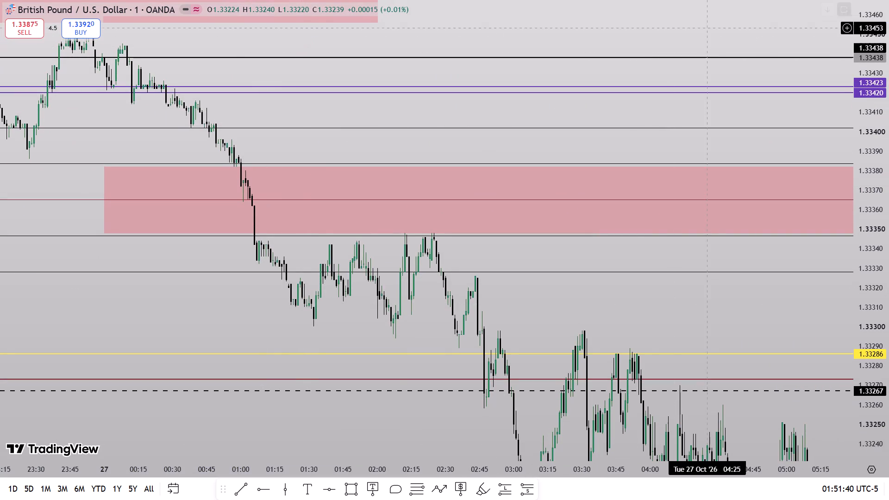
left_click_drag(663, 331, 476, 108)
left_click_drag(888, 235, 842, 344)
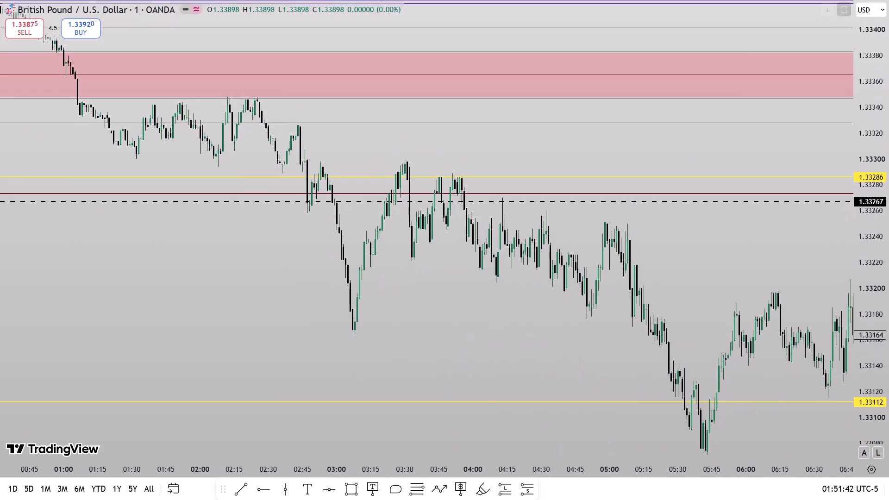
left_click_drag(701, 282, 290, 222)
left_click_drag(614, 303, 324, 366)
scroll(515, 351, "up", 5)
left_click_drag(436, 267, 447, 351)
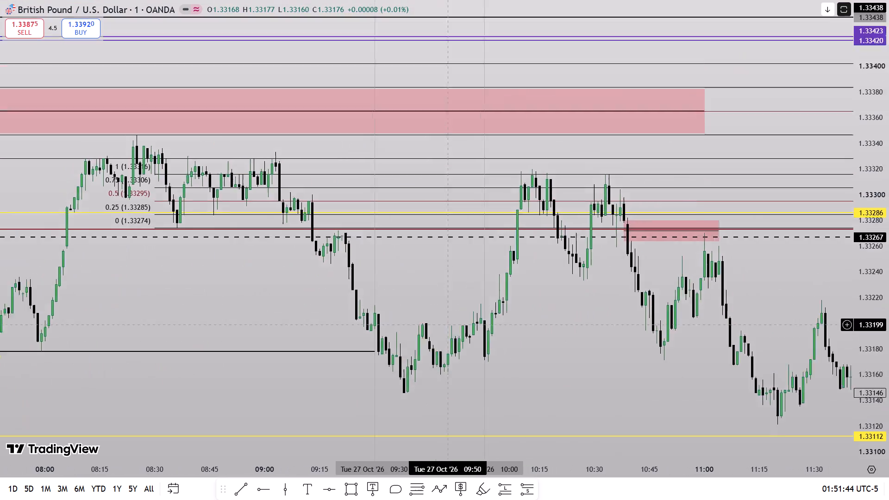
left_click_drag(447, 351, 444, 375)
left_click(344, 491)
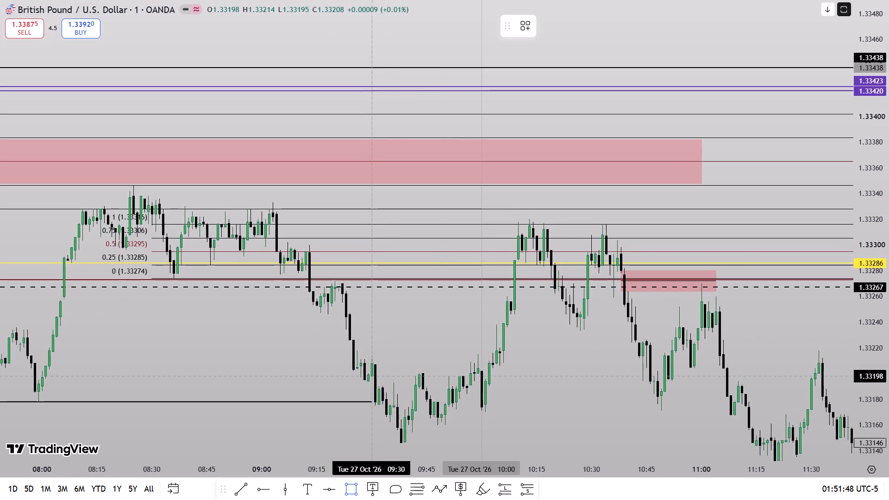
left_click(371, 372)
left_click(481, 68)
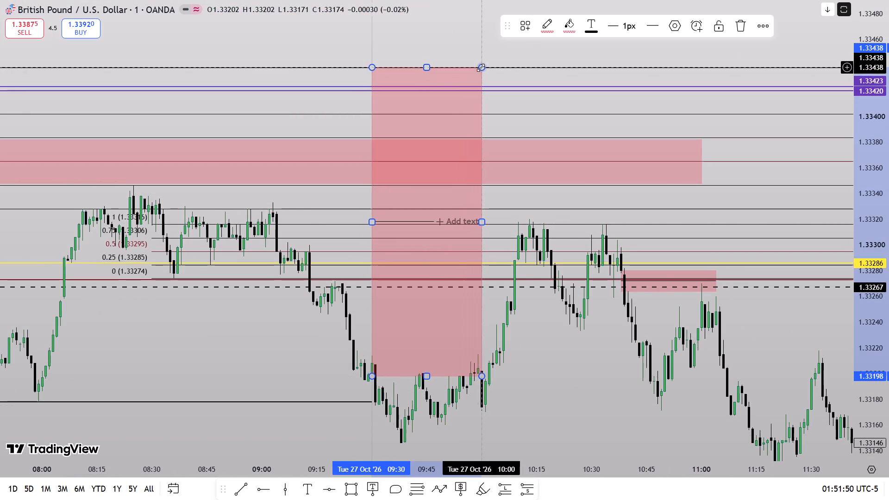
Give the 09:30 to 10:00 rectangle a white fill and a light neutral border.
left_click(539, 23)
left_click(556, 50)
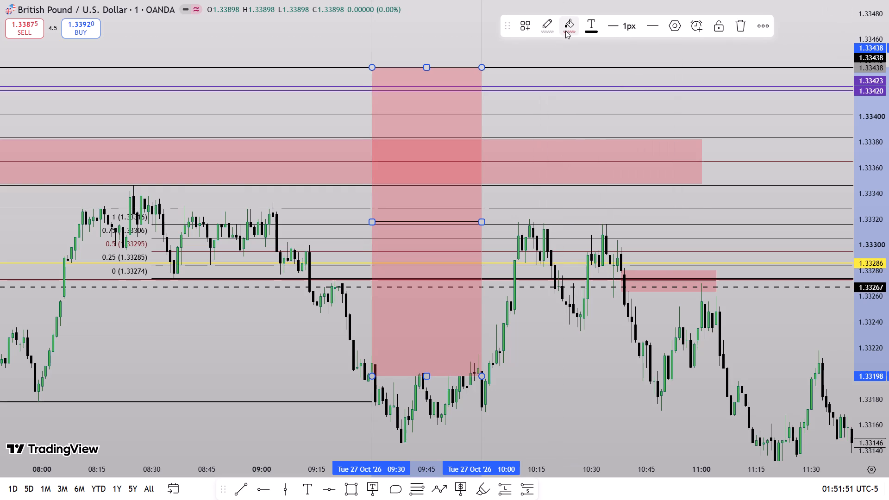
left_click(565, 31)
left_click(569, 49)
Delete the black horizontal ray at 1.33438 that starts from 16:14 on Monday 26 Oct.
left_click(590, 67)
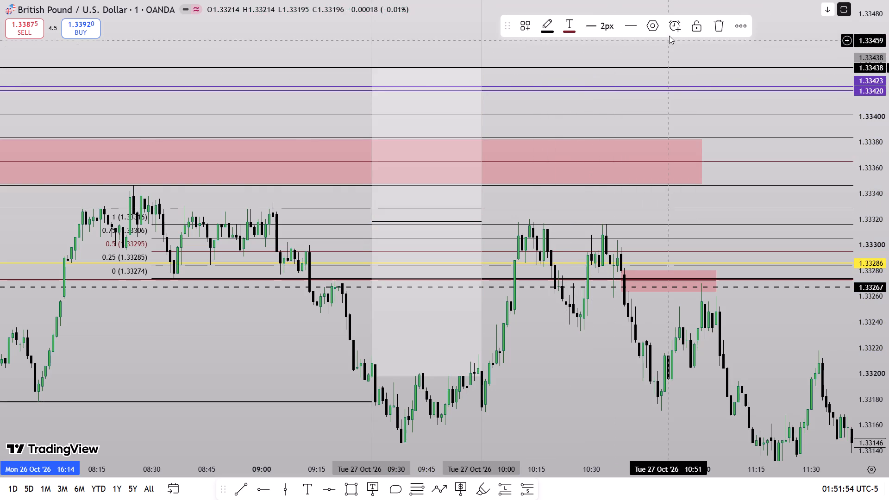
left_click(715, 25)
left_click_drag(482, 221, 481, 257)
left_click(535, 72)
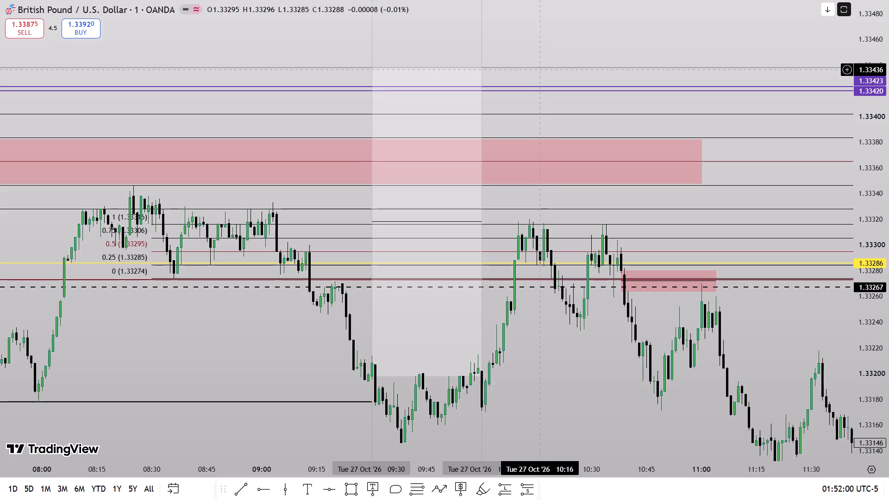
Measure the price range between the top and bottom of the white 09:30 to 10:00 rectangle on 27 Oct.
left_click(545, 65, "shift")
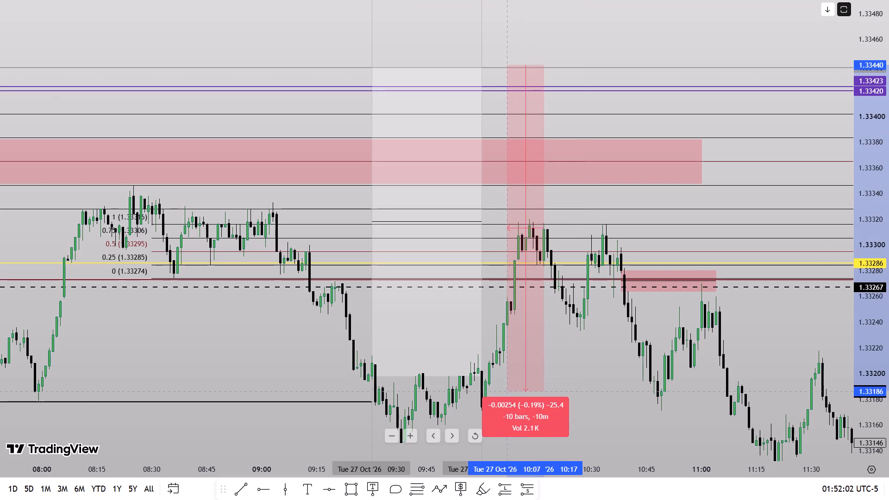
left_click(568, 375)
left_click(595, 387)
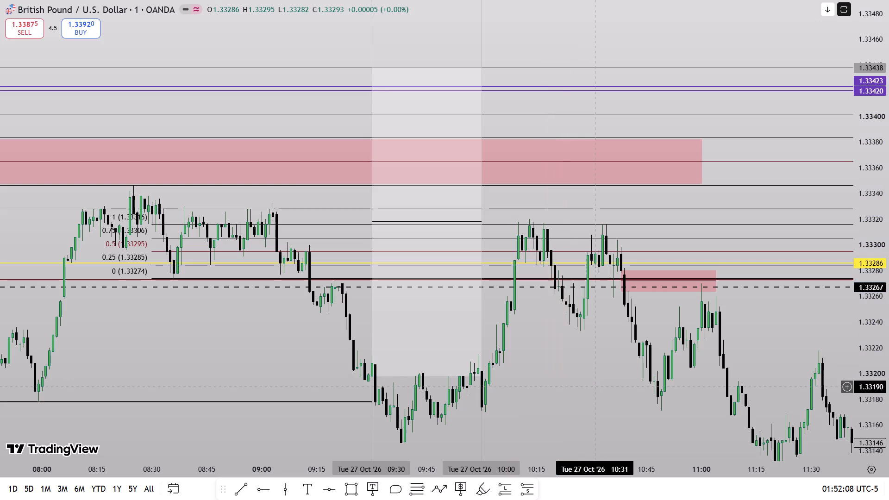
Draw a white rectangle on Monday 26 Oct from 09:30 at 1.33400 to 11:30 at about 1.33570.
scroll(559, 412, "down", 20)
scroll(559, 412, "down", 8)
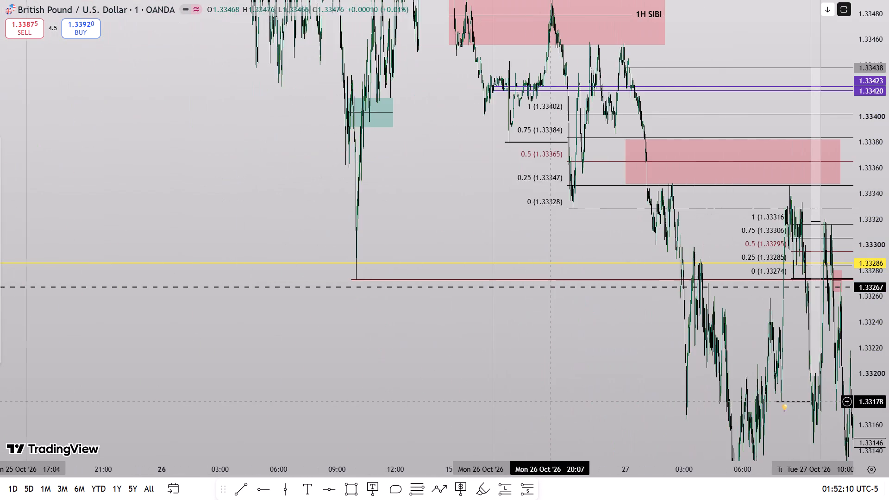
left_click_drag(551, 366, 570, 487)
left_click_drag(435, 324, 707, 470)
scroll(602, 435, "up", 8)
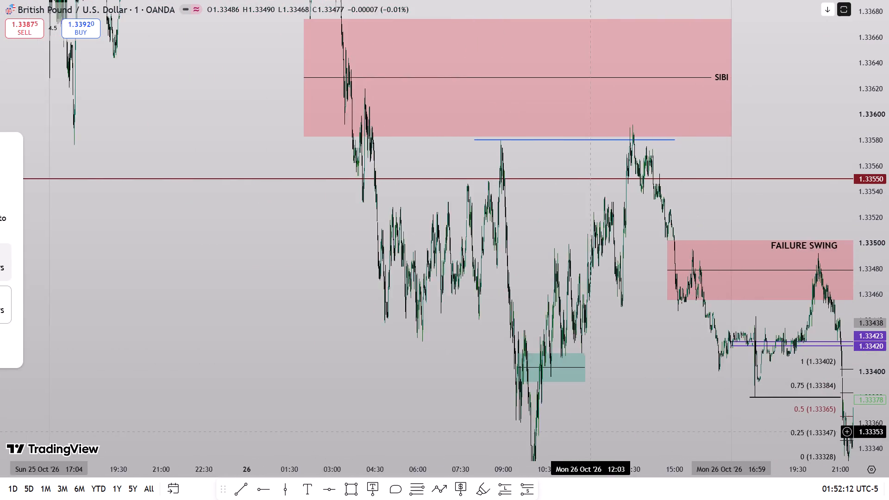
scroll(580, 432, "up", 9)
left_click_drag(298, 404, 809, 357)
scroll(689, 388, "up", 6)
left_click_drag(579, 379, 762, 362)
scroll(570, 375, "up", 1)
left_click(358, 489)
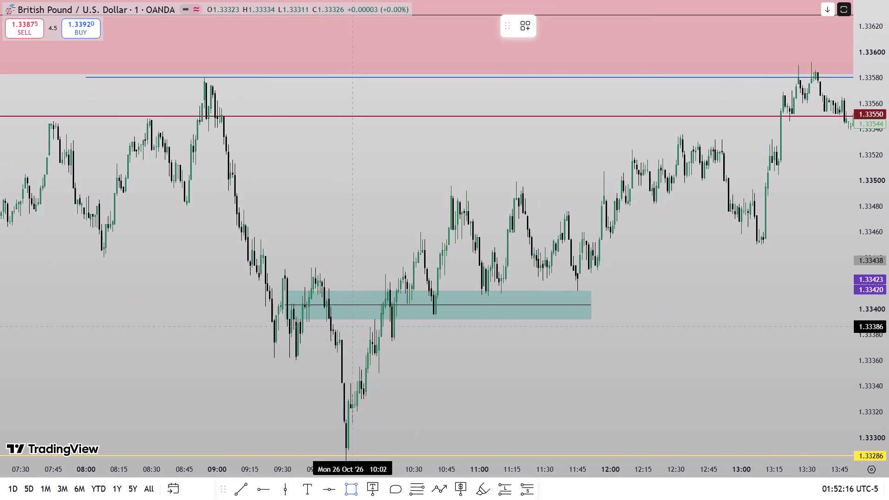
left_click(284, 300)
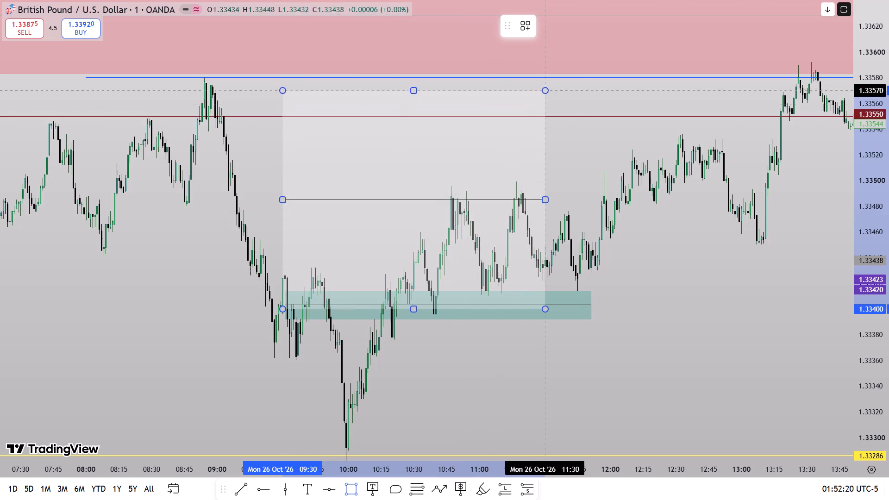
left_click(546, 86)
Extend the top edge of the 26 Oct white rectangle up to about 1.33762.
left_click_drag(577, 137, 568, 276)
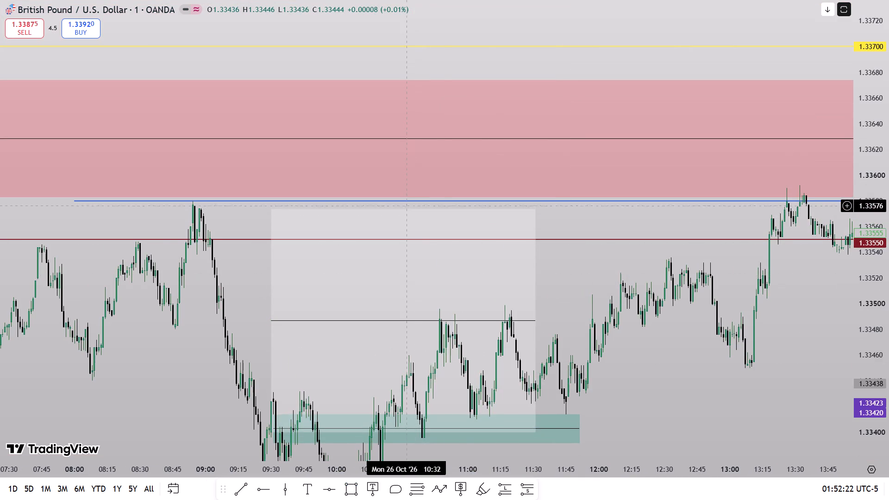
left_click_drag(407, 205, 423, 241)
left_click_drag(416, 250, 577, 8)
Measure the price range beside the 26 Oct white rectangle, from its top level down to near its base.
left_click_drag(888, 150, 866, 285)
scroll(794, 331, "down", 6)
left_click_drag(789, 358, 486, 330)
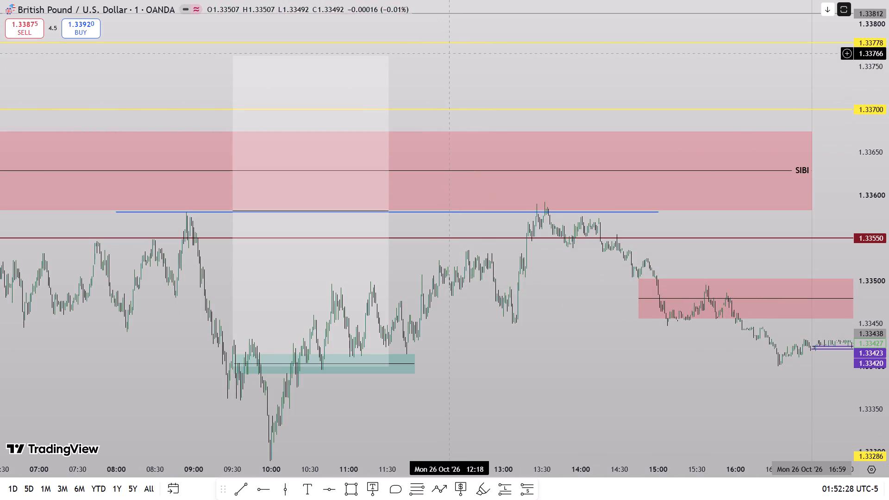
left_click(447, 54, "shift")
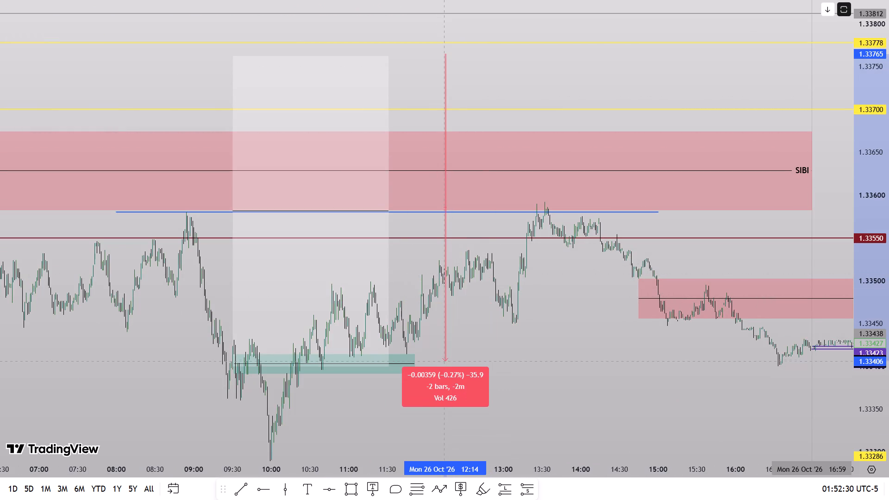
left_click(444, 360)
Lower the top edge of the 26 Oct white rectangle to about 1.33750.
left_click_drag(310, 54, 313, 58)
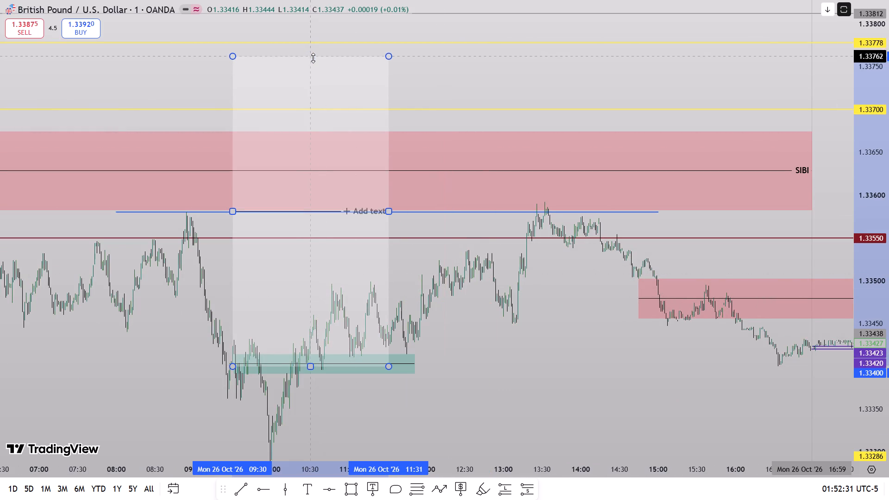
left_click_drag(313, 58, 318, 68)
left_click(487, 93)
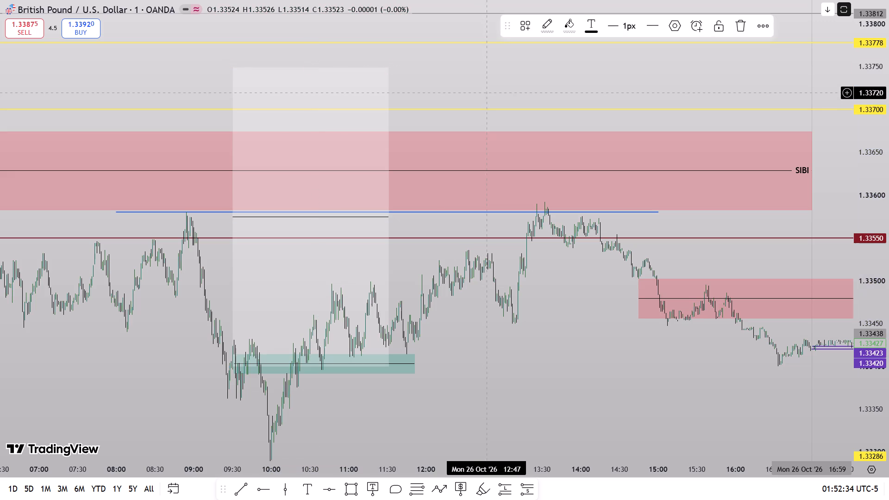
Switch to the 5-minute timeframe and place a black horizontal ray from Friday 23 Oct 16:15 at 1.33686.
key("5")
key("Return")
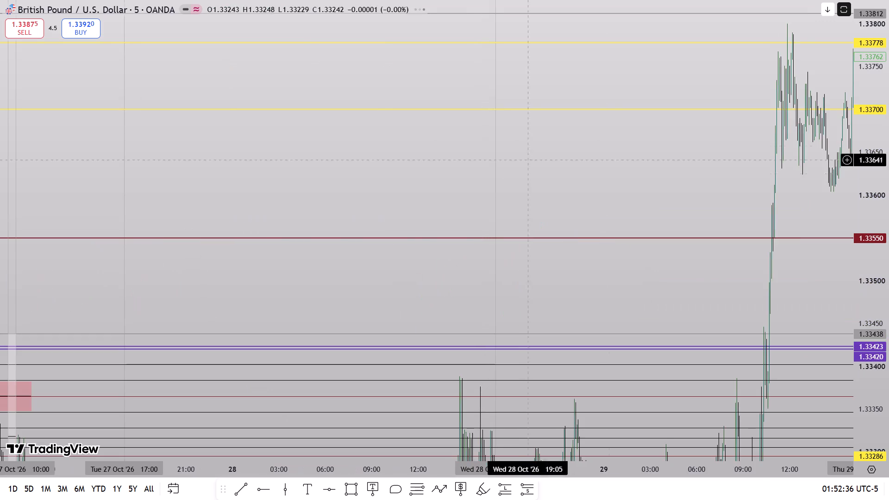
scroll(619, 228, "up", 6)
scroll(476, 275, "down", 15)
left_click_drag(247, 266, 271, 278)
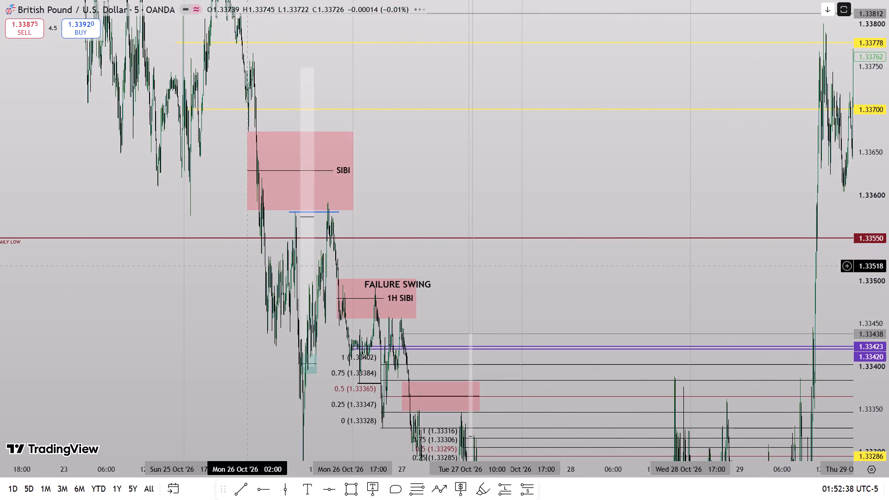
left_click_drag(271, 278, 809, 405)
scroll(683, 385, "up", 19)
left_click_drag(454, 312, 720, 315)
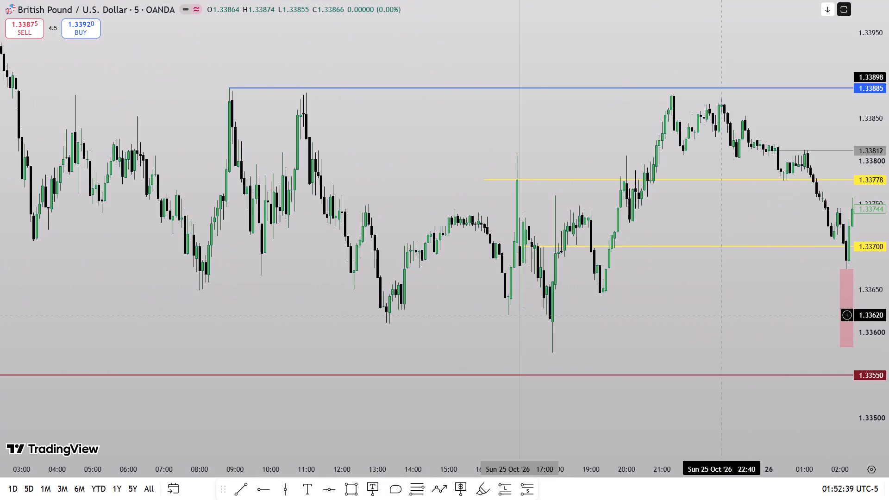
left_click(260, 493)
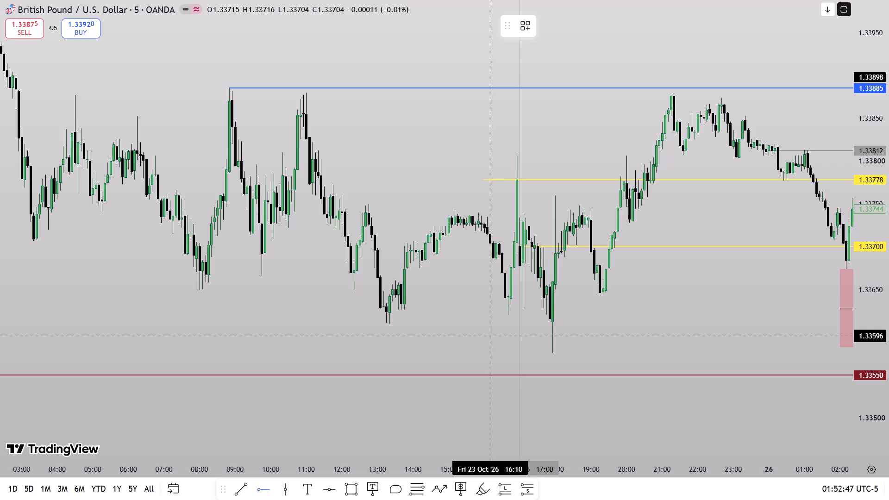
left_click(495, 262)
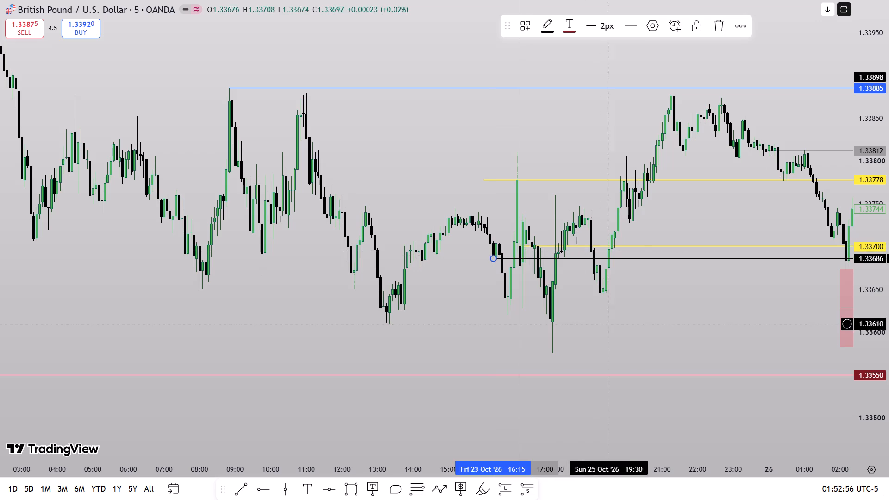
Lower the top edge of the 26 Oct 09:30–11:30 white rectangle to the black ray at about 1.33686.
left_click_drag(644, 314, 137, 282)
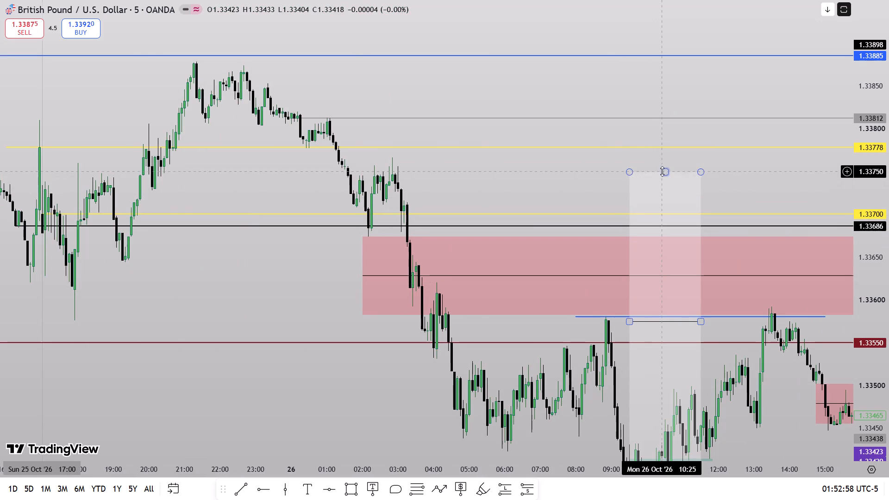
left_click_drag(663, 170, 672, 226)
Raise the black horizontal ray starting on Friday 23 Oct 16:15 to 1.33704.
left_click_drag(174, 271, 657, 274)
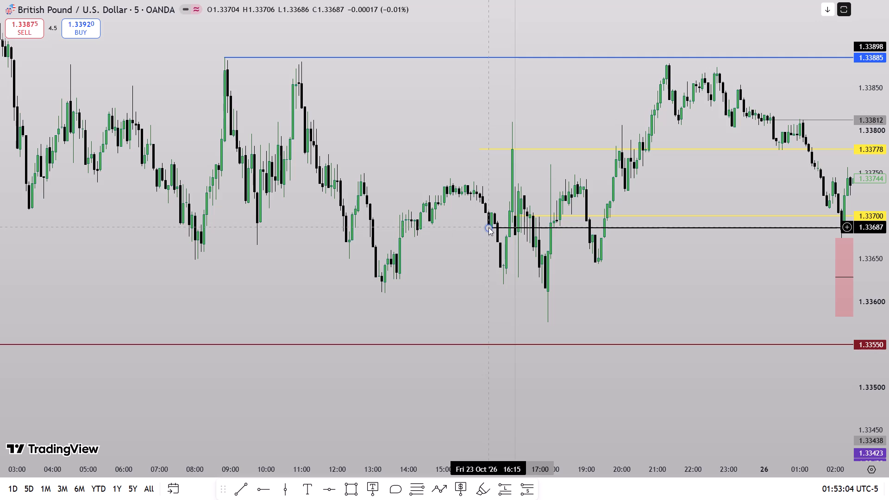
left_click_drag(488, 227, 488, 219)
Raise the top edge of the 26 Oct 09:30–11:30 white rectangle to the black ray, at about 1.33705.
left_click_drag(632, 287, 86, 292)
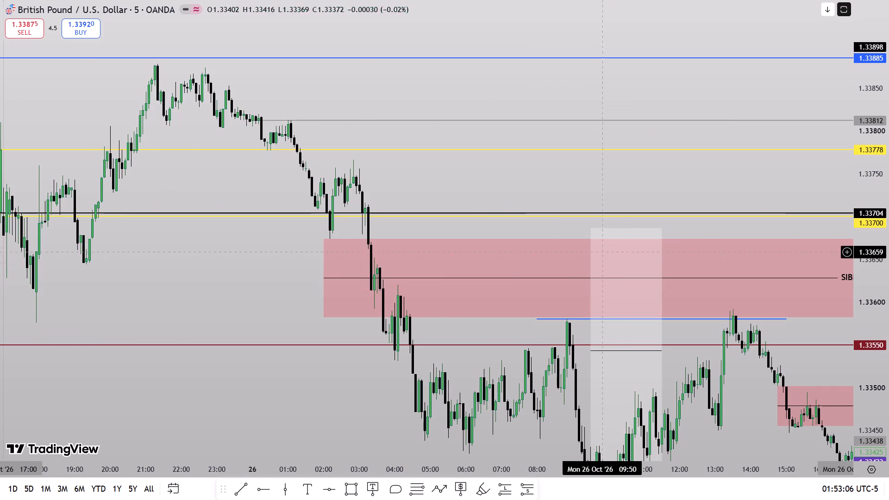
left_click_drag(626, 230, 632, 212)
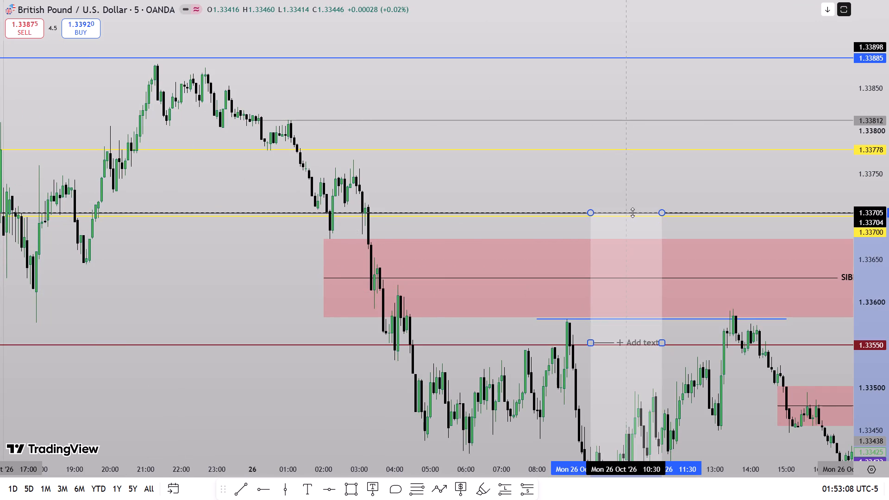
left_click_drag(632, 212, 632, 212)
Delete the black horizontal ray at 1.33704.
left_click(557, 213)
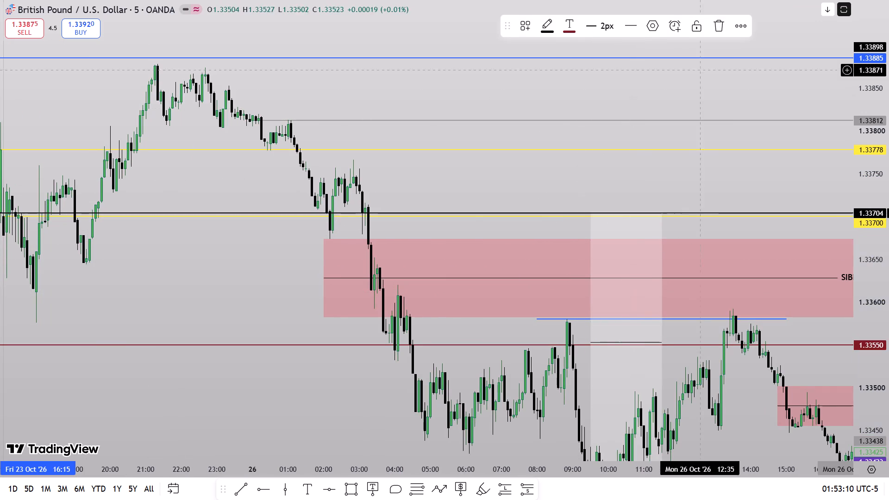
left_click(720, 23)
Measure the price range beside the 26 Oct white rectangle, from its top at 1.33705 down to about 1.33400.
left_click_drag(677, 195, 631, 76)
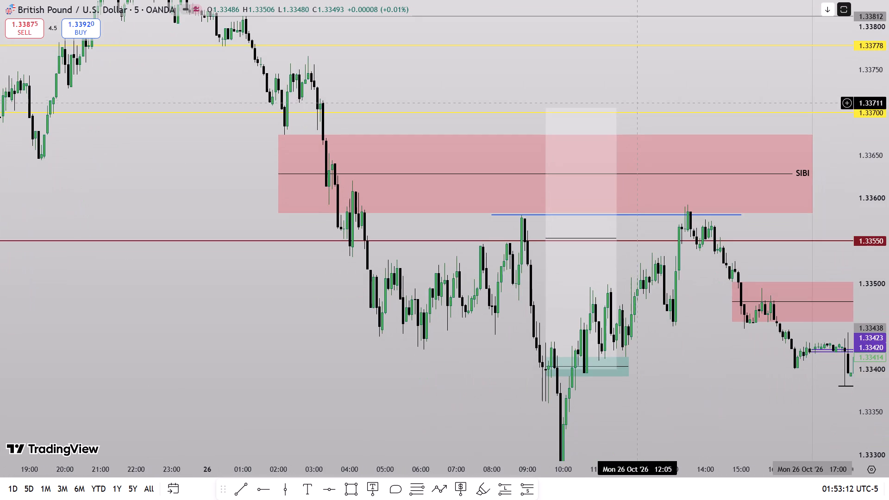
left_click(637, 108, "shift")
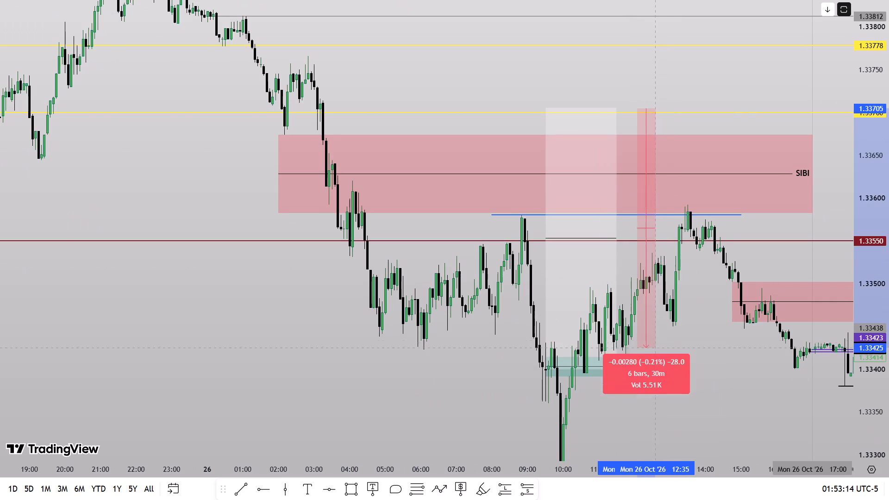
left_click(653, 369)
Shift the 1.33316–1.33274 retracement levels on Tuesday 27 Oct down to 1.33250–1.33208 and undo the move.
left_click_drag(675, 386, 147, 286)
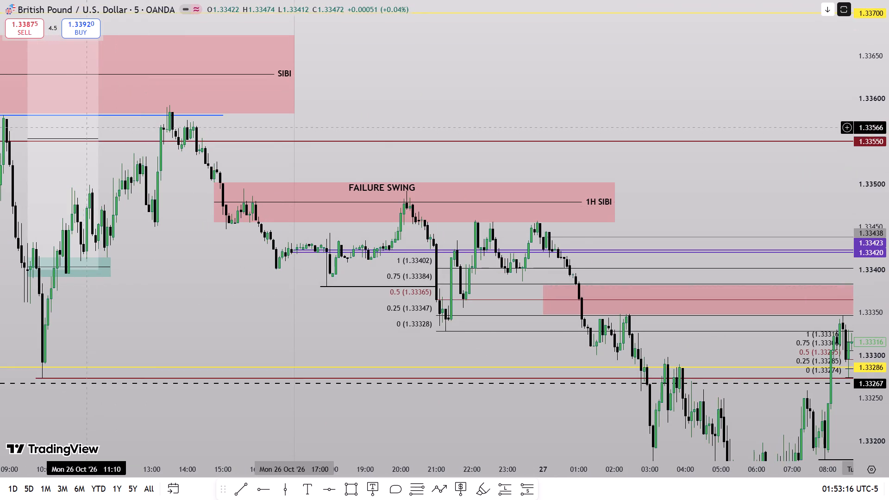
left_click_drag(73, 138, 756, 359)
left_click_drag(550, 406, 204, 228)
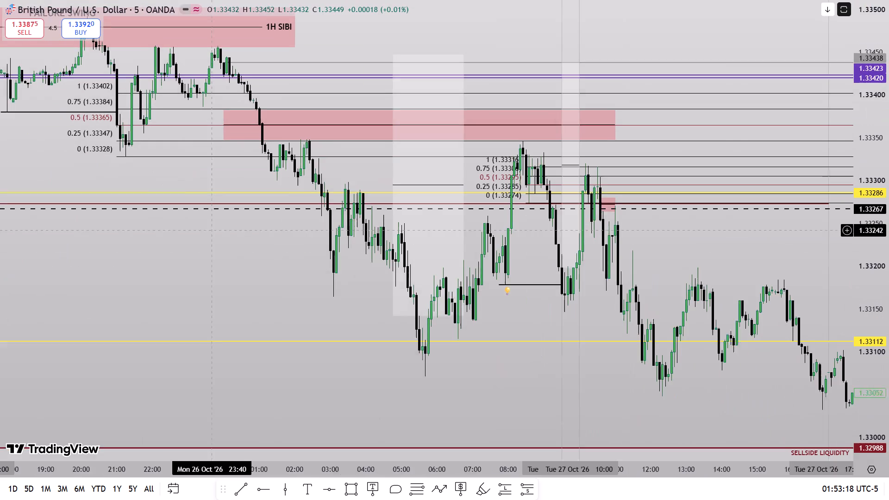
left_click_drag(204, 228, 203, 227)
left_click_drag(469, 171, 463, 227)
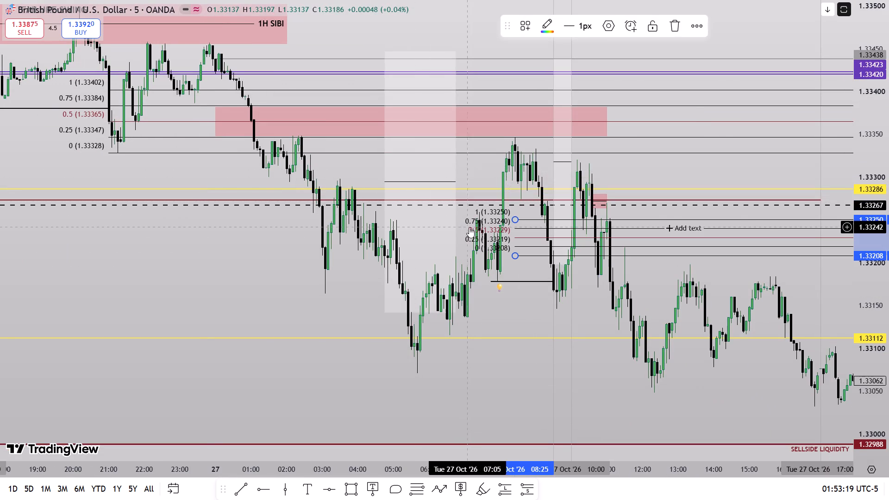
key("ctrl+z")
Switch to the 1-minute timeframe and delete the wider white rectangle on Tuesday 27 Oct, left of the 09:30–10:00 one.
key("1")
key("Return")
scroll(374, 247, "down", 3)
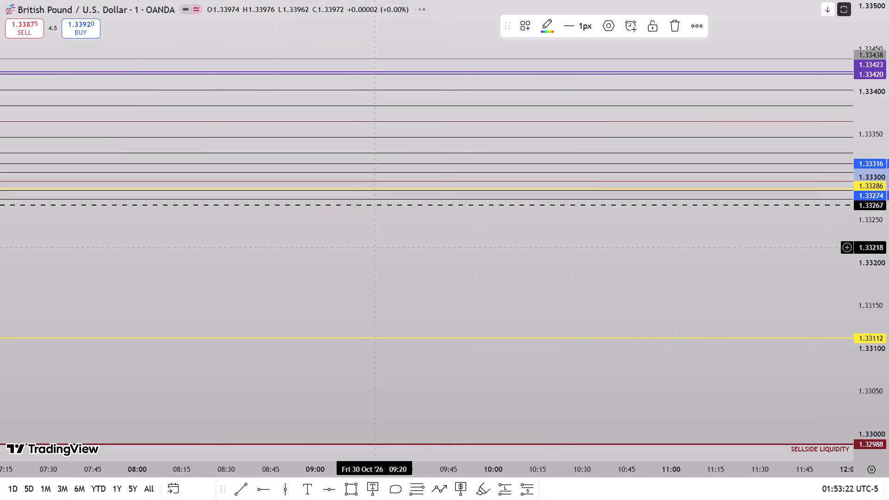
scroll(374, 247, "down", 20)
scroll(374, 247, "down", 17)
left_click_drag(201, 289, 767, 291)
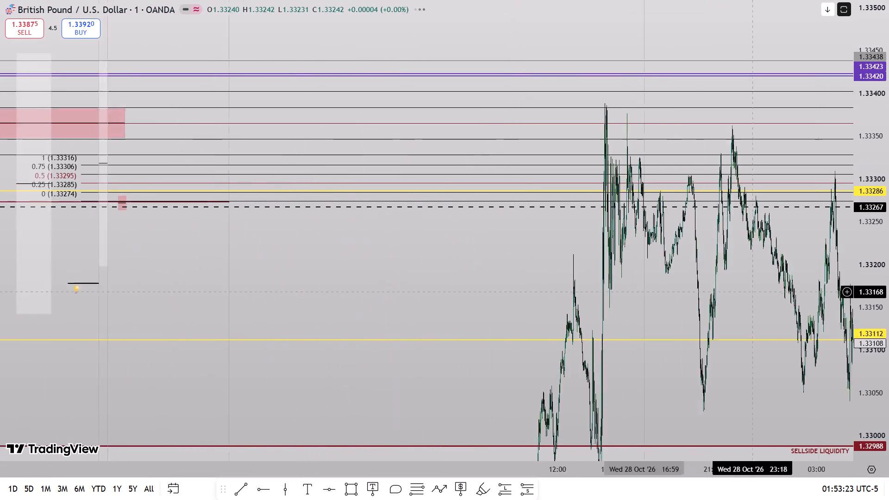
left_click_drag(767, 291, 756, 281)
left_click_drag(401, 267, 806, 326)
left_click_drag(363, 220, 408, 202)
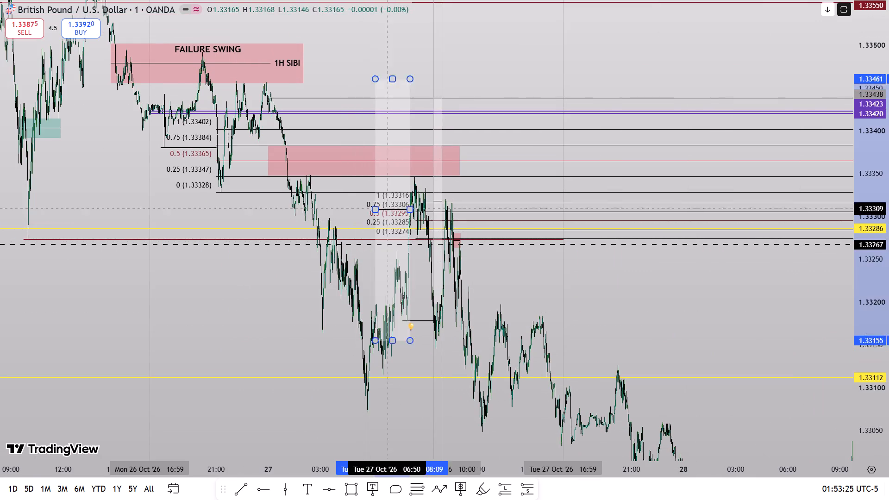
left_click_drag(408, 202, 439, 172)
left_click(731, 28)
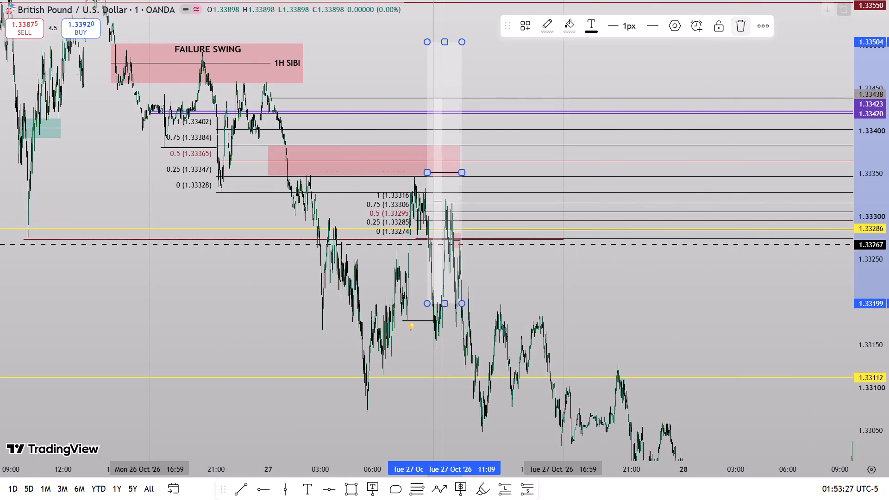
Examine Tuesday 27 Oct's 1-minute price action in and around the 09:30–10:00 white rectangle.
left_click_drag(477, 284, 833, 283)
scroll(685, 347, "up", 20)
scroll(685, 347, "up", 6)
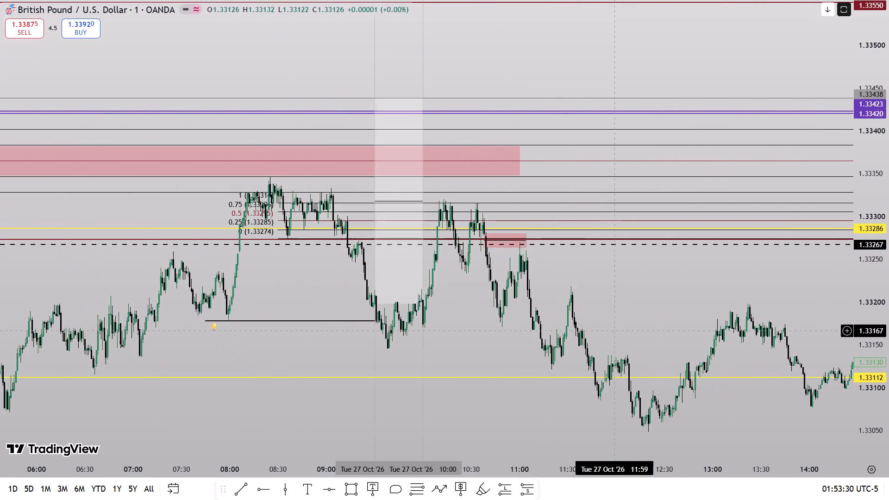
left_click_drag(480, 327, 785, 300)
scroll(678, 312, "up", 10)
left_click_drag(888, 356, 869, 187)
scroll(623, 353, "up", 5)
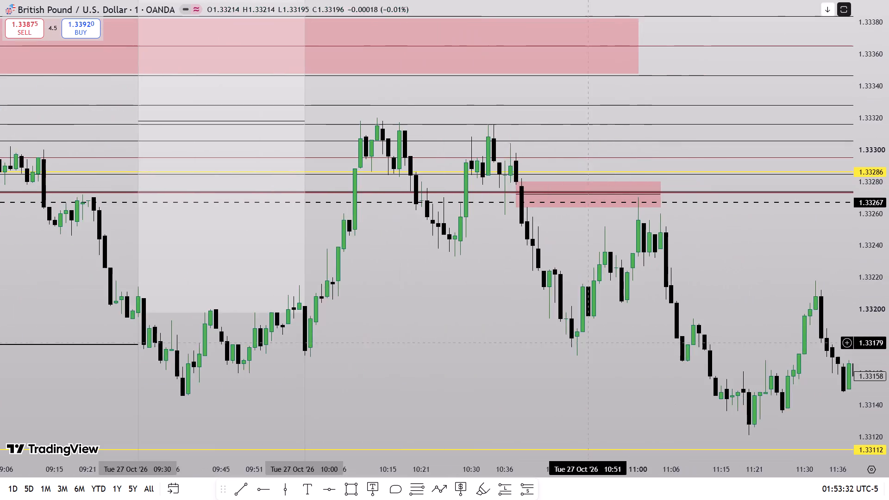
left_click_drag(457, 337, 710, 340)
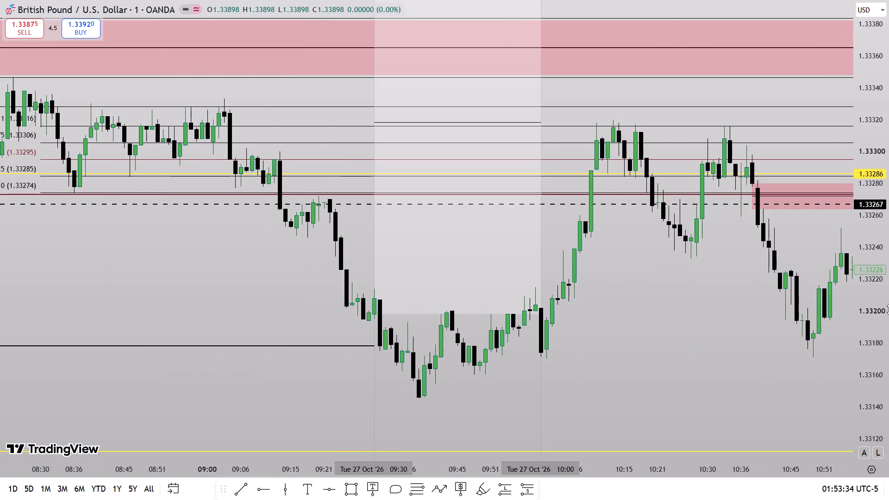
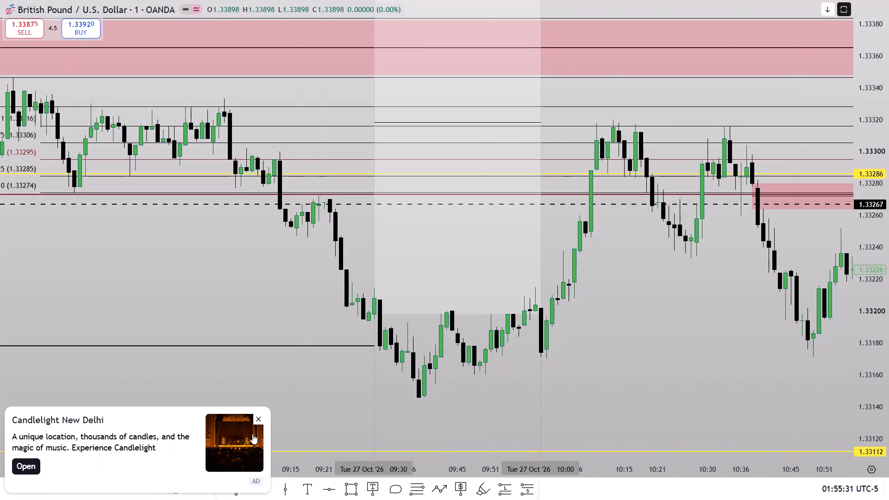
Dismiss the advertisement and delete the 1.33316–1.33274 retracement levels on Tuesday 27 Oct.
left_click(260, 417)
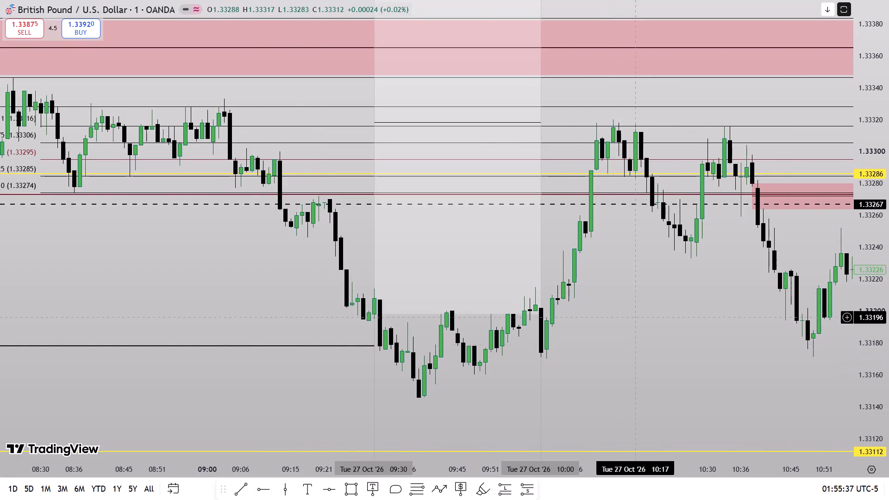
left_click(667, 127)
left_click(671, 37)
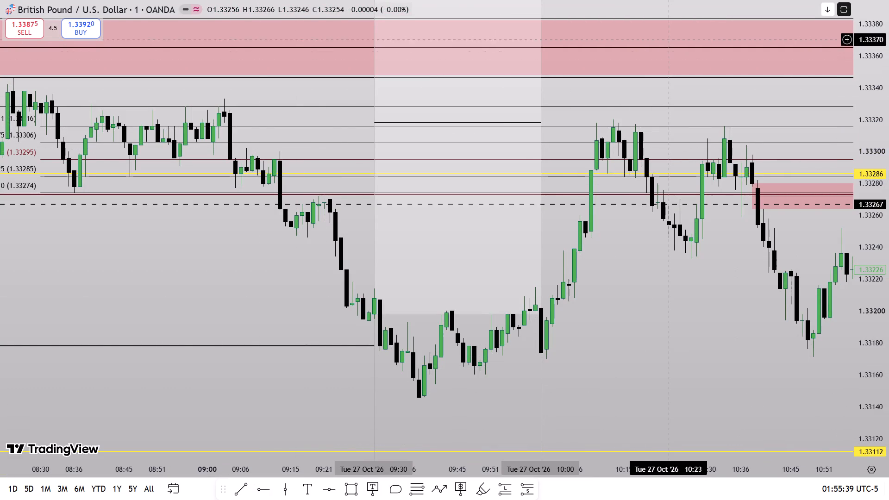
left_click(672, 126)
left_click(671, 29)
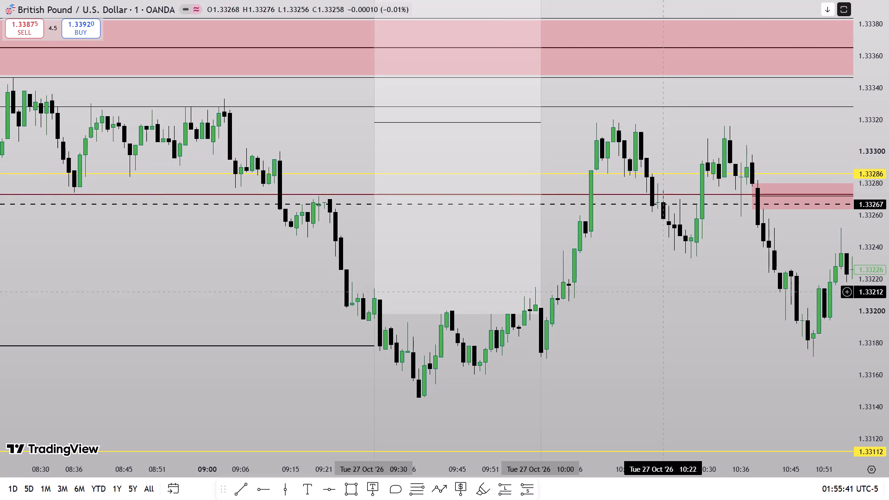
Place a vertical line at 07:00 on Tuesday 27 Oct.
left_click_drag(664, 292, 641, 236)
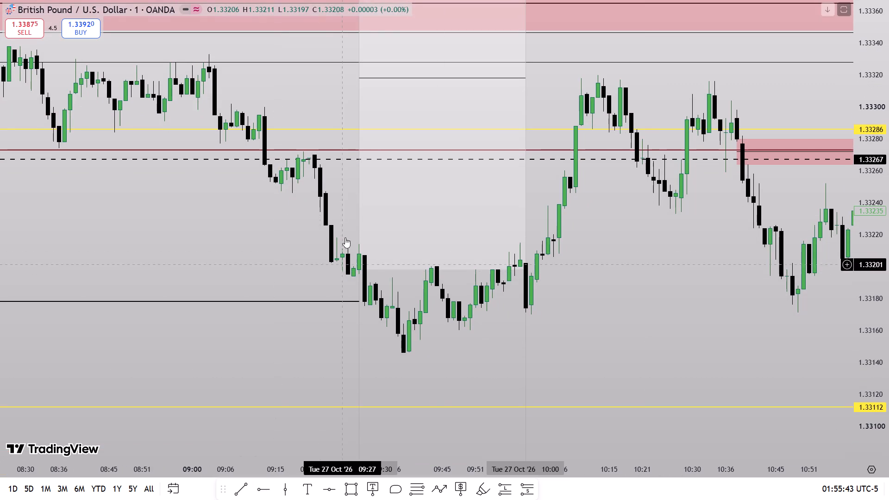
left_click_drag(562, 279, 489, 298)
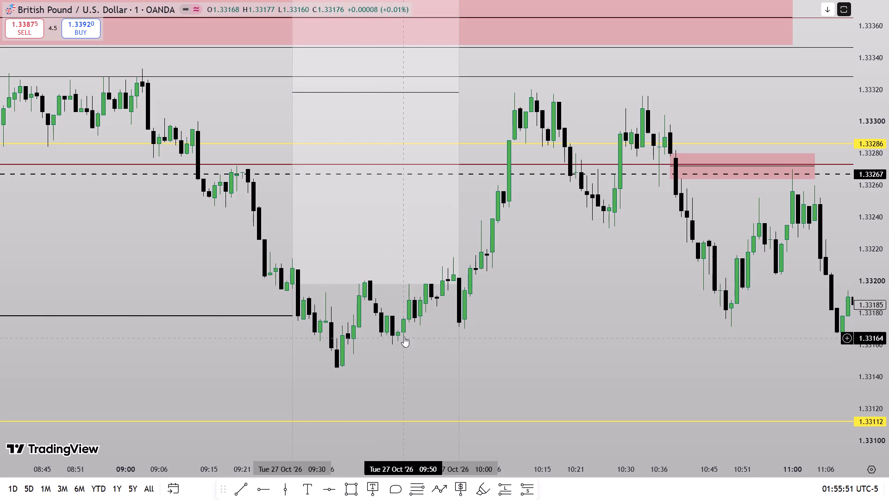
scroll(423, 353, "down", 9)
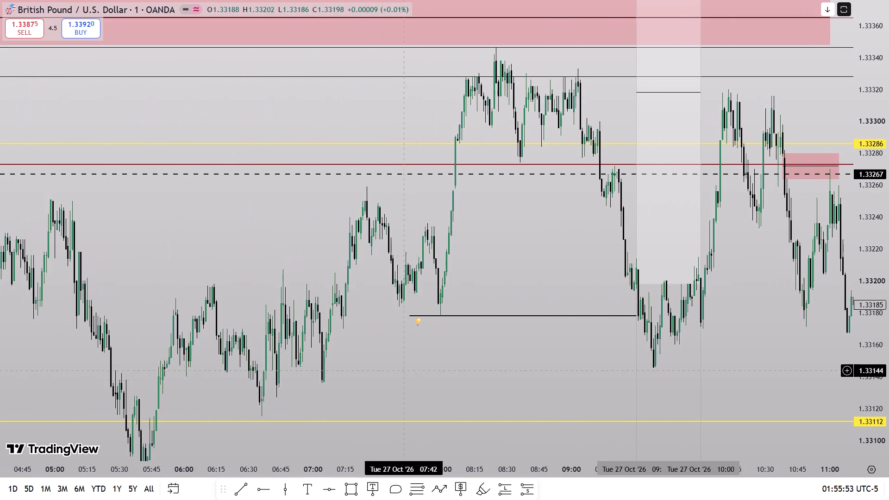
left_click_drag(888, 252, 869, 344)
left_click(280, 490)
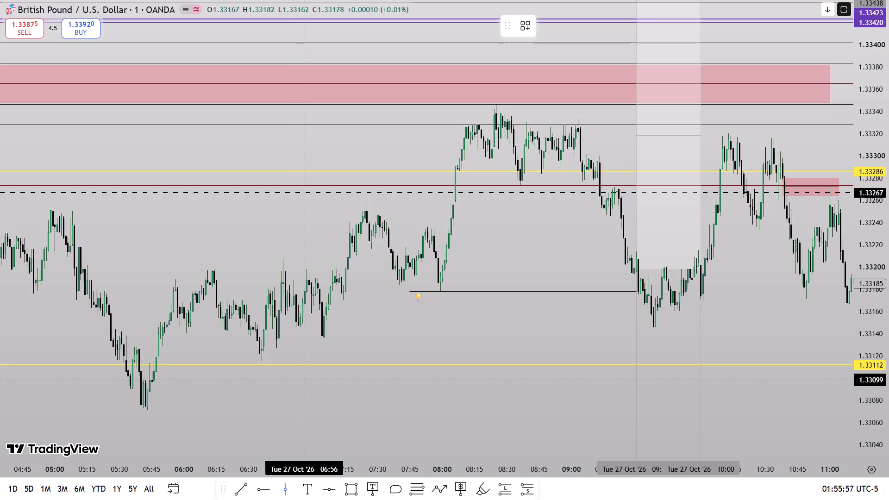
left_click(313, 369)
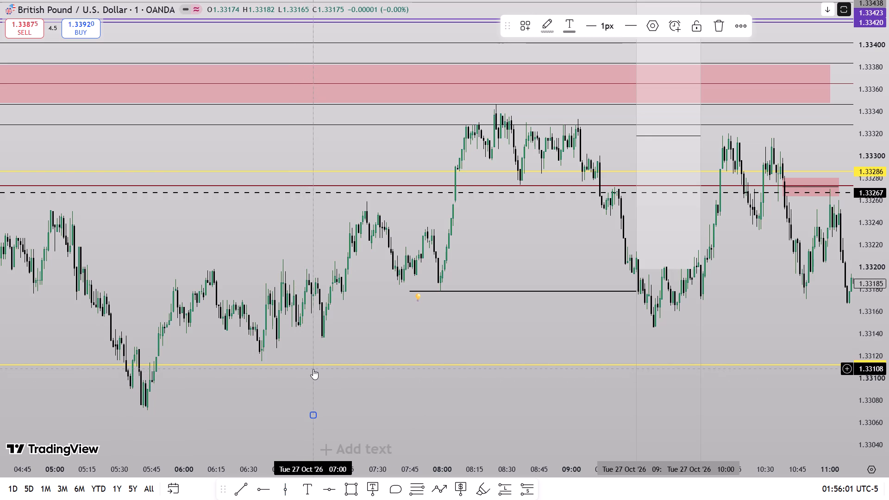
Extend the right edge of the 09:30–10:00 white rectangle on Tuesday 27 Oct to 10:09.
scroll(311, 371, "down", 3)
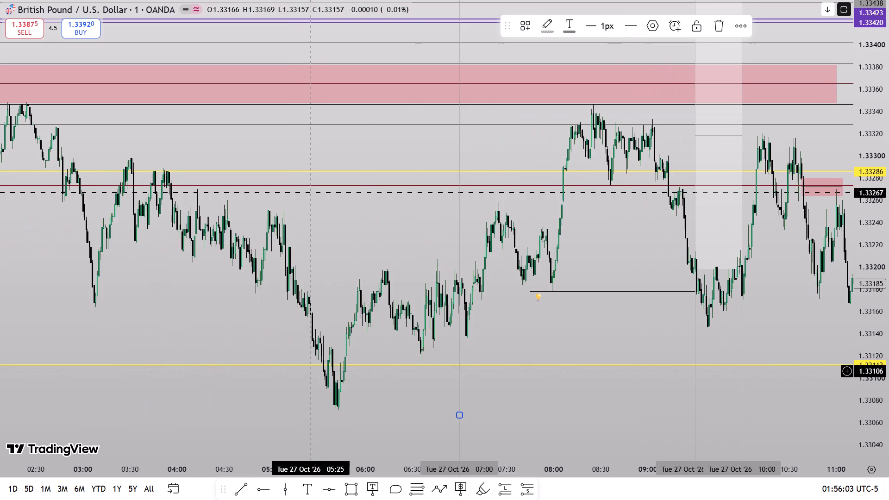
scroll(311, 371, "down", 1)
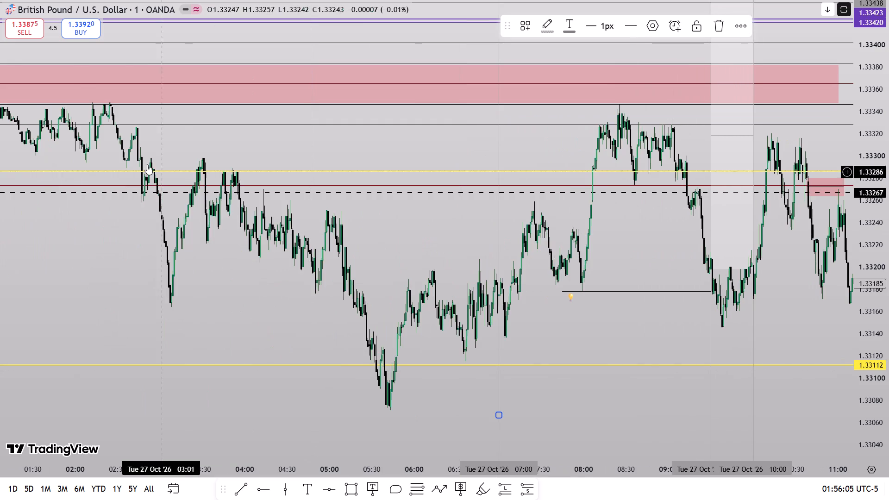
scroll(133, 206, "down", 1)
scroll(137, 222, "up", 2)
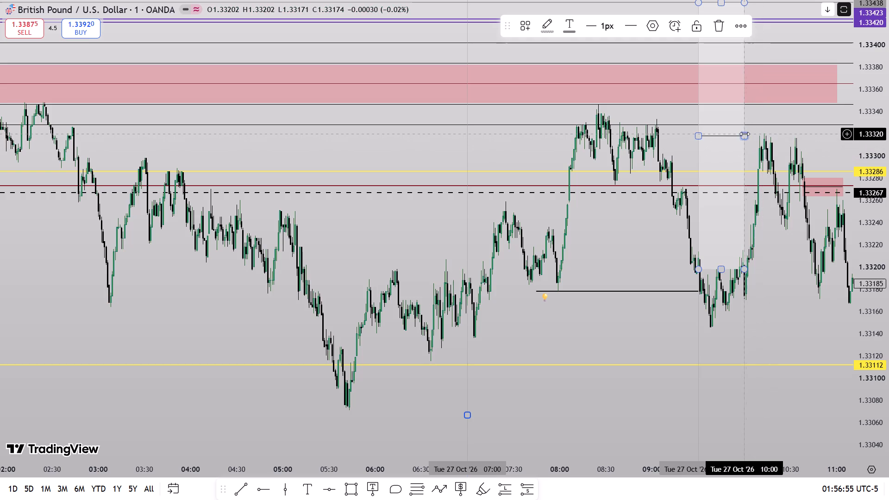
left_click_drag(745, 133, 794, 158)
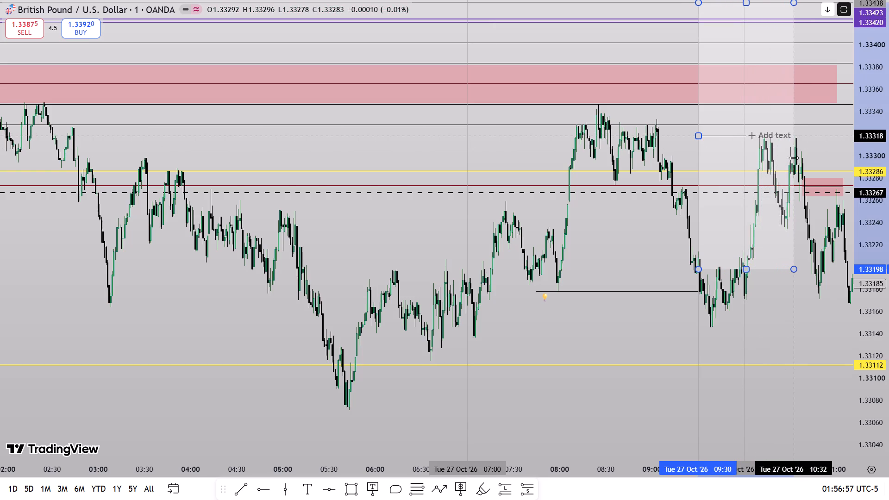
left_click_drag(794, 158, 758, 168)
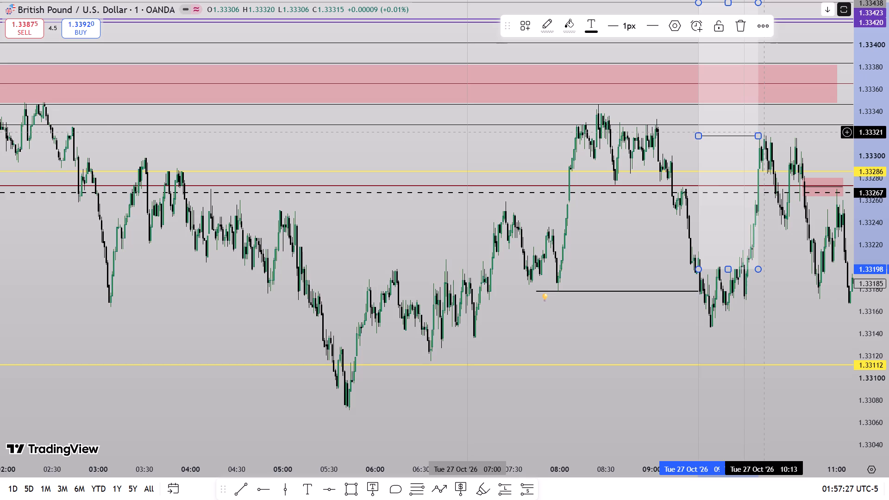
Draw a rectangle zone from 1.33320 to 1.33306, spanning 08:32 to 10:43 on Tuesday 27 Oct.
scroll(609, 294, "up", 5)
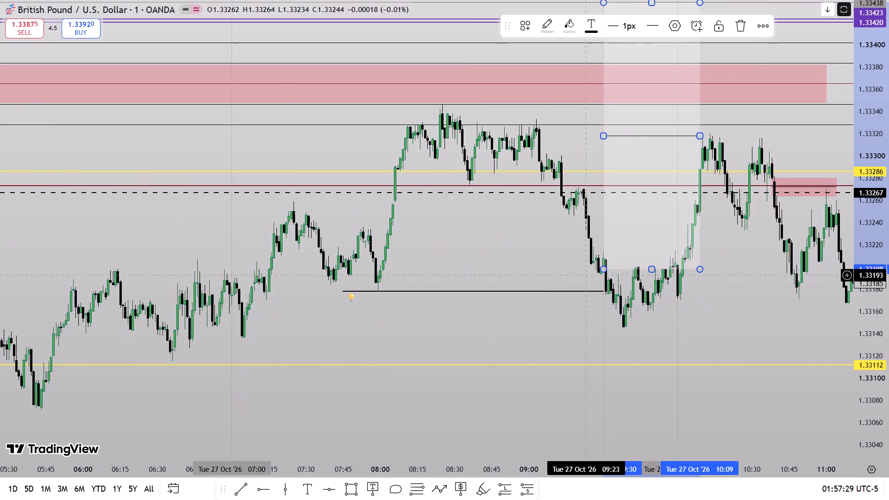
left_click_drag(526, 238, 529, 323)
left_click_drag(888, 352, 888, 191)
scroll(773, 318, "up", 5)
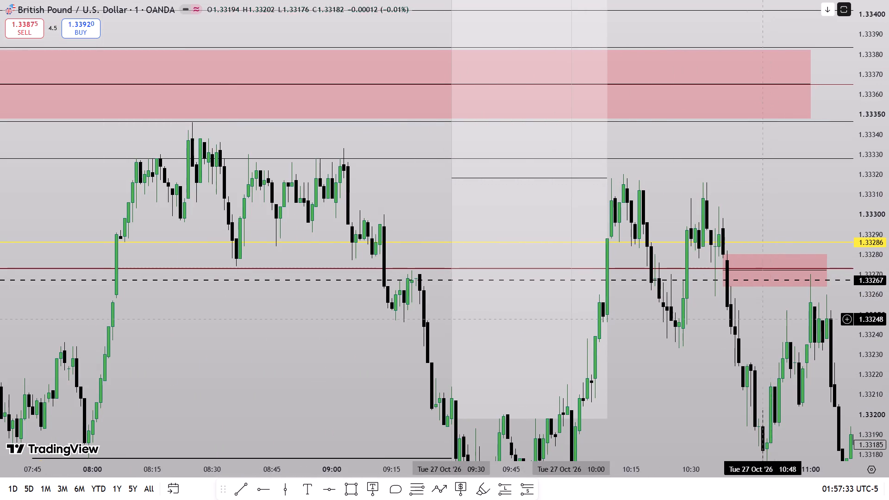
left_click(347, 488)
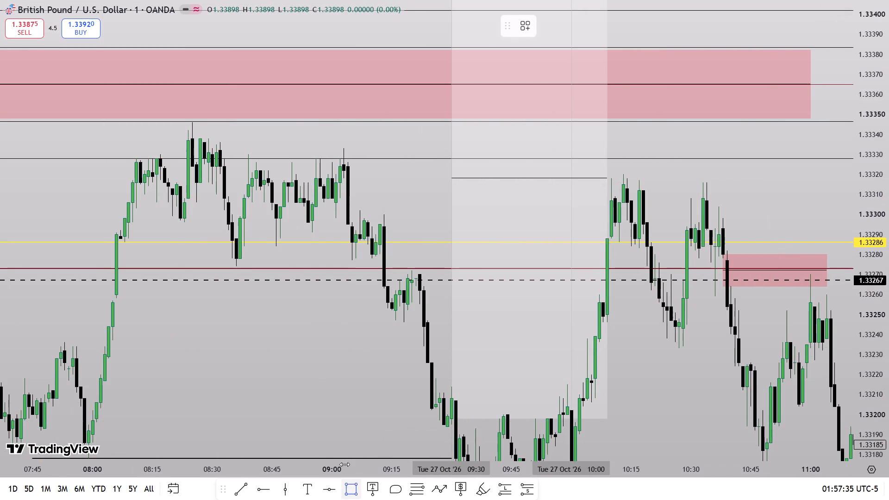
left_click(219, 180)
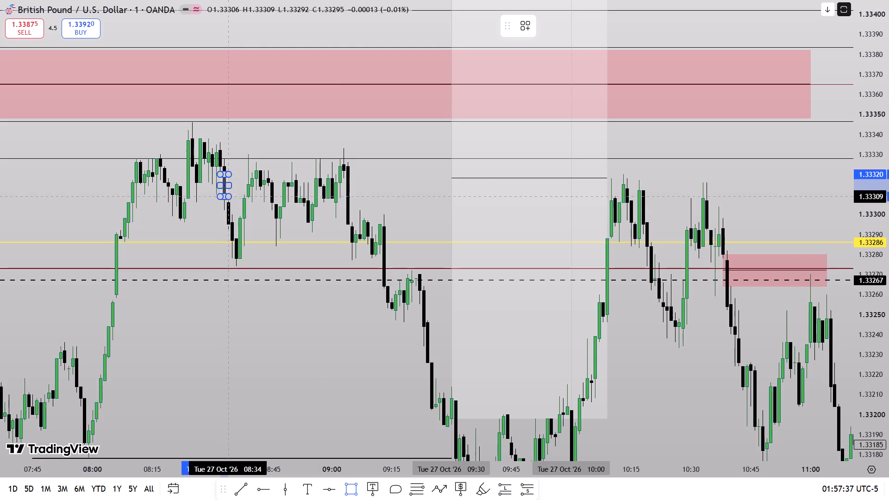
left_click(229, 205)
left_click_drag(226, 192, 247, 192)
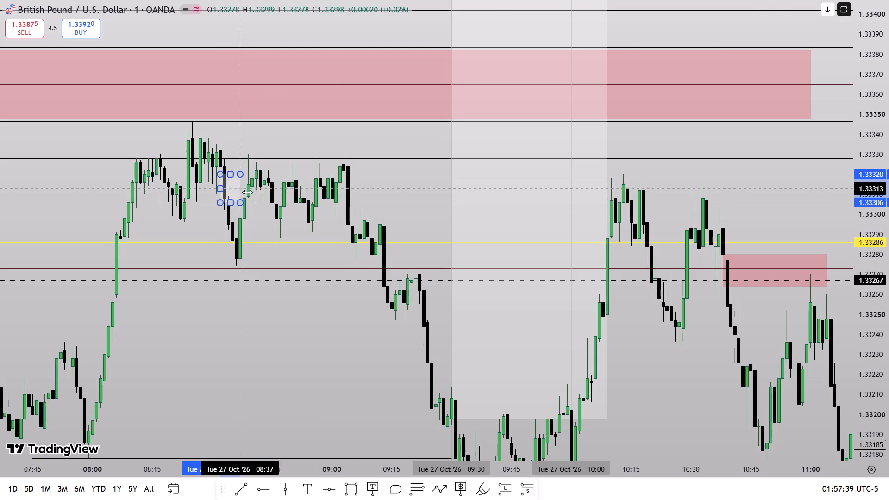
left_click_drag(247, 192, 617, 213)
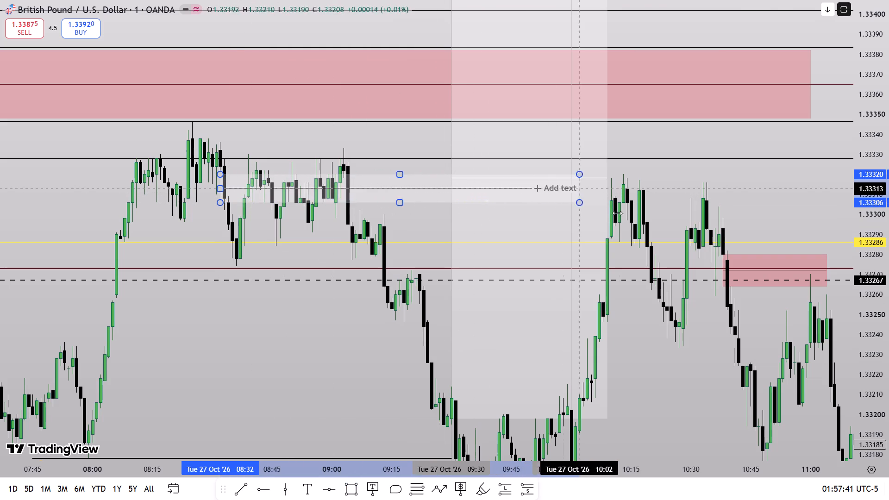
left_click_drag(617, 213, 744, 216)
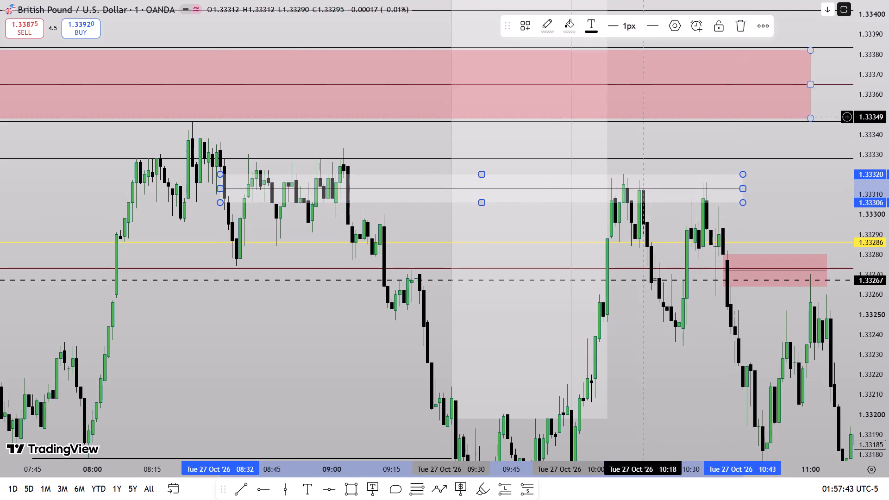
Colour the border and fill of the 1.33320–1.33306 zone light red.
left_click(544, 25)
left_click(550, 63)
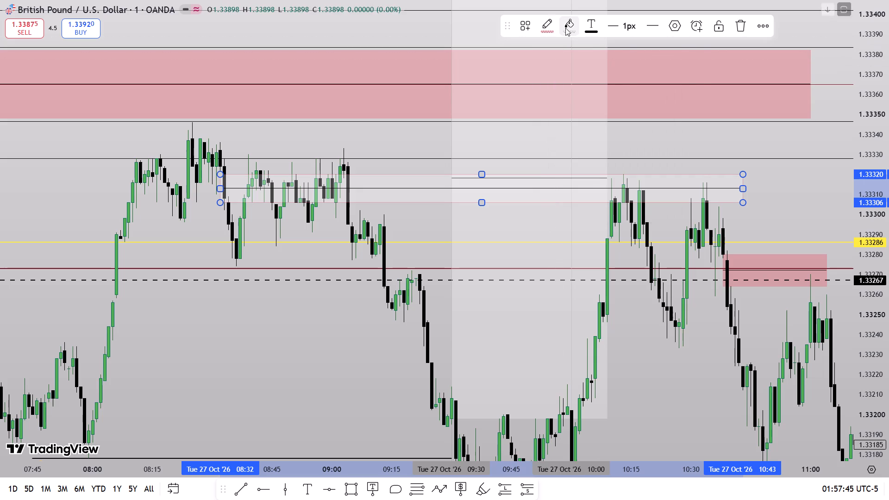
left_click(565, 28)
left_click(568, 62)
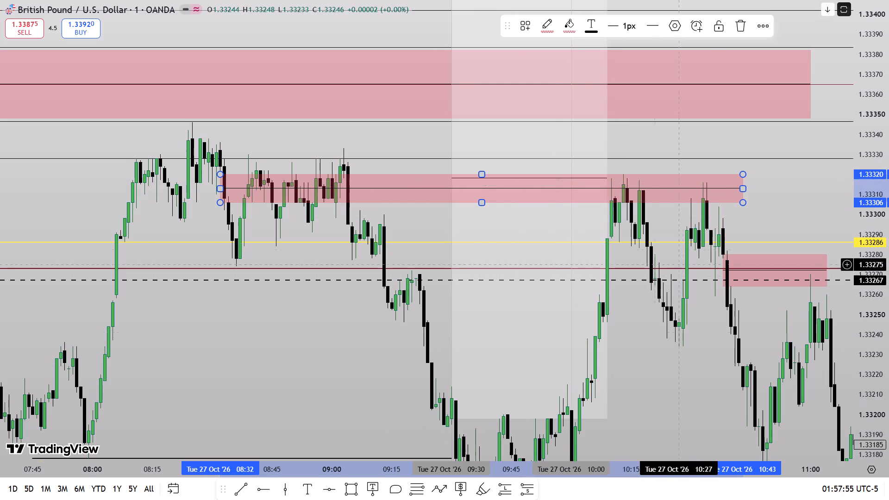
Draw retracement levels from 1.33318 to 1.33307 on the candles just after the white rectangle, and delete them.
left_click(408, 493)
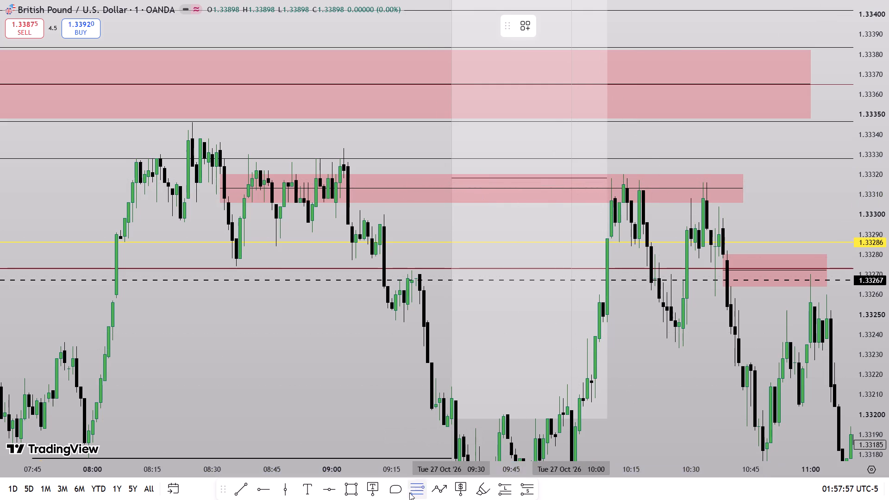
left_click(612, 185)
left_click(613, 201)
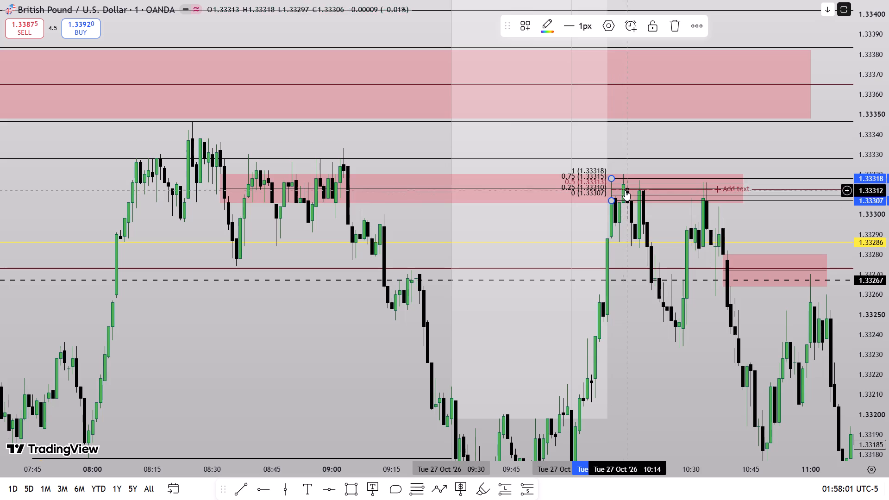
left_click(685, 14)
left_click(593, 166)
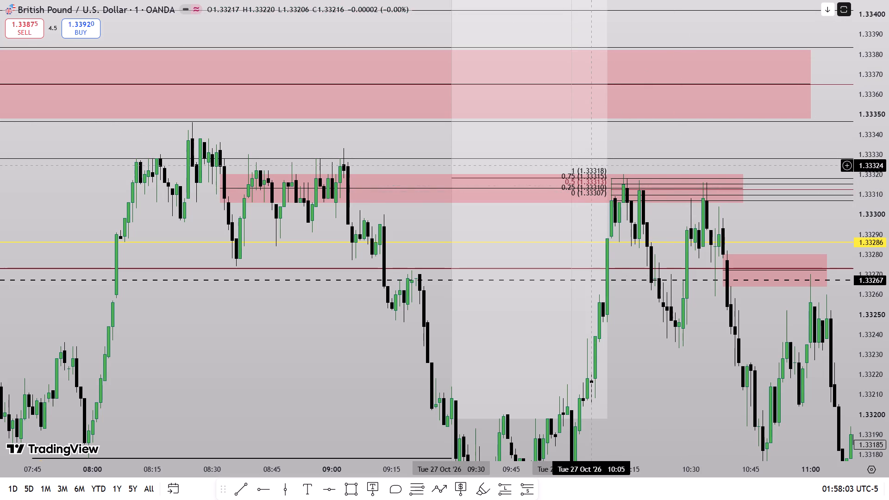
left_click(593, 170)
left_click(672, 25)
Label the 1.33320–1.33306 zone "8:30AM EST F.FVG" and extend its right end to about 10:55.
double_click(741, 185)
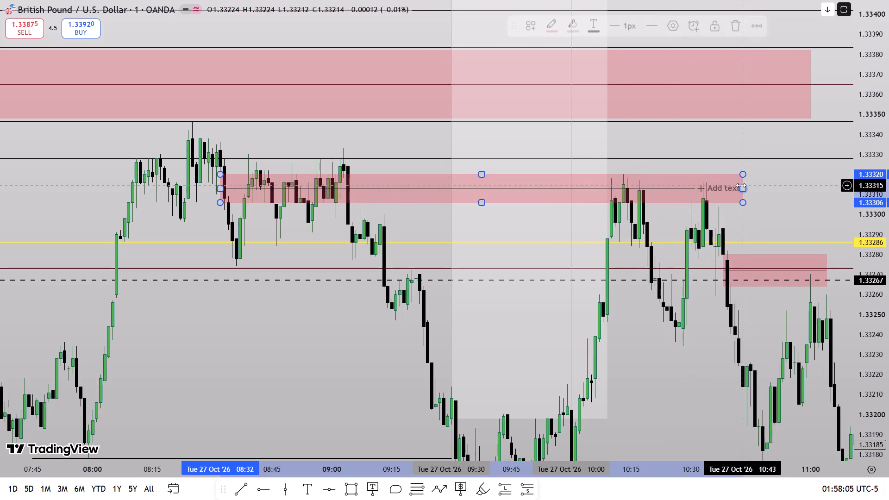
left_click(428, 255)
type("8:30AM EST F.FVG")
left_click(761, 187)
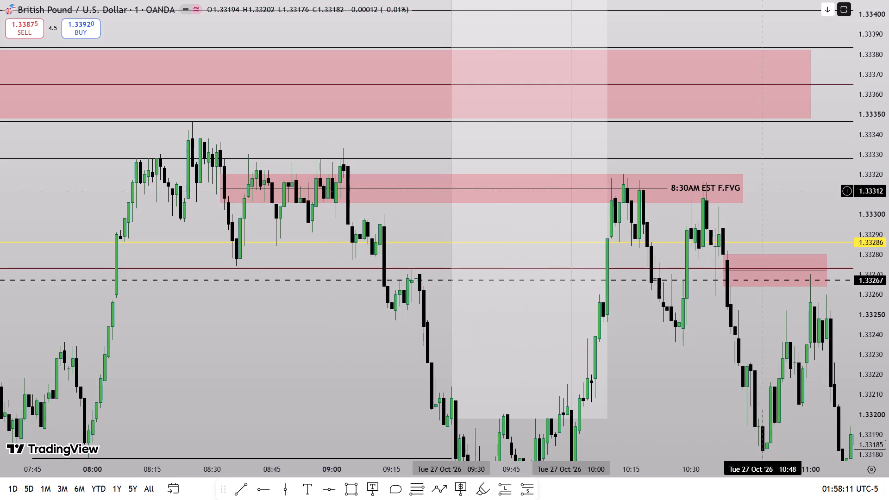
left_click_drag(743, 187, 791, 192)
Draw a horizontal trend line at 1.33318 from 09:30 to 10:22 on Tuesday 27 Oct.
left_click_drag(775, 215, 769, 213)
left_click(238, 489)
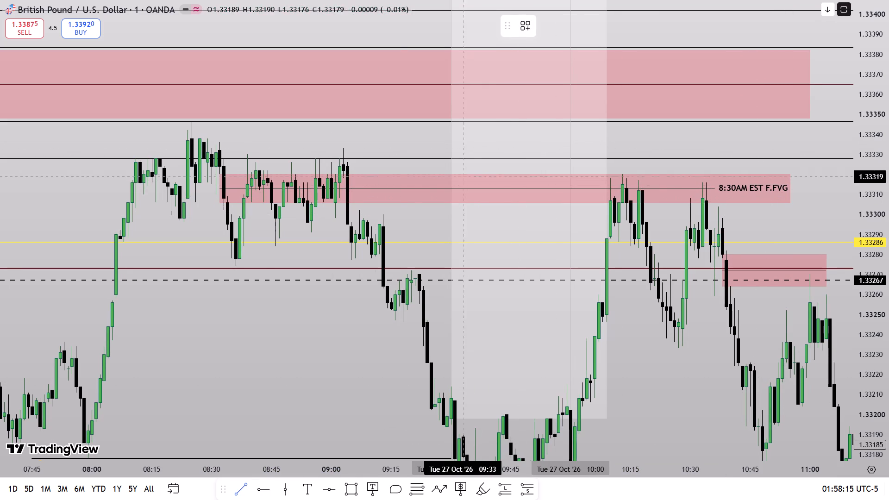
left_click_drag(452, 178, 579, 186)
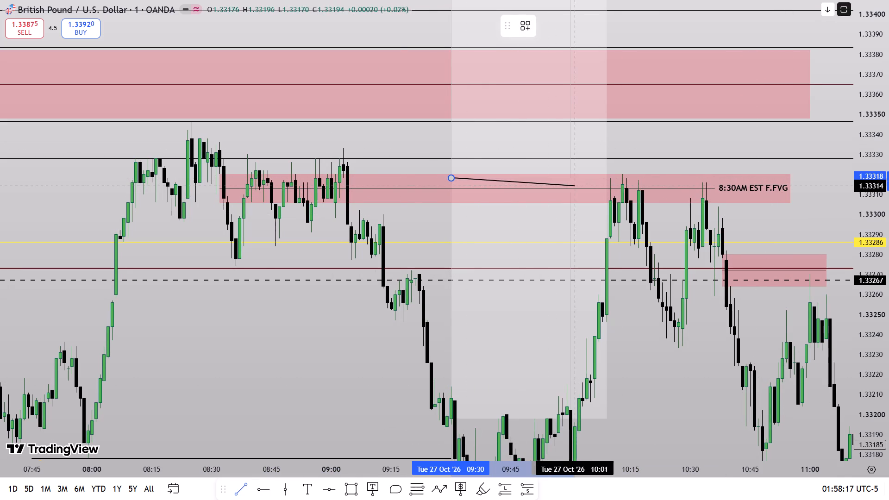
left_click_drag(579, 186, 659, 190)
left_click(659, 190, "shift")
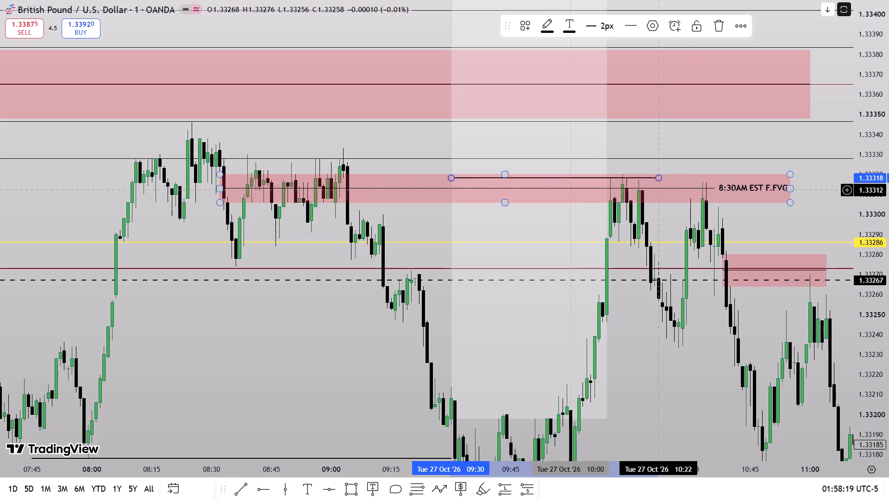
Style the 1.33318 trend line as a dashed line 1px thick.
left_click(628, 29)
left_click(635, 86)
left_click(604, 23)
left_click(607, 46)
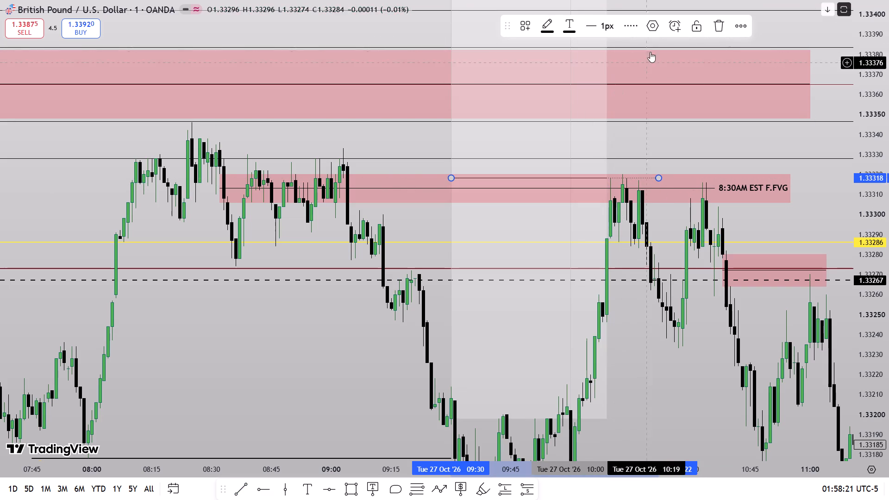
left_click(636, 24)
left_click(640, 62)
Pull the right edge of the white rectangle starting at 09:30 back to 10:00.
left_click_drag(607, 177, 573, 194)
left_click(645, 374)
Draw a horizontal trend line at 1.33297 from 10:14 to 10:43 on Tuesday 27 Oct.
left_click_drag(626, 366, 610, 334)
left_click_drag(888, 258, 888, 299)
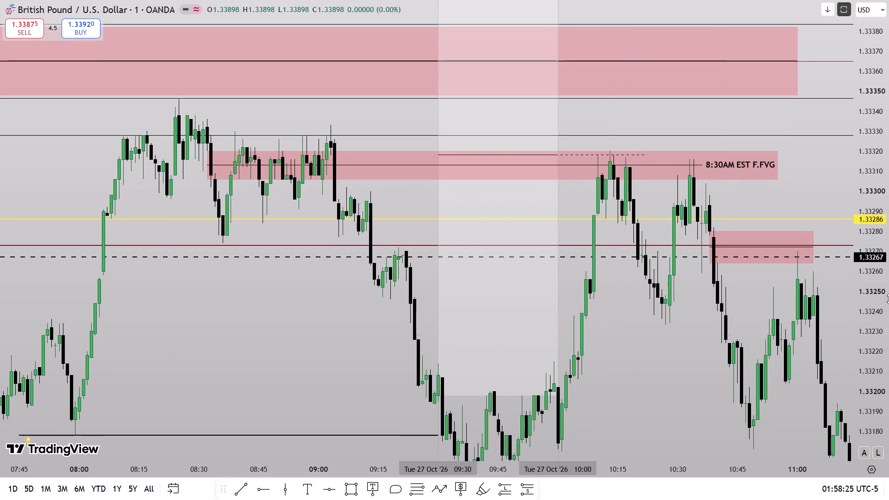
left_click_drag(888, 299, 853, 327)
left_click_drag(700, 341, 660, 306)
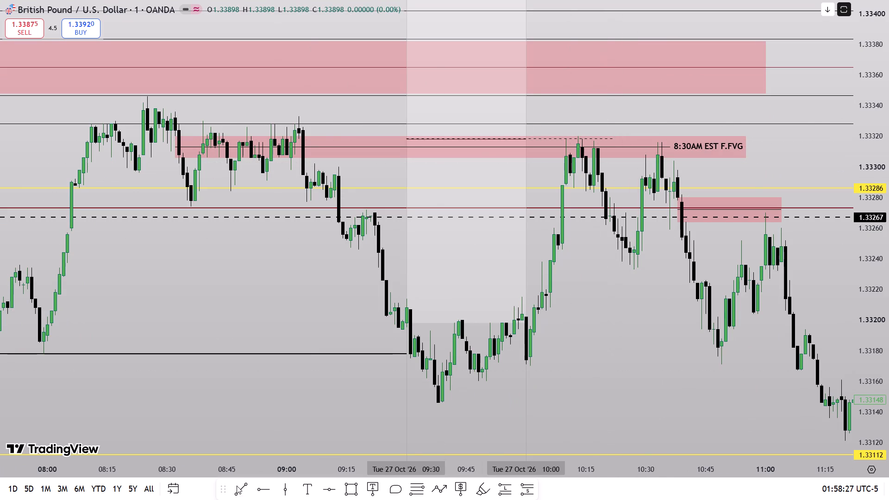
left_click(250, 495)
left_click_drag(582, 171, 582, 171)
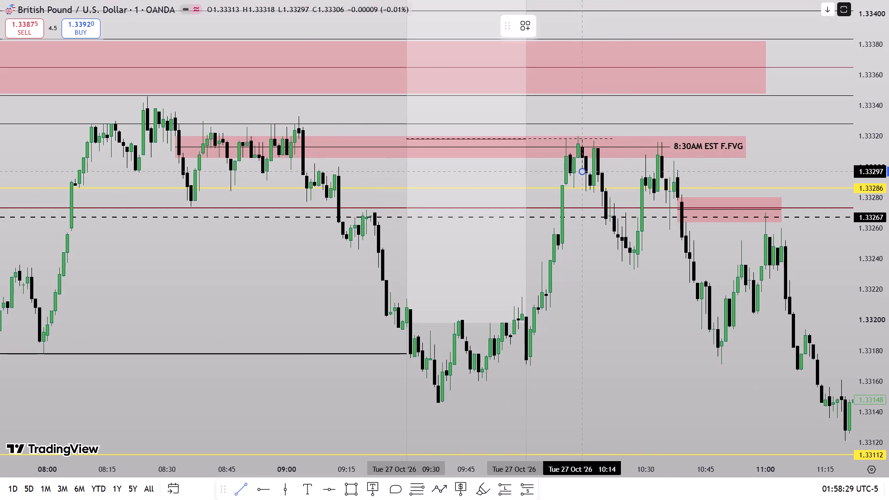
left_click_drag(582, 171, 698, 183)
left_click(698, 183, "shift")
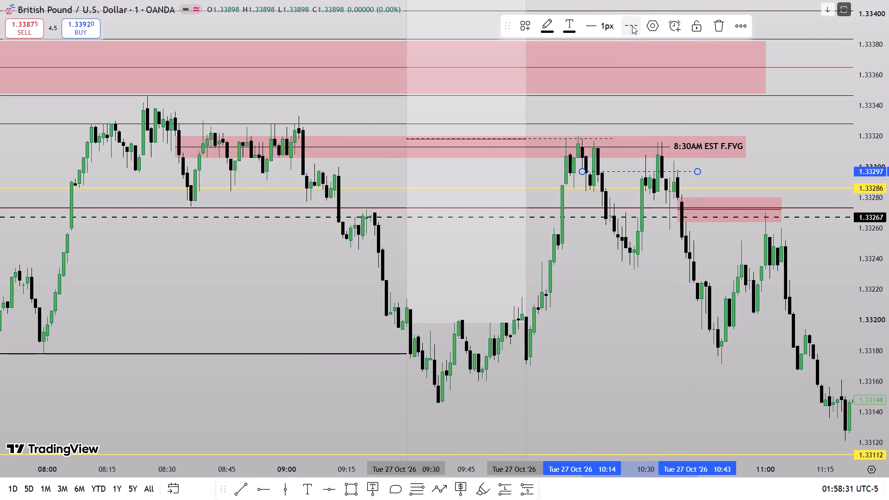
Change the 1.33297 trend line's style to a solid line.
left_click(632, 26)
left_click(636, 53)
Draw a second horizontal trend line at 1.33295 from 10:16 to about 10:43 on Tuesday 27 Oct.
left_click(238, 498)
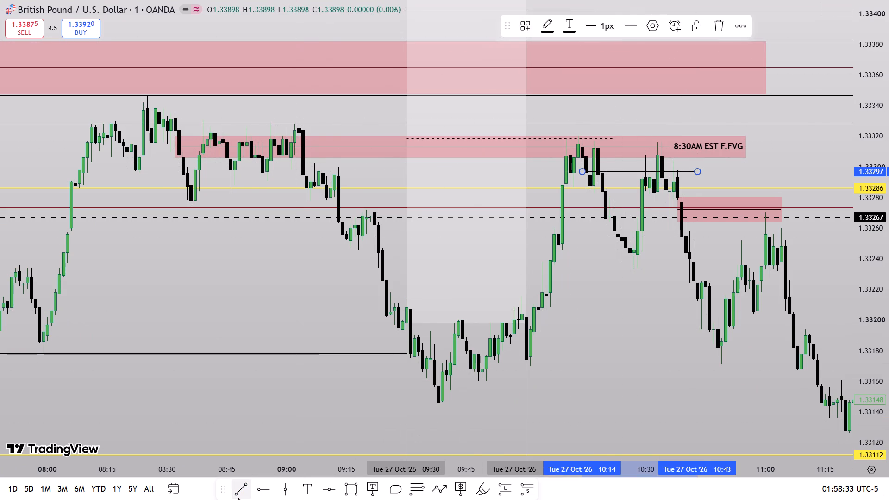
left_click_drag(590, 178, 675, 184)
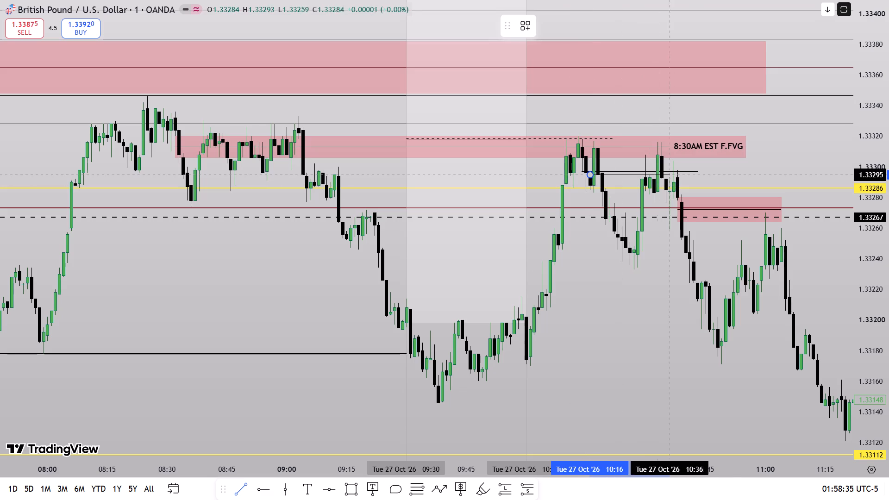
left_click_drag(675, 184, 696, 186)
left_click(696, 187, "shift")
left_click(647, 298)
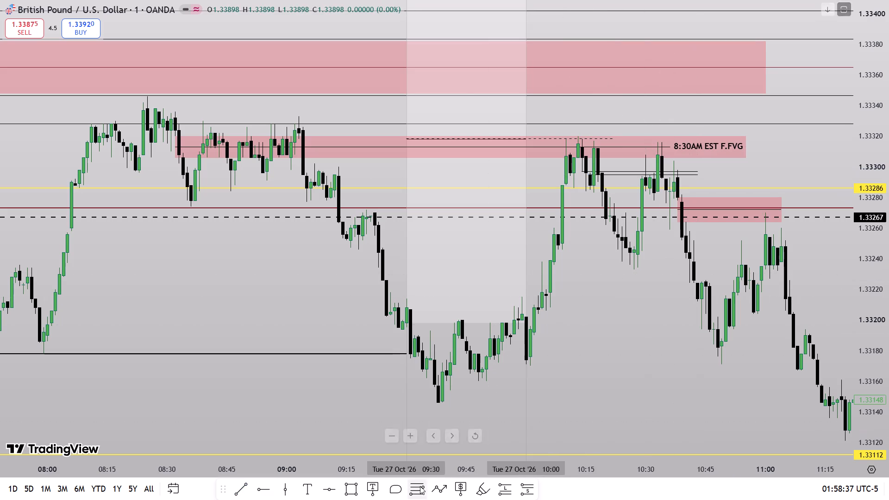
Add a callout reading "ICT SILVER BULLET" that points to 1.33294 at 10:43, with its label up beyond the 8:30AM zone.
left_click(355, 491)
left_click(368, 487)
left_click(698, 176)
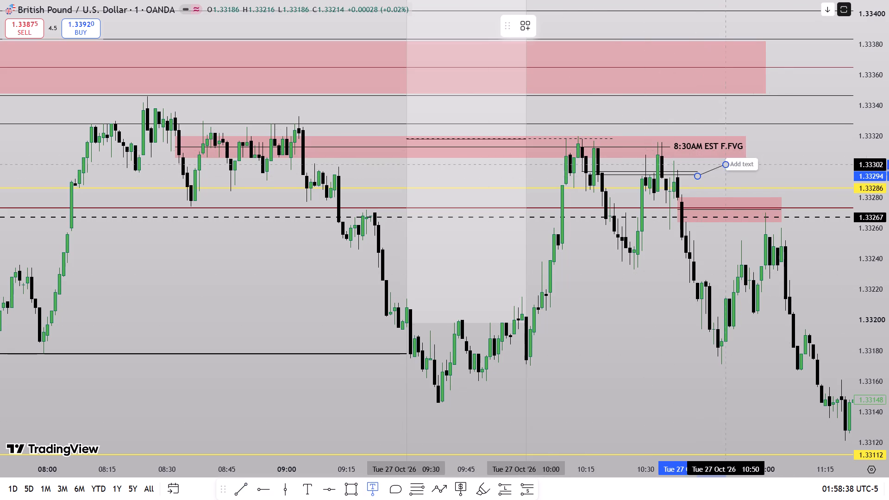
left_click(773, 125)
left_click(789, 122)
type("ICT SILVER BULLET")
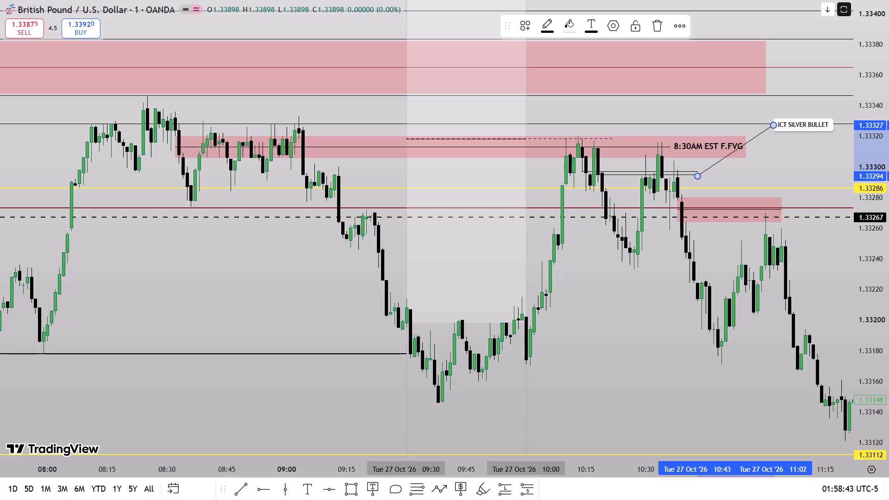
left_click_drag(827, 161, 823, 156)
left_click_drag(795, 129, 794, 136)
left_click(798, 155)
Set the right edge of the 8:30AM EST F.FVG rectangle to 10:54.
left_click_drag(747, 146, 714, 150)
left_click(714, 150)
left_click(732, 171)
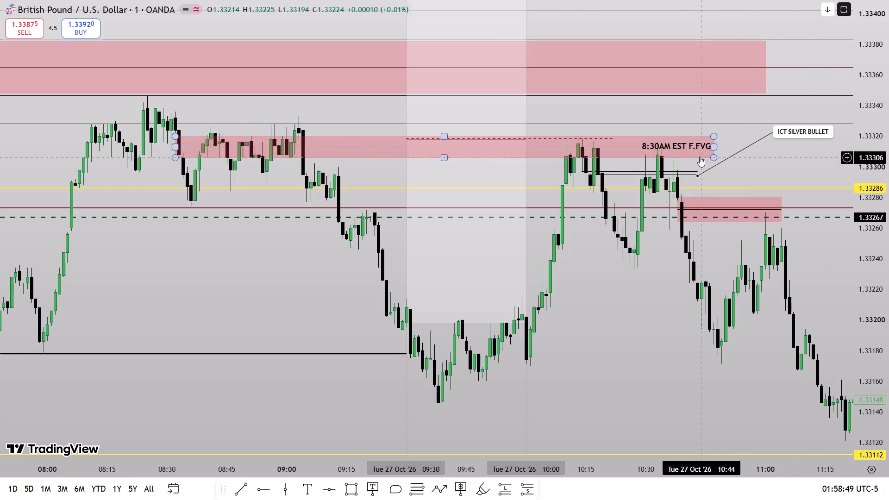
left_click_drag(713, 148, 742, 148)
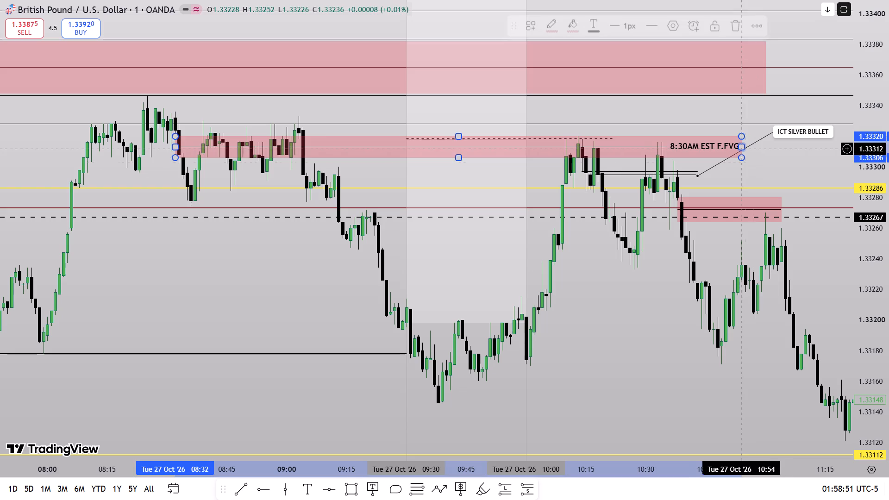
left_click(754, 171)
Reposition the ICT SILVER BULLET callout with its pointer at 1.33294, 10:43 and its label at 1.33320, 11:03.
left_click_drag(749, 147, 752, 156)
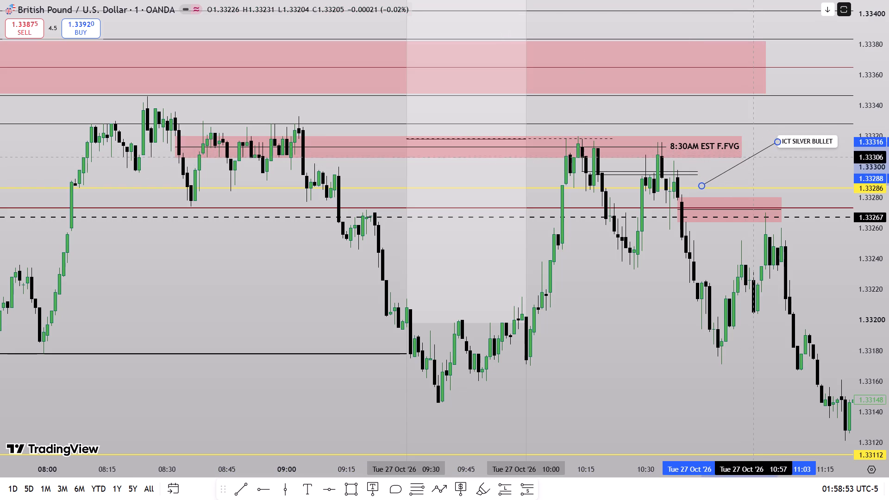
left_click_drag(752, 156, 752, 156)
left_click_drag(699, 184, 696, 175)
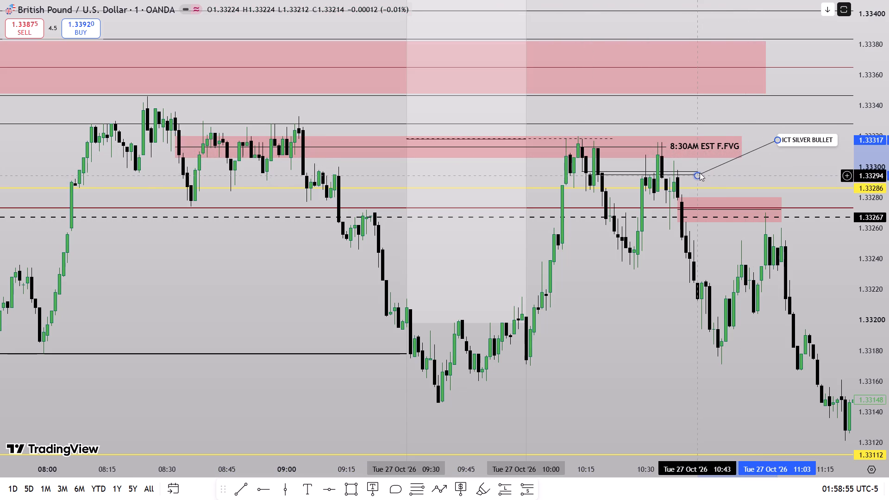
left_click_drag(781, 141, 777, 149)
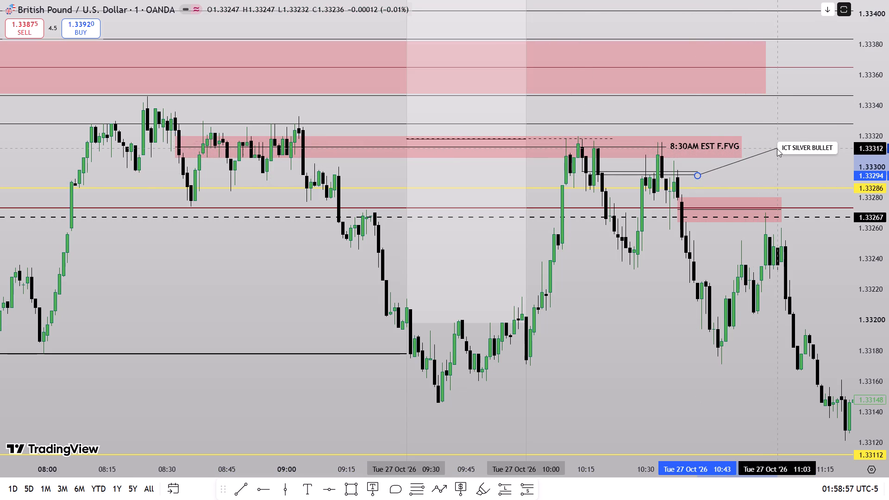
left_click_drag(777, 149, 777, 136)
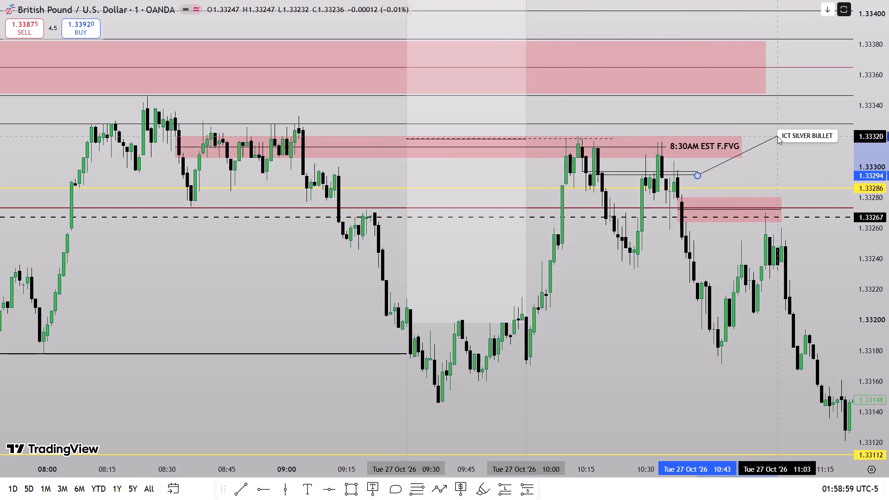
left_click(777, 155)
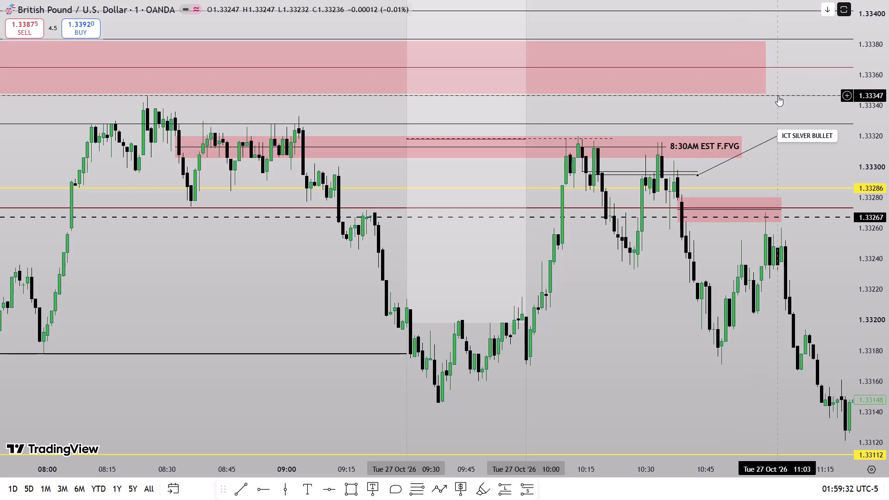
Measure the price distance from the 1.33347 level up to 1.33366.
left_click(779, 95, "shift")
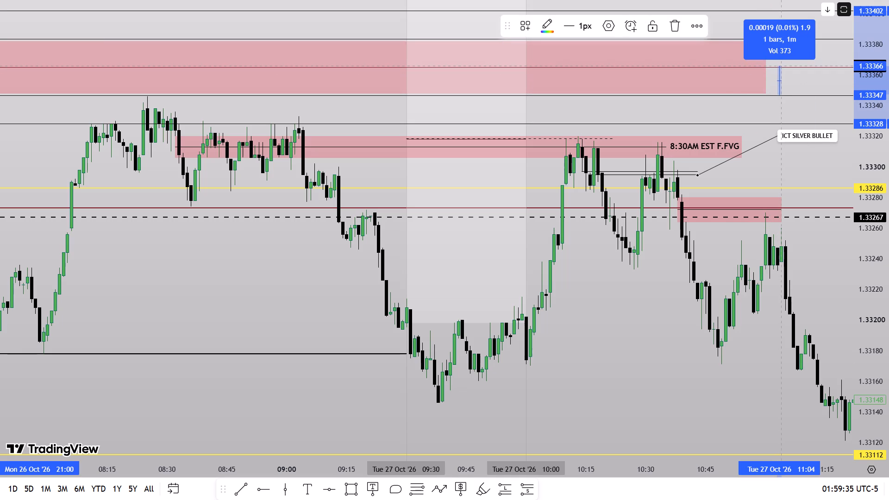
left_click(782, 66)
left_click(786, 81)
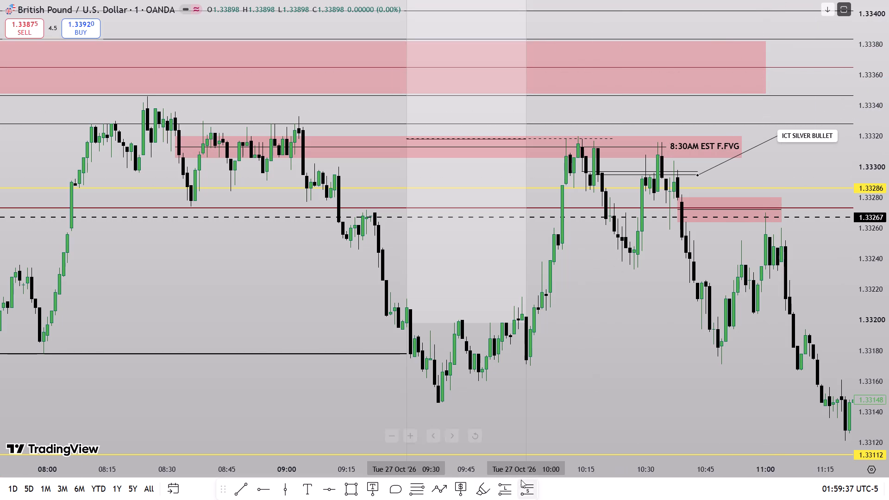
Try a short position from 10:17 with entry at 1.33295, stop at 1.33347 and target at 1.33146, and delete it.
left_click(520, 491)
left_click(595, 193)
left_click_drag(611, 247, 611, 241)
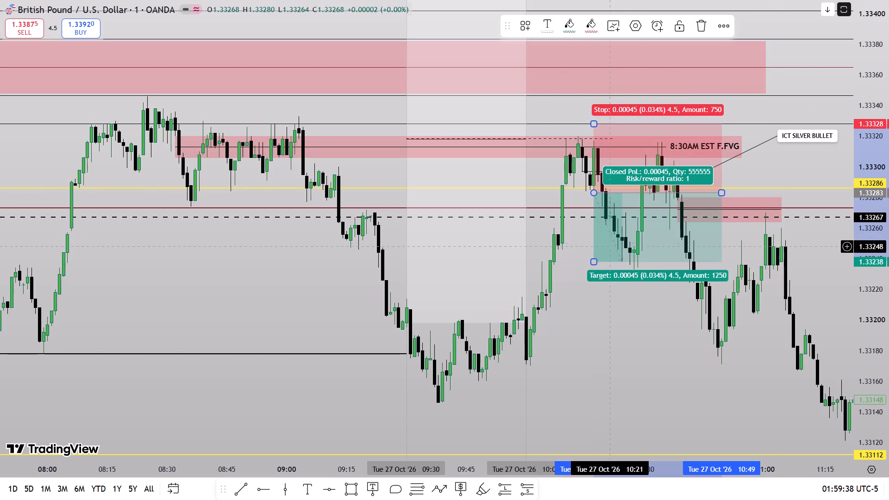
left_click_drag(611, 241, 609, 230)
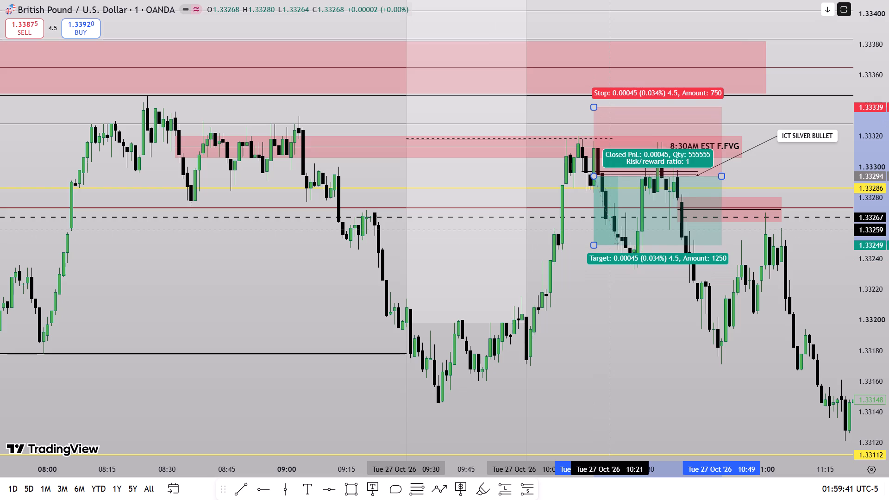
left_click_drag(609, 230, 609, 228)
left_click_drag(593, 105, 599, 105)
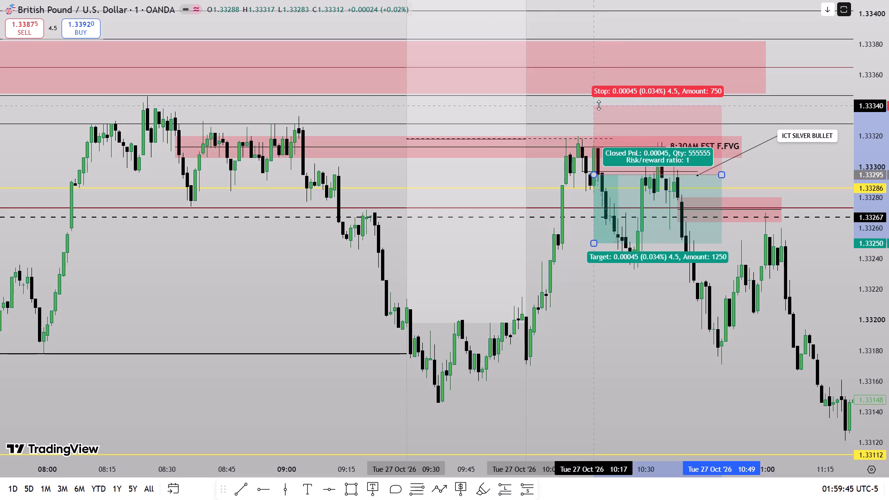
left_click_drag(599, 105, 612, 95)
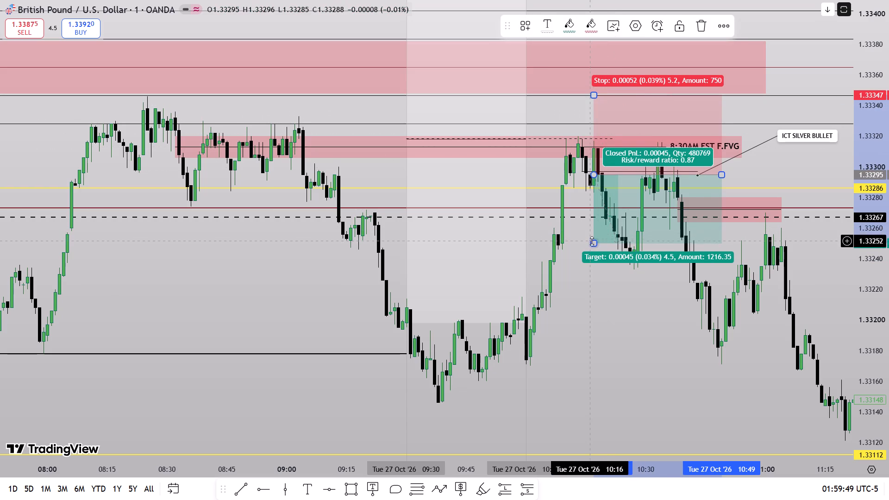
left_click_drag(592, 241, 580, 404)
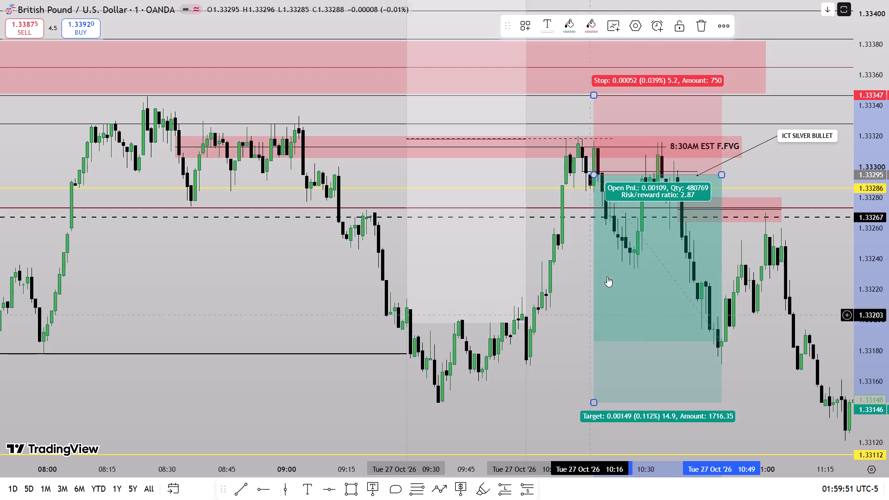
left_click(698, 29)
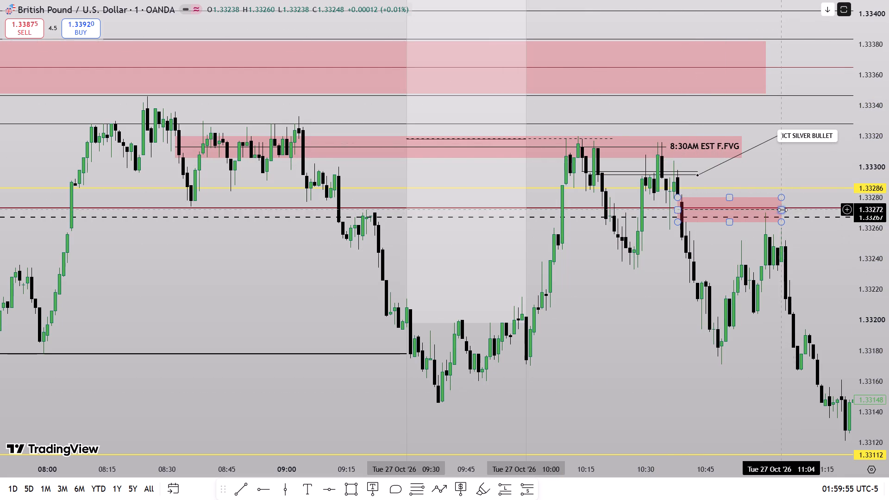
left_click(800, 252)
Capture a full-screen snip in Snipping Tool of the annotated chart, framed from about 08:45 to 12:00.
left_click_drag(756, 355, 624, 283)
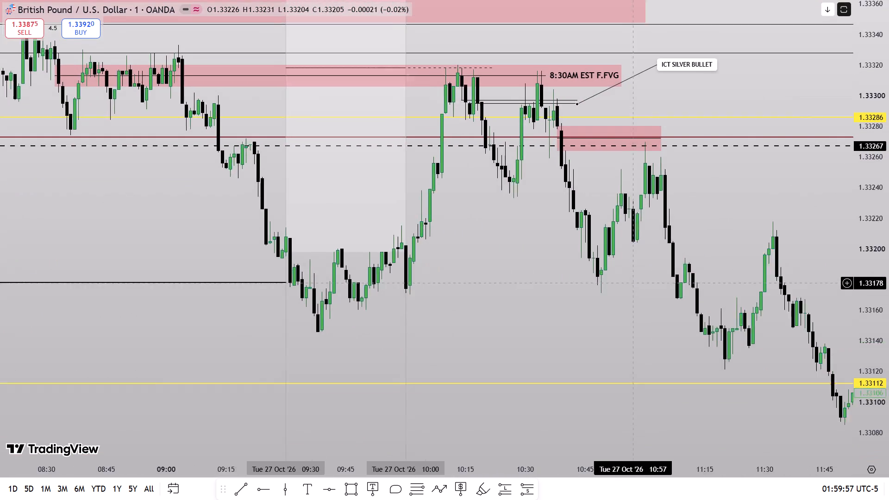
left_click_drag(624, 283, 581, 298)
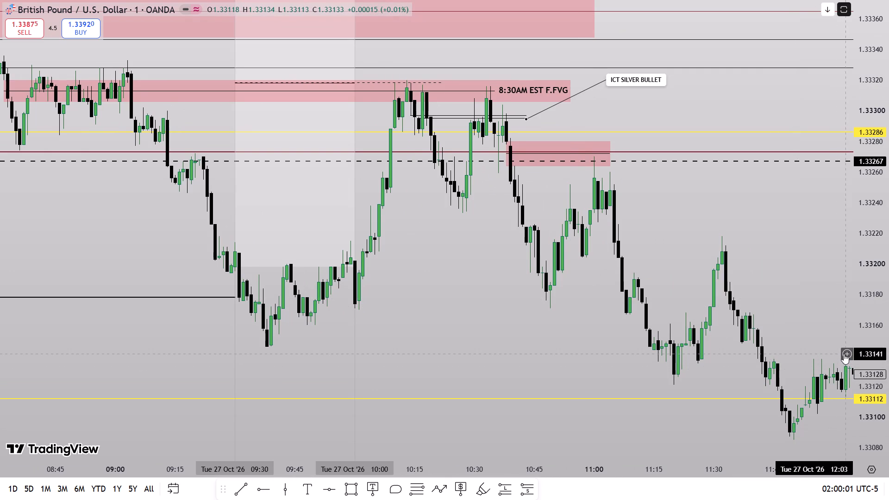
left_click_drag(888, 229, 888, 237)
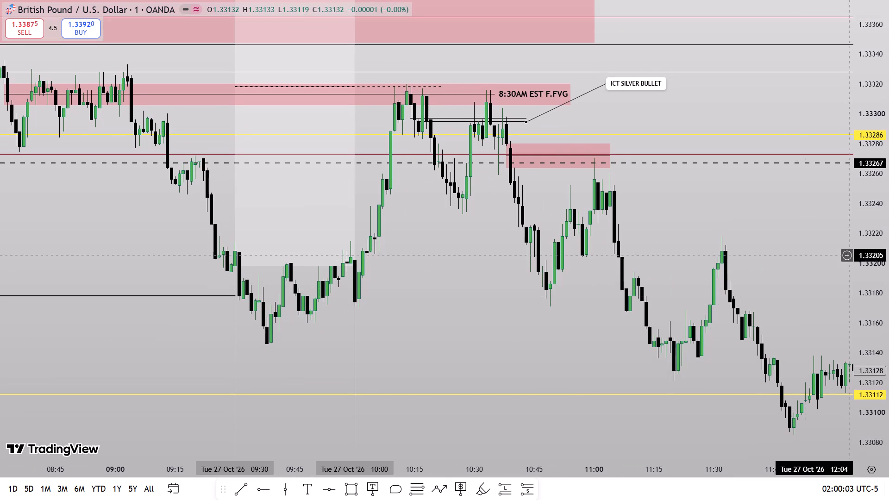
left_click_drag(806, 260, 808, 289)
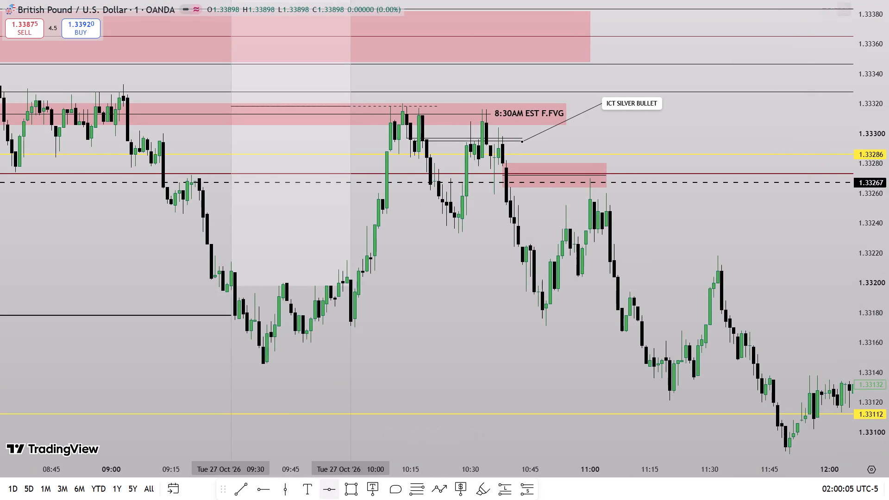
key("s")
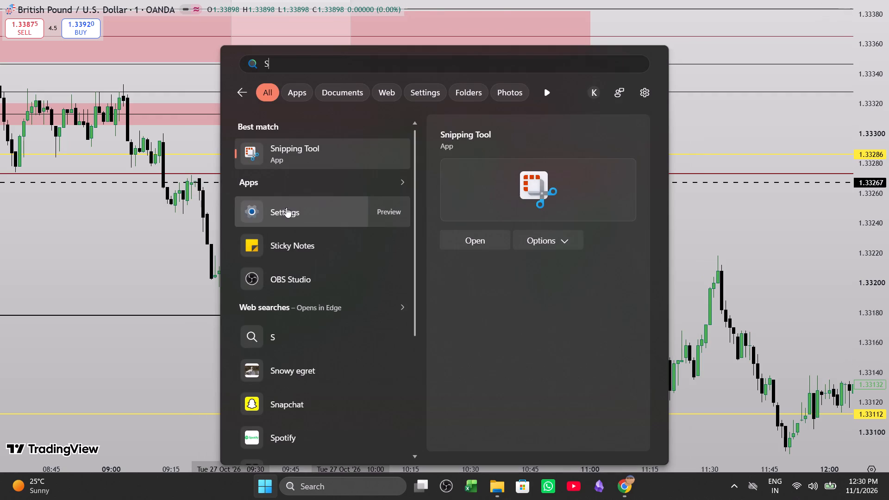
left_click(289, 156)
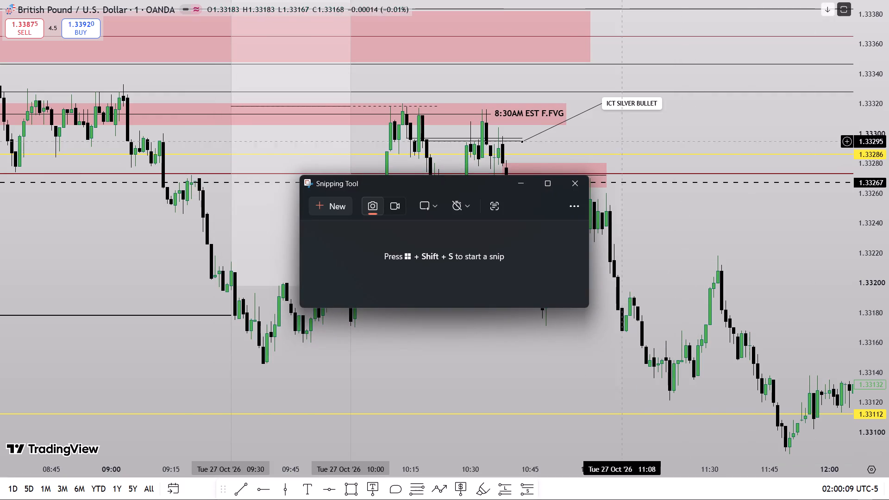
left_click(341, 204)
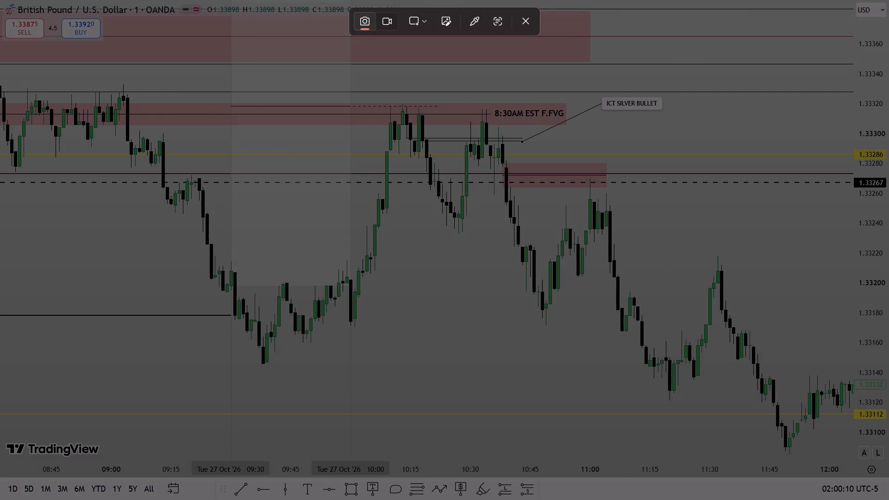
left_click_drag(0, 0, 888, 499)
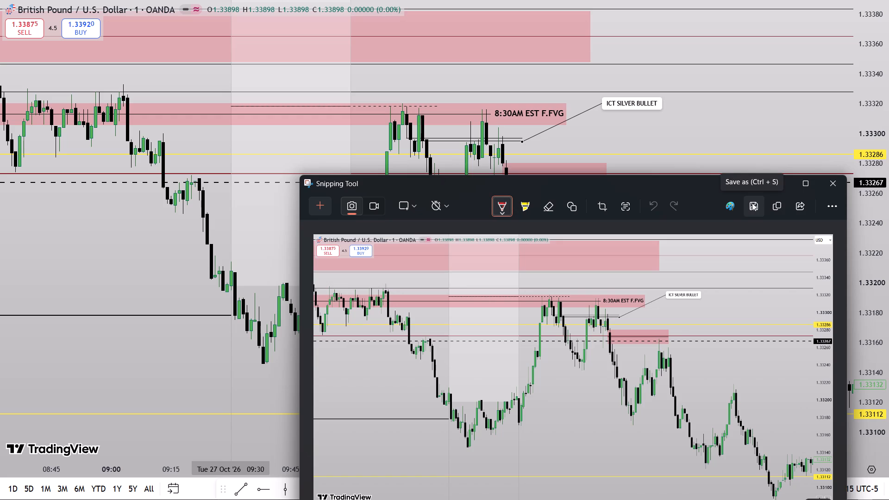
Save the snip as a JPG named 46(3) in the TRADE EXAMPLES folder on Local Disk (D:).
left_click(752, 203)
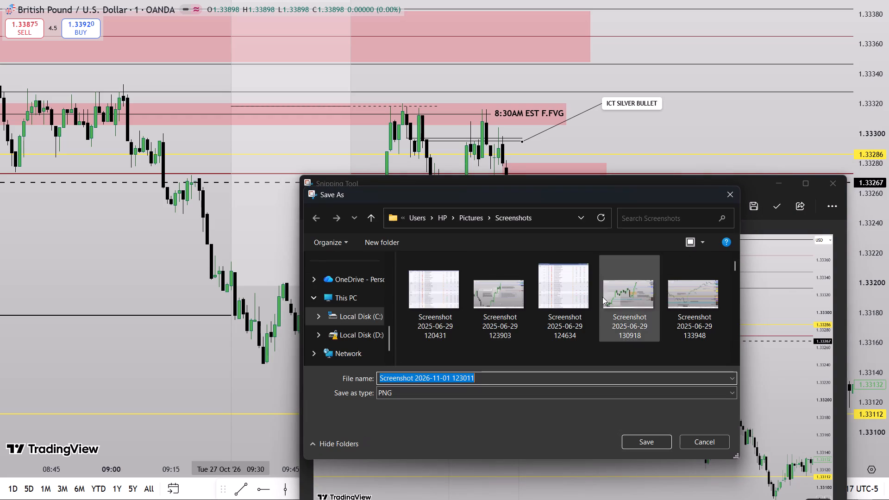
scroll(385, 321, "down", 6)
left_click(353, 296)
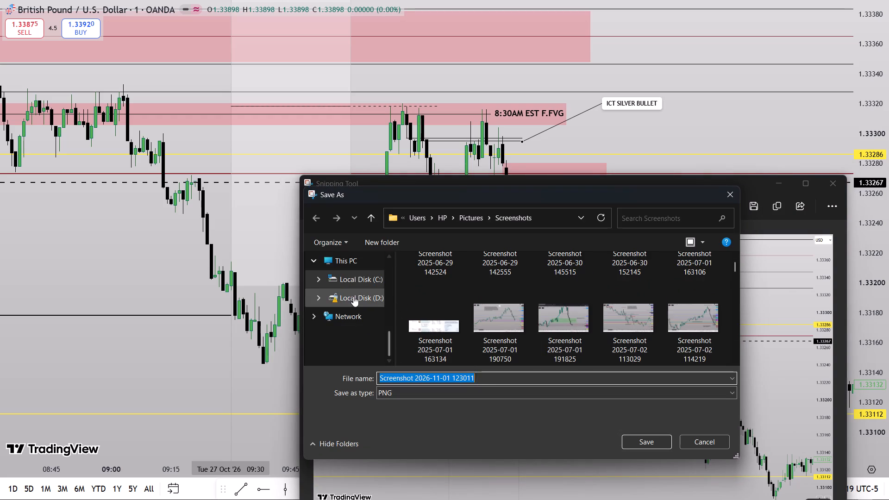
scroll(445, 292, "down", 13)
double_click(463, 335)
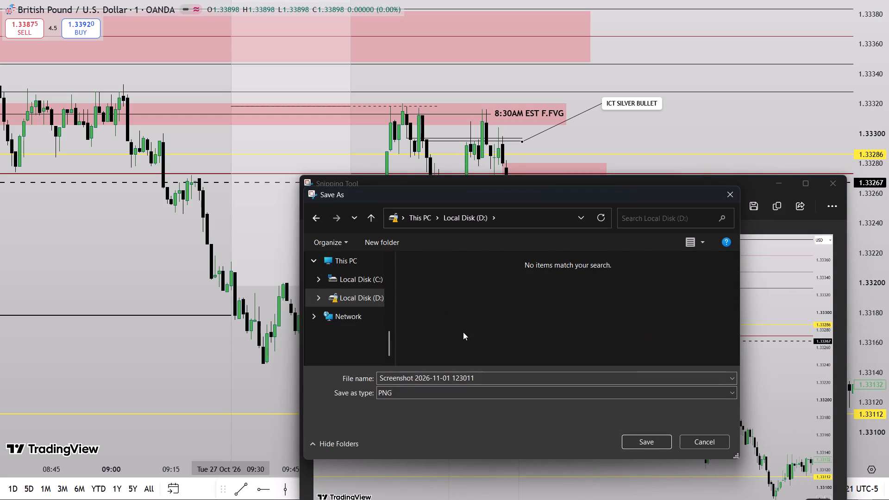
left_click(402, 387)
left_click(393, 412)
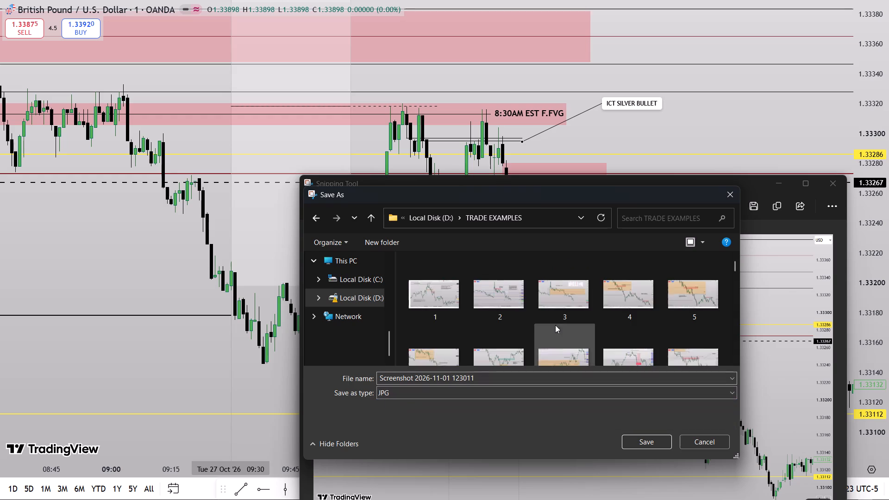
scroll(556, 325, "down", 20)
scroll(556, 325, "down", 6)
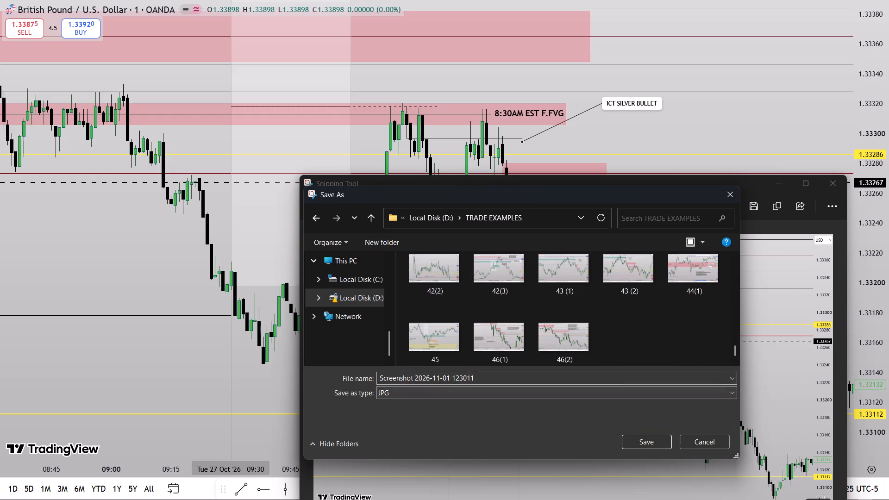
left_click(454, 377)
type("46(2")
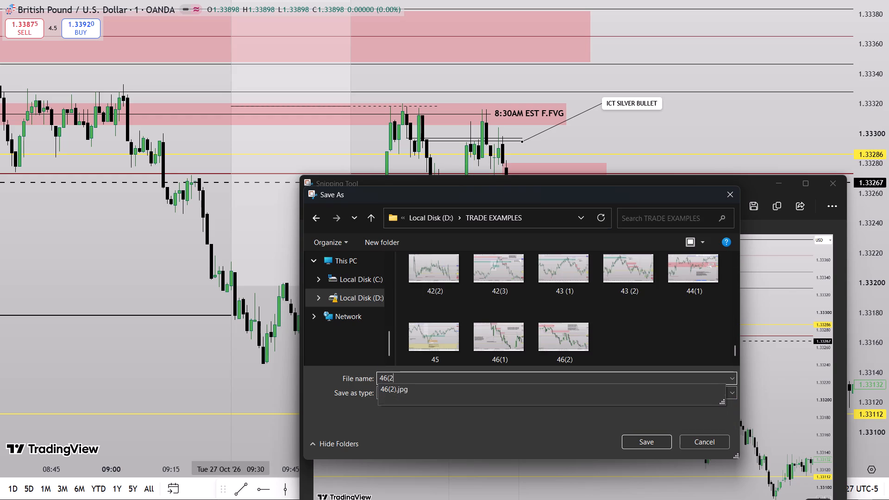
key("BackSpace")
type("3)")
key("Return")
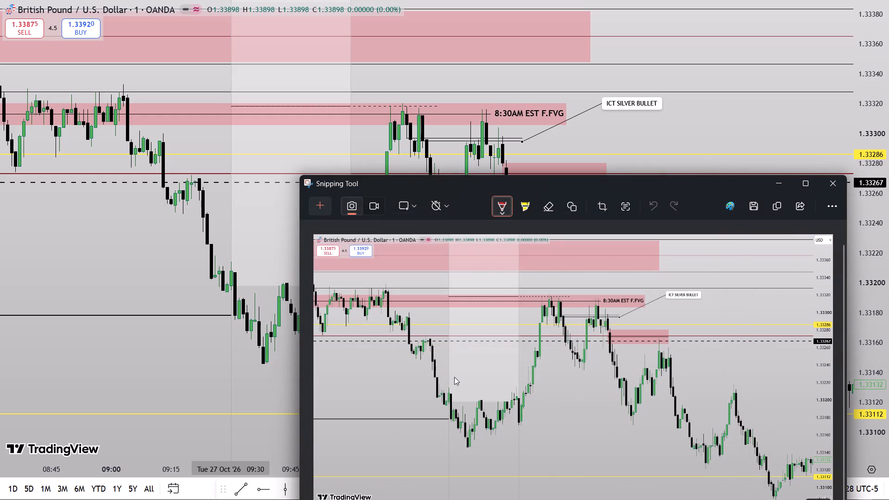
Close the Snipping Tool and delete the ICT SILVER BULLET callout from the 1-minute chart.
left_click(830, 187)
left_click(627, 111)
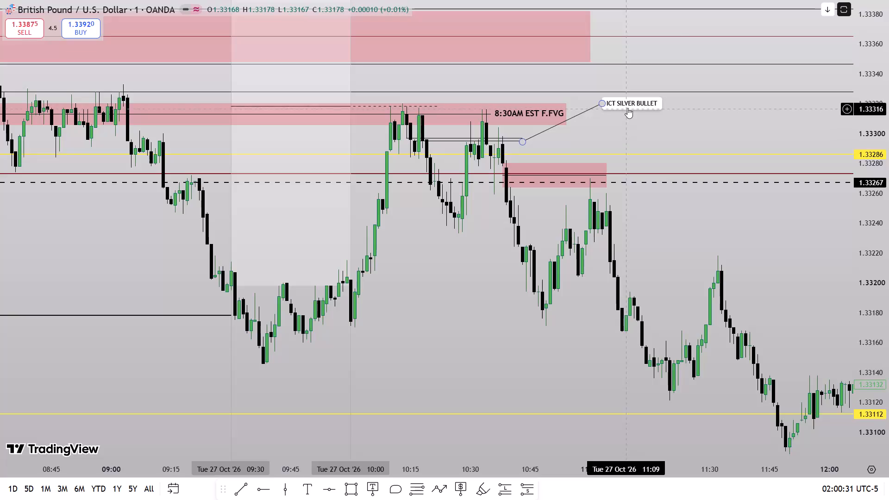
left_click(627, 107)
left_click(655, 25)
Dismiss the advertisement and delete the Fibonacci levels spanning 1.33328 to 1.33402 below the 1H SIBI zone.
scroll(616, 195, "down", 9)
left_click_drag(888, 132, 839, 332)
scroll(644, 376, "down", 10)
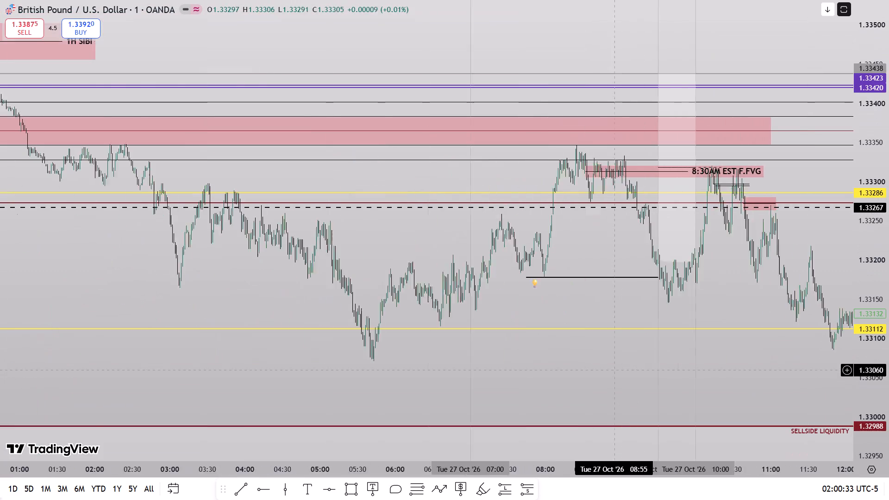
scroll(609, 369, "down", 15)
left_click_drag(623, 264, 595, 344)
left_click_drag(888, 197, 831, 295)
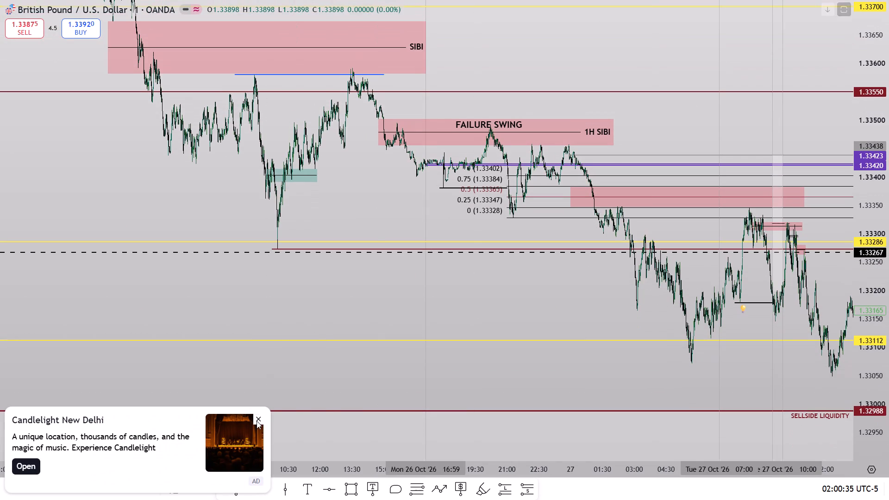
left_click(255, 420)
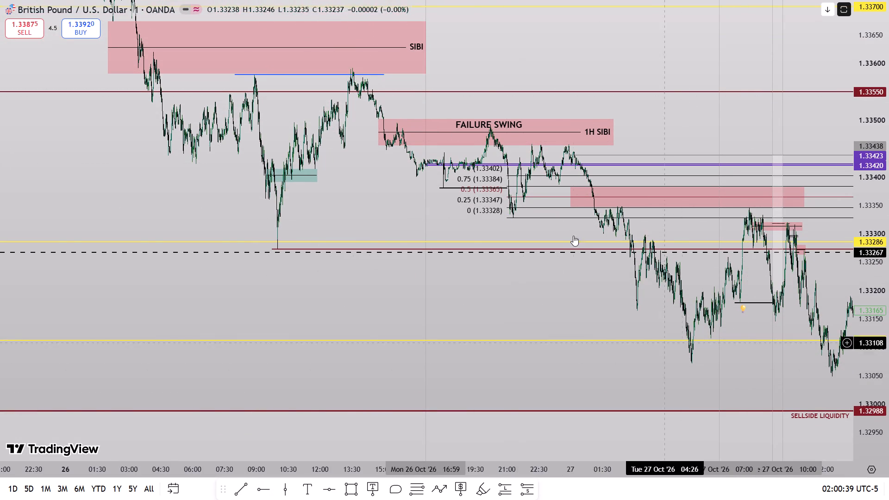
left_click(482, 177)
left_click(673, 23)
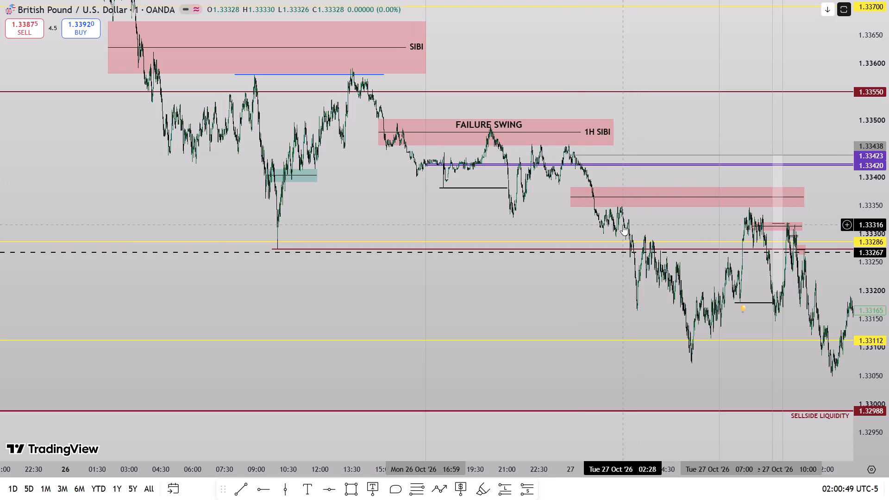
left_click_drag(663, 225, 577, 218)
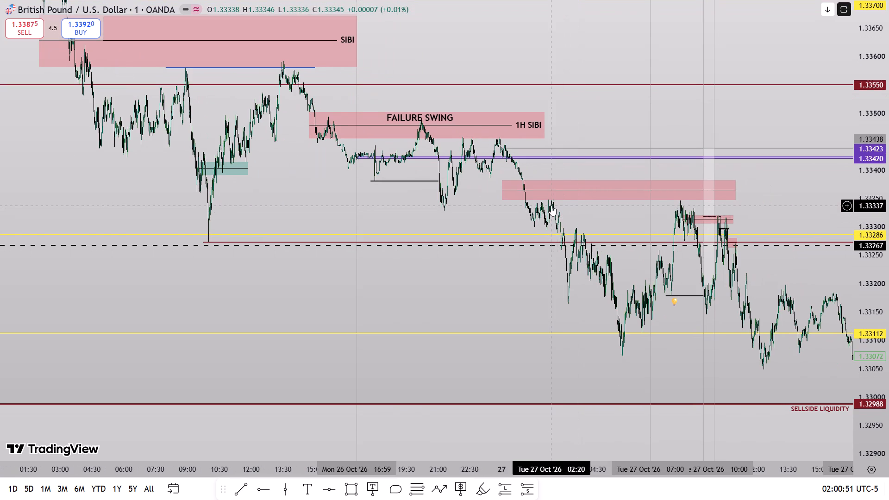
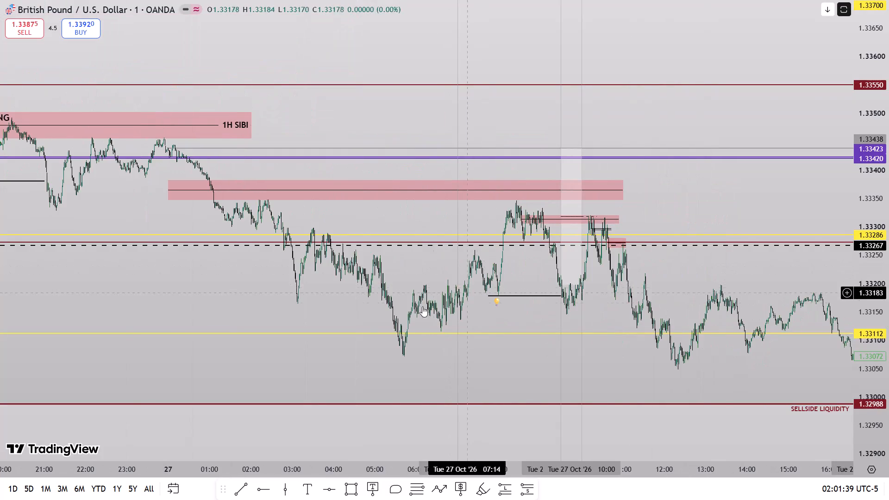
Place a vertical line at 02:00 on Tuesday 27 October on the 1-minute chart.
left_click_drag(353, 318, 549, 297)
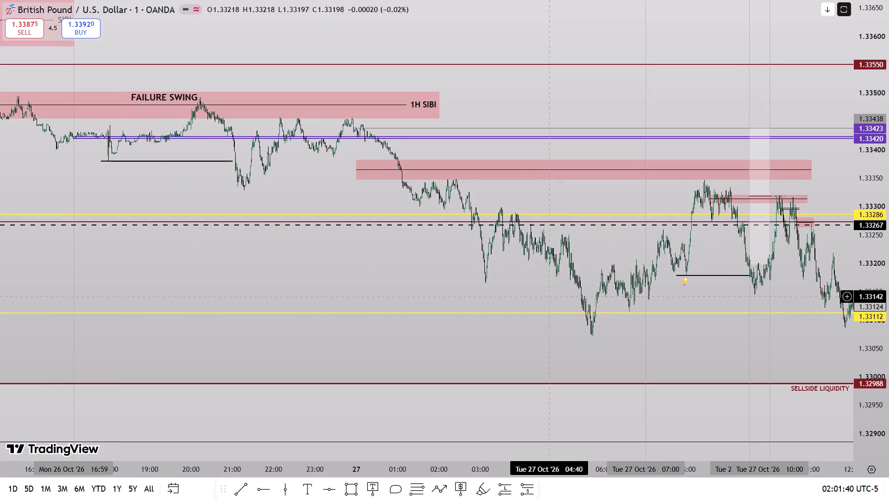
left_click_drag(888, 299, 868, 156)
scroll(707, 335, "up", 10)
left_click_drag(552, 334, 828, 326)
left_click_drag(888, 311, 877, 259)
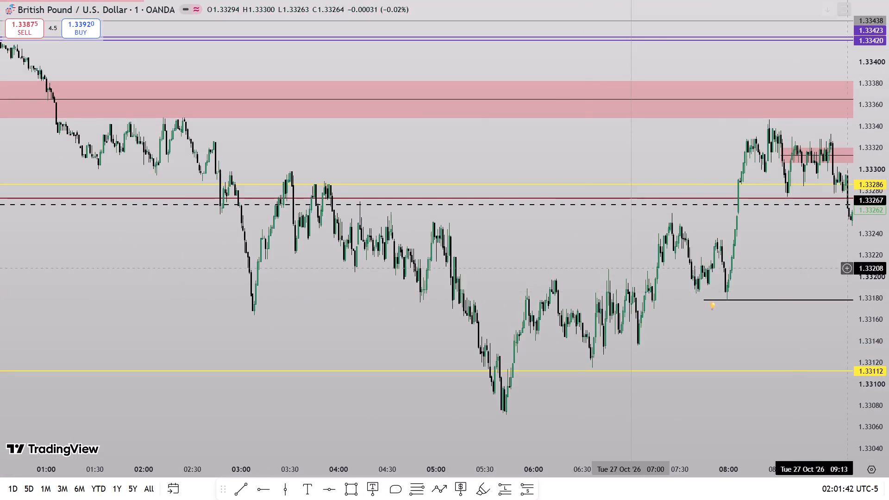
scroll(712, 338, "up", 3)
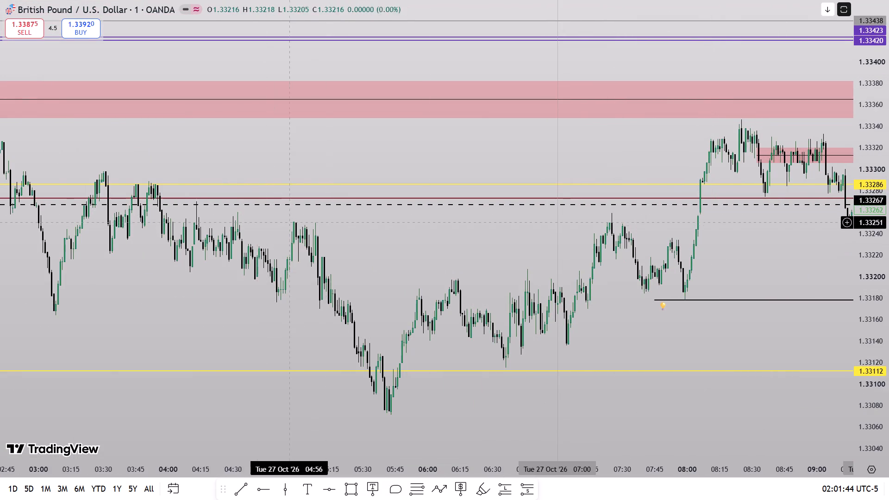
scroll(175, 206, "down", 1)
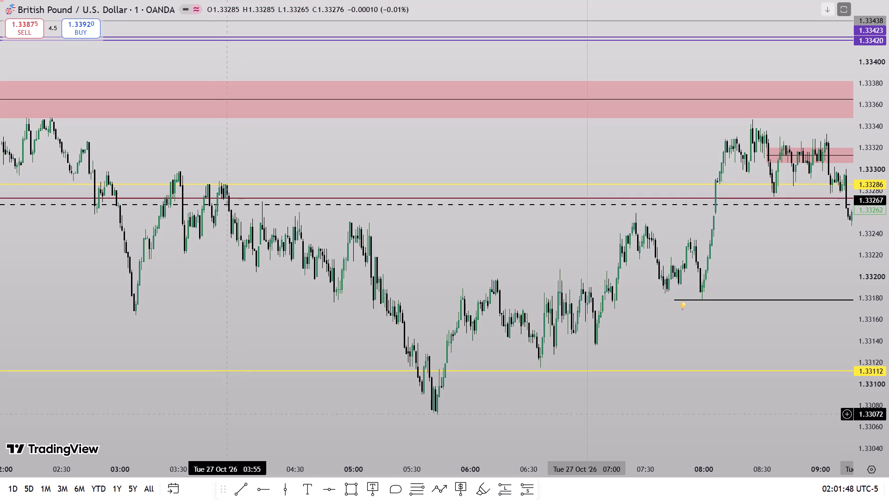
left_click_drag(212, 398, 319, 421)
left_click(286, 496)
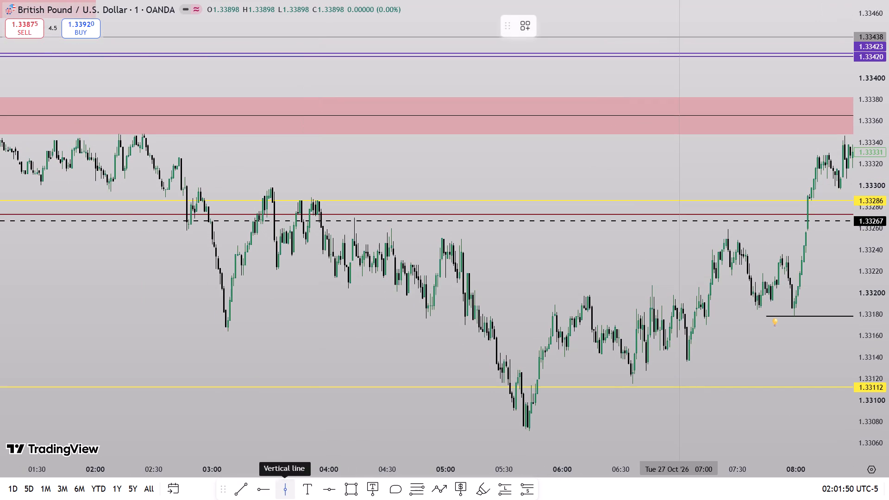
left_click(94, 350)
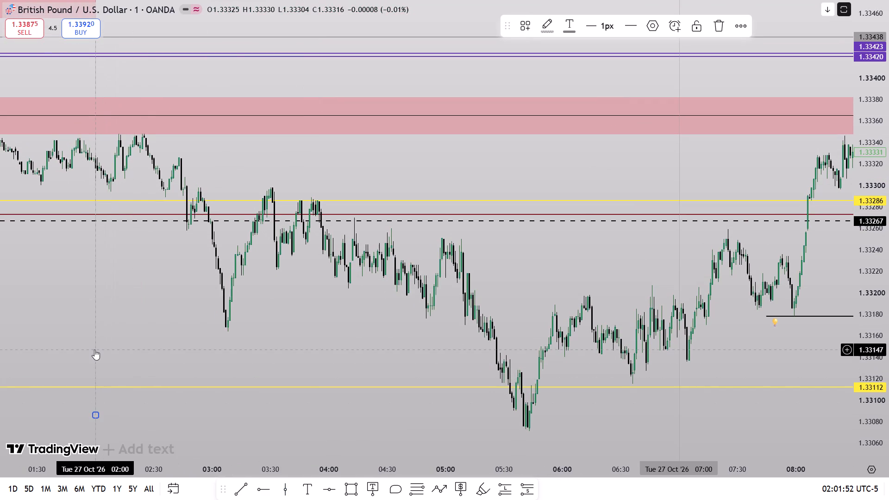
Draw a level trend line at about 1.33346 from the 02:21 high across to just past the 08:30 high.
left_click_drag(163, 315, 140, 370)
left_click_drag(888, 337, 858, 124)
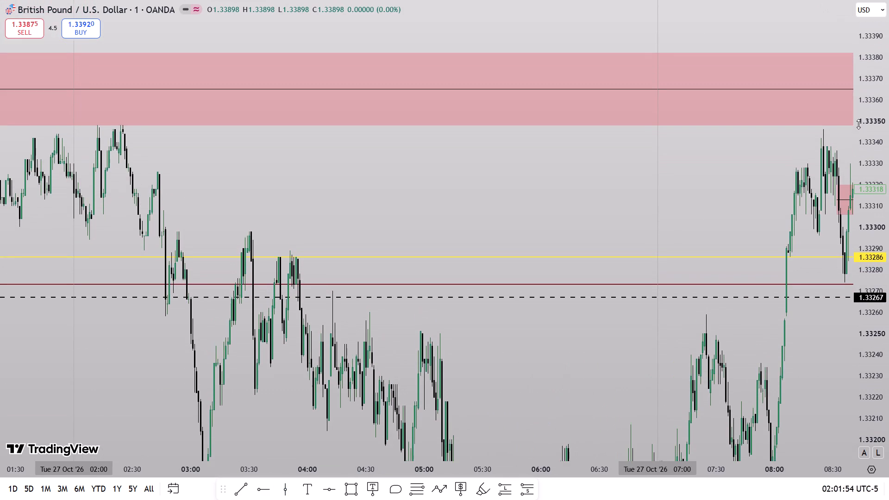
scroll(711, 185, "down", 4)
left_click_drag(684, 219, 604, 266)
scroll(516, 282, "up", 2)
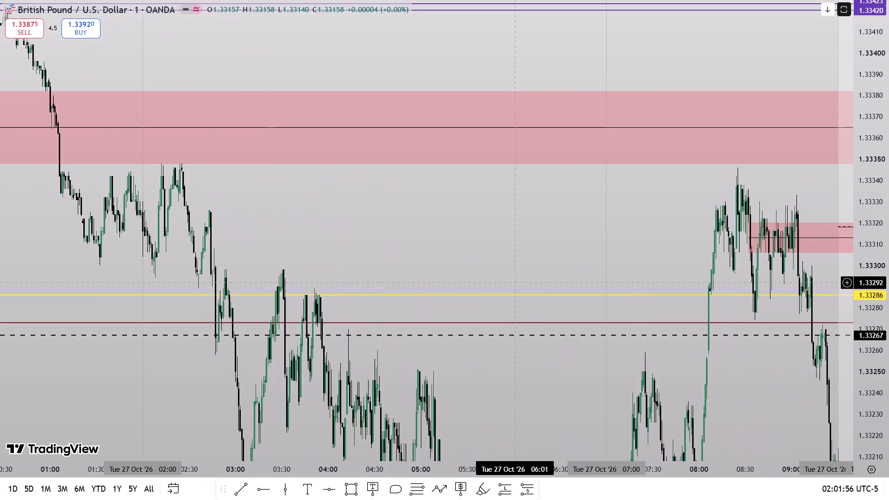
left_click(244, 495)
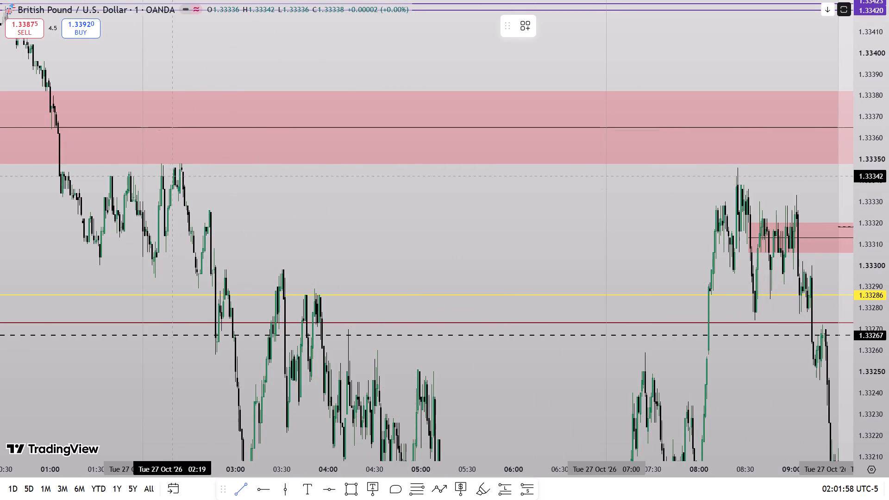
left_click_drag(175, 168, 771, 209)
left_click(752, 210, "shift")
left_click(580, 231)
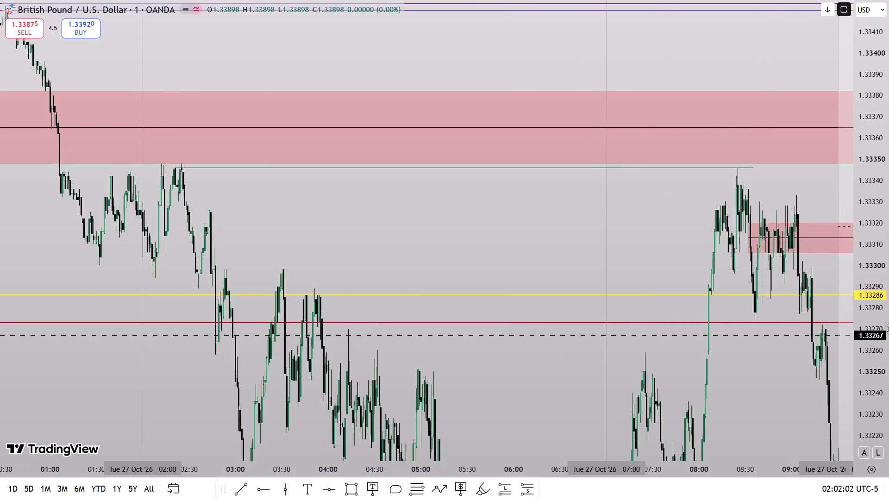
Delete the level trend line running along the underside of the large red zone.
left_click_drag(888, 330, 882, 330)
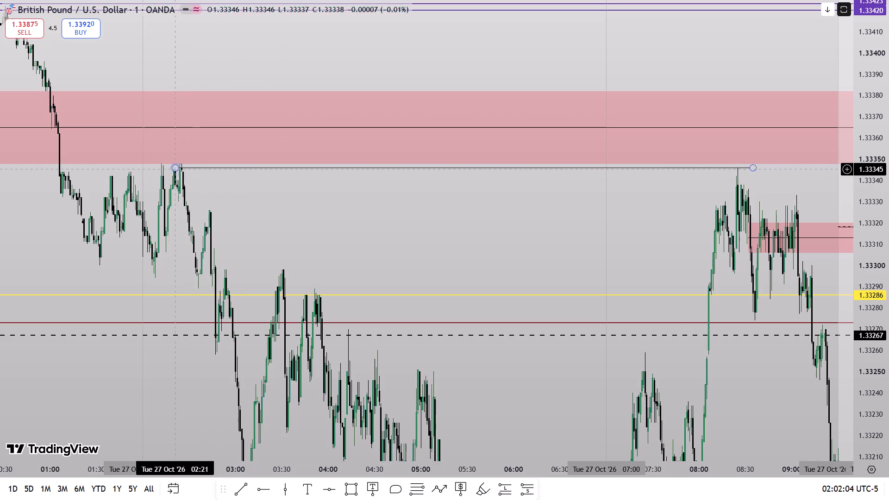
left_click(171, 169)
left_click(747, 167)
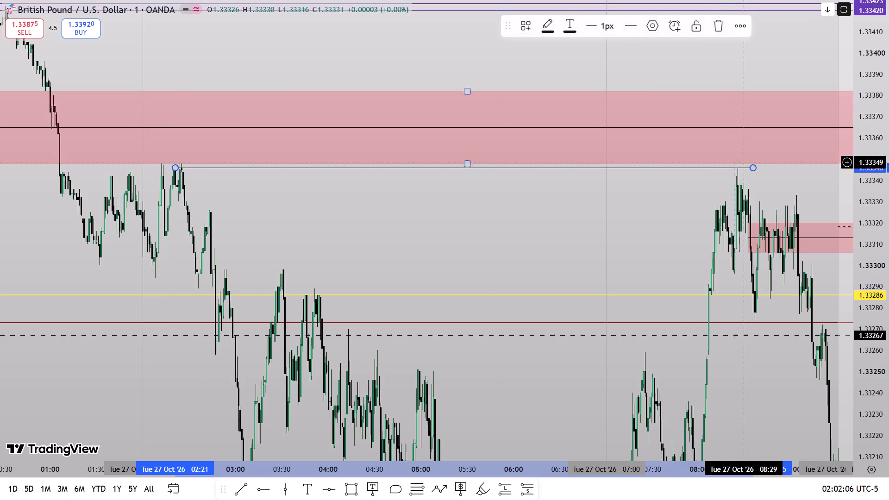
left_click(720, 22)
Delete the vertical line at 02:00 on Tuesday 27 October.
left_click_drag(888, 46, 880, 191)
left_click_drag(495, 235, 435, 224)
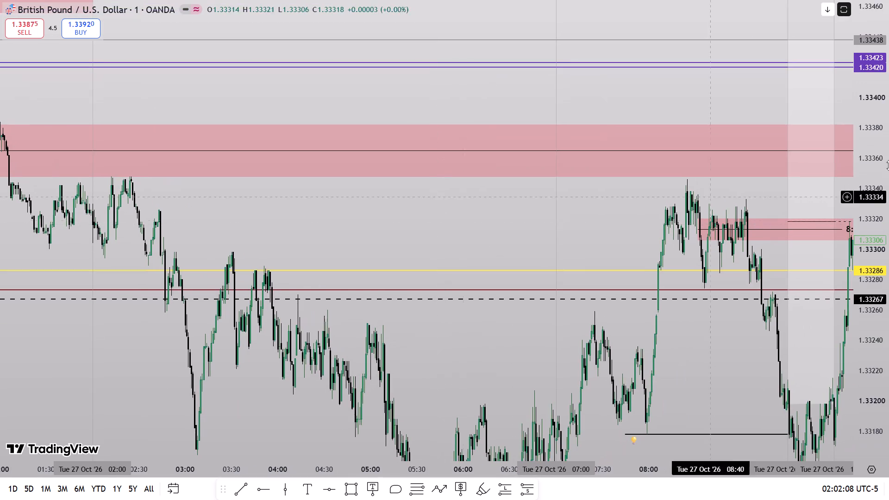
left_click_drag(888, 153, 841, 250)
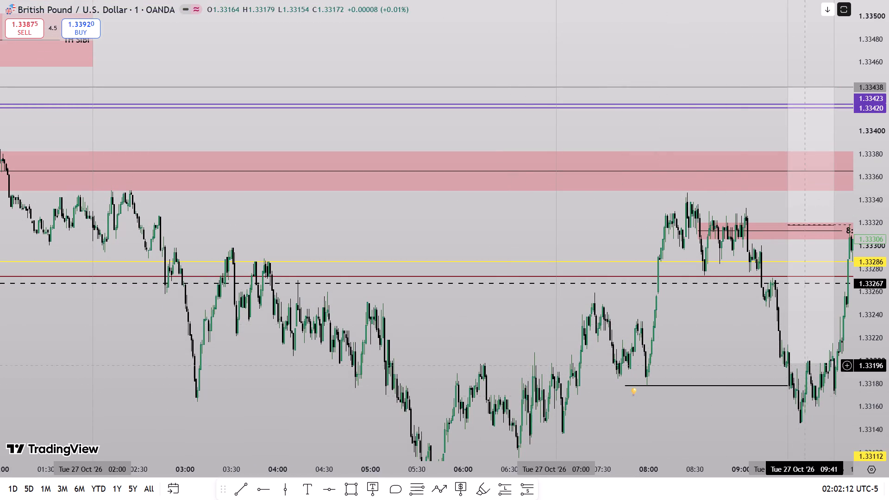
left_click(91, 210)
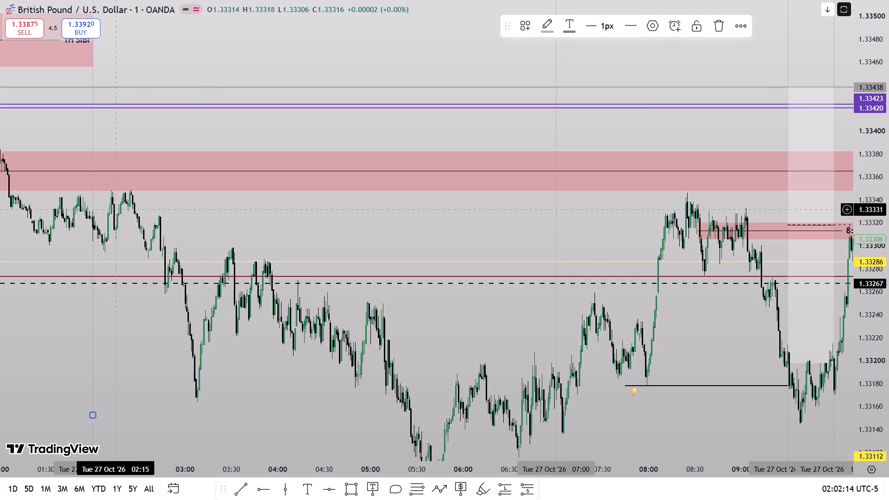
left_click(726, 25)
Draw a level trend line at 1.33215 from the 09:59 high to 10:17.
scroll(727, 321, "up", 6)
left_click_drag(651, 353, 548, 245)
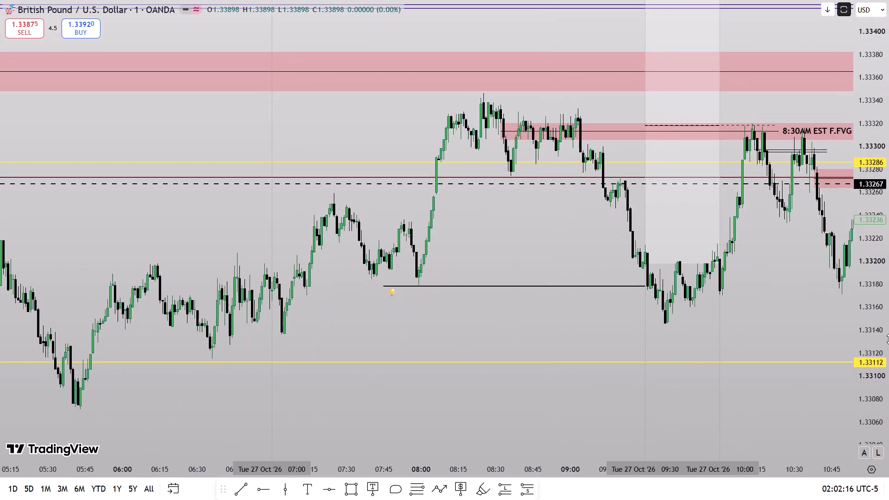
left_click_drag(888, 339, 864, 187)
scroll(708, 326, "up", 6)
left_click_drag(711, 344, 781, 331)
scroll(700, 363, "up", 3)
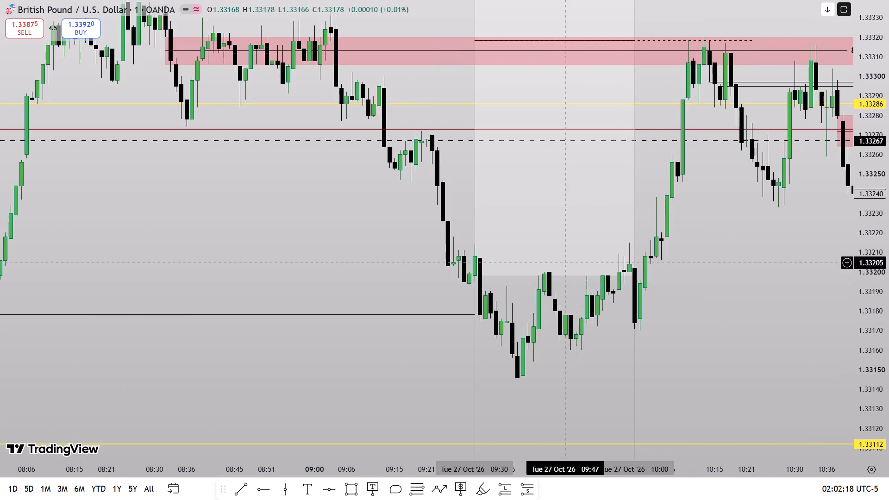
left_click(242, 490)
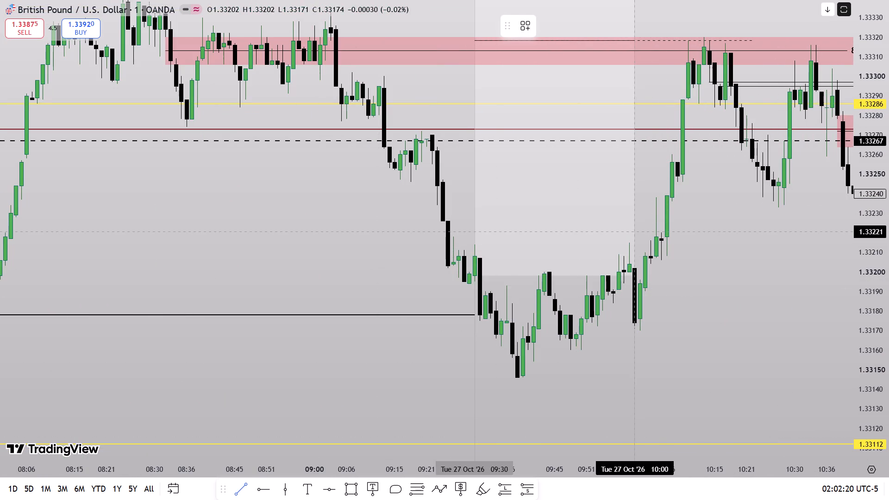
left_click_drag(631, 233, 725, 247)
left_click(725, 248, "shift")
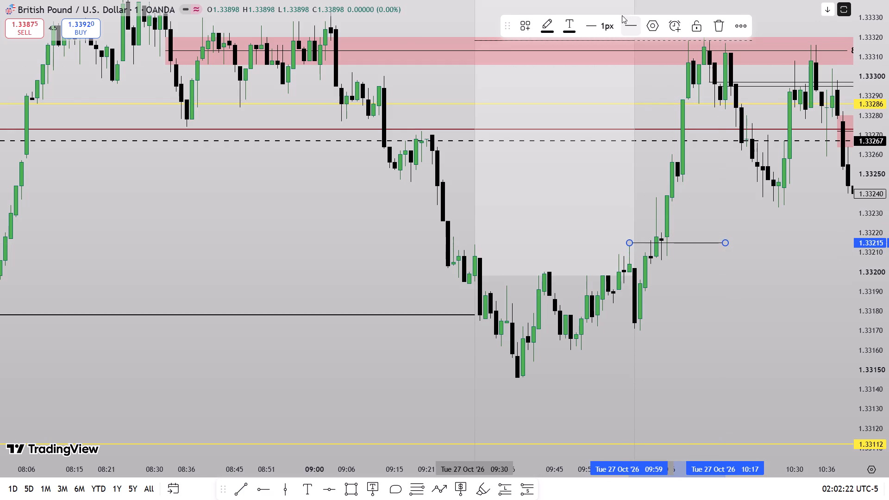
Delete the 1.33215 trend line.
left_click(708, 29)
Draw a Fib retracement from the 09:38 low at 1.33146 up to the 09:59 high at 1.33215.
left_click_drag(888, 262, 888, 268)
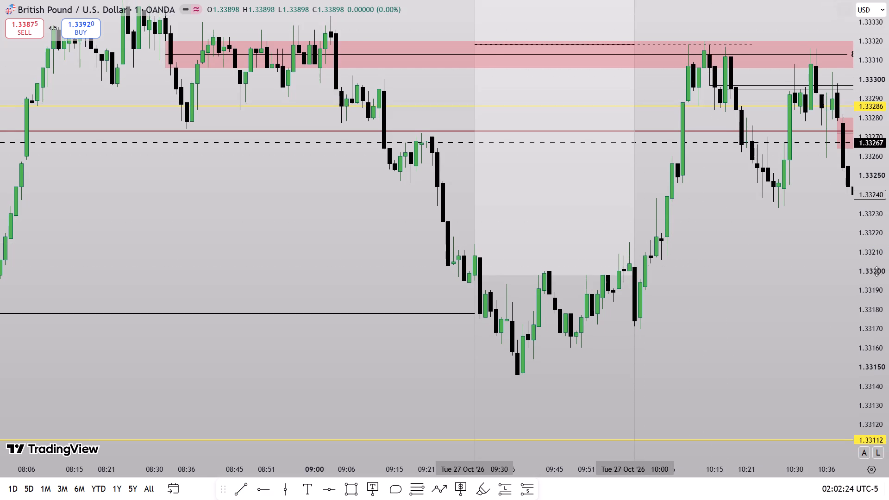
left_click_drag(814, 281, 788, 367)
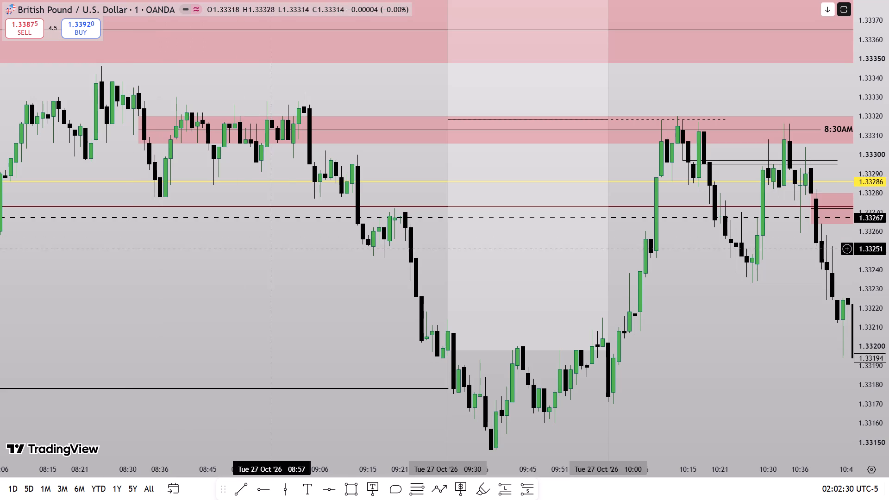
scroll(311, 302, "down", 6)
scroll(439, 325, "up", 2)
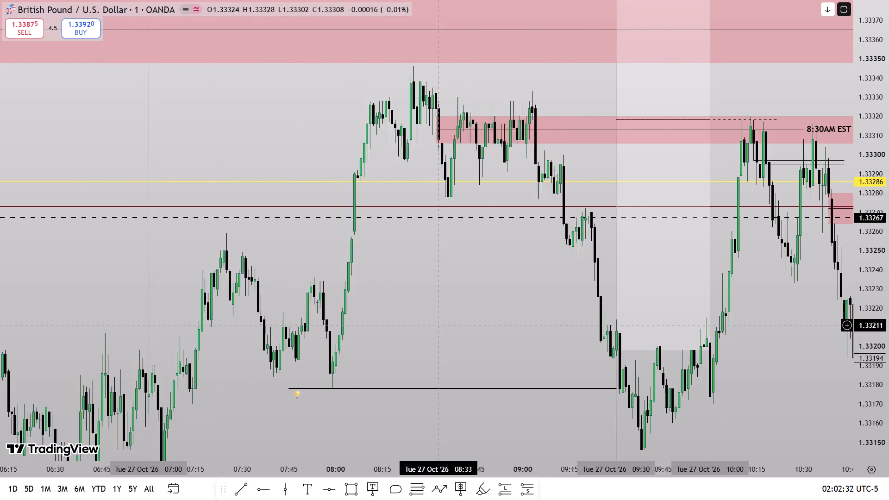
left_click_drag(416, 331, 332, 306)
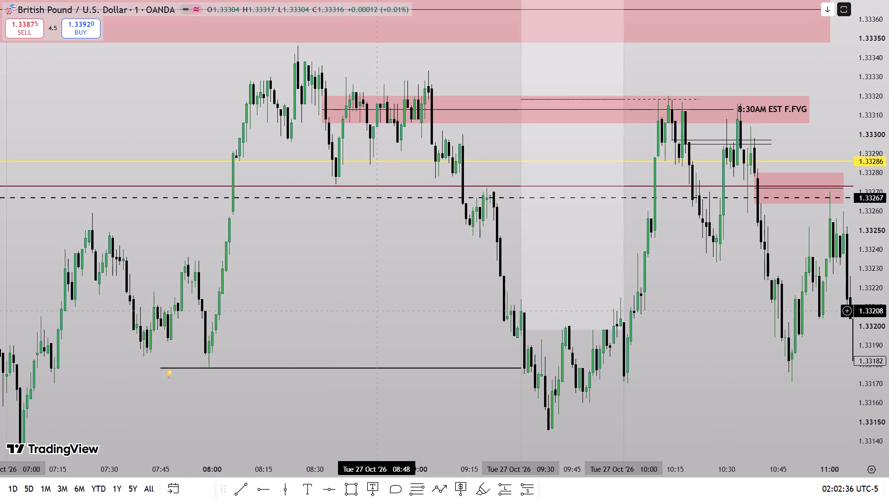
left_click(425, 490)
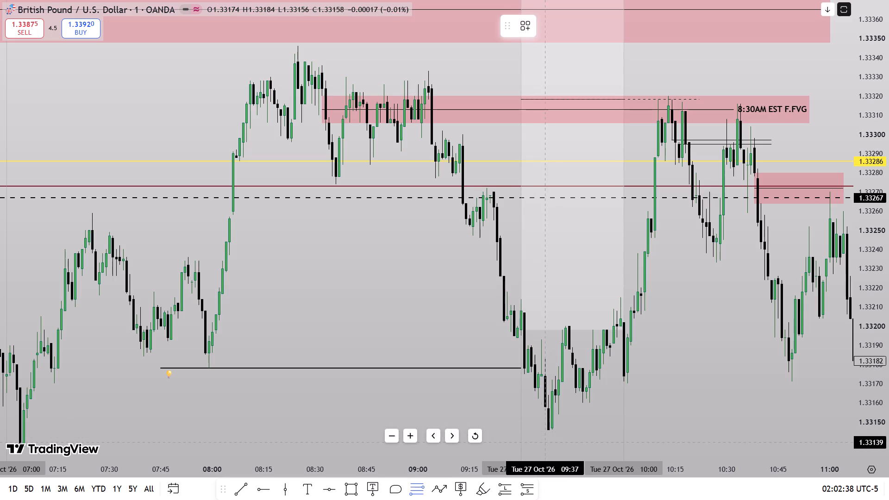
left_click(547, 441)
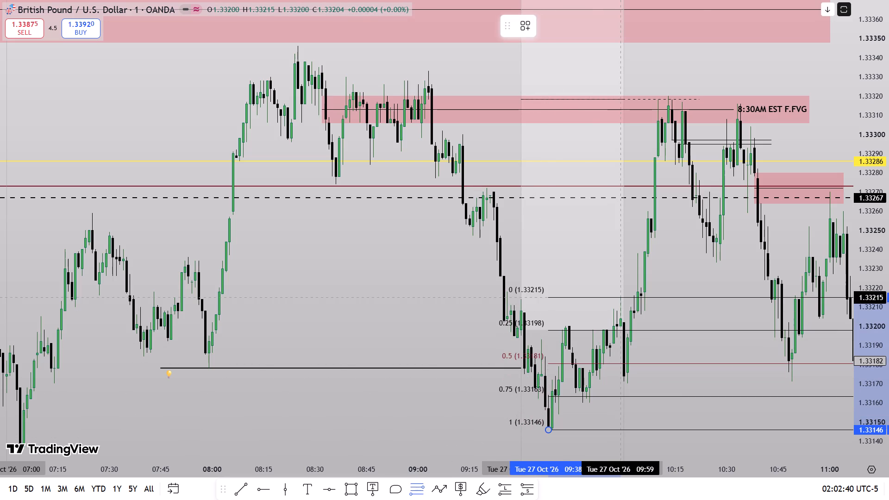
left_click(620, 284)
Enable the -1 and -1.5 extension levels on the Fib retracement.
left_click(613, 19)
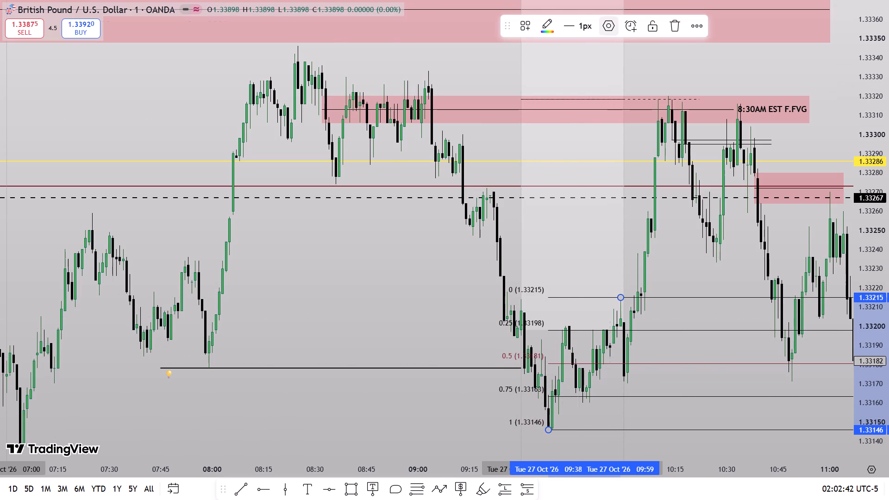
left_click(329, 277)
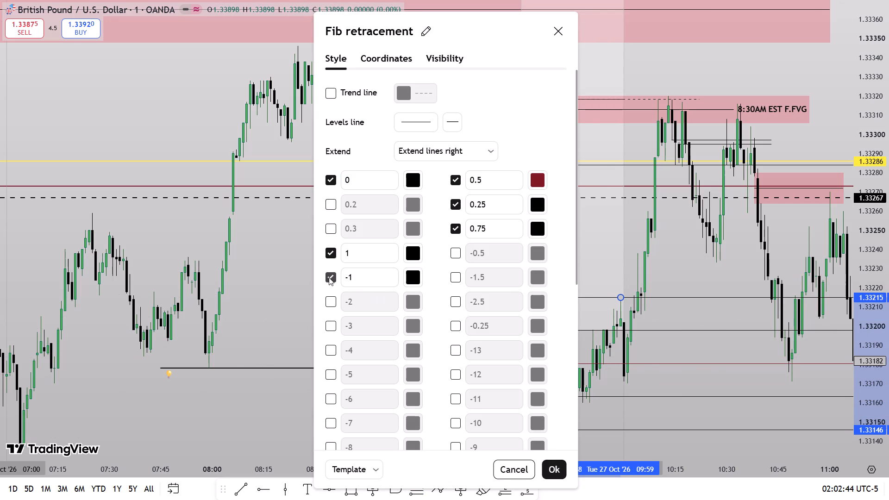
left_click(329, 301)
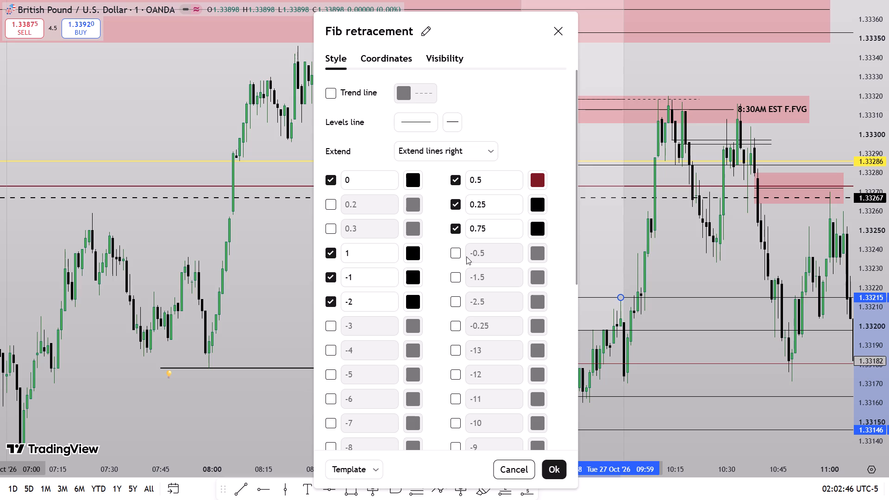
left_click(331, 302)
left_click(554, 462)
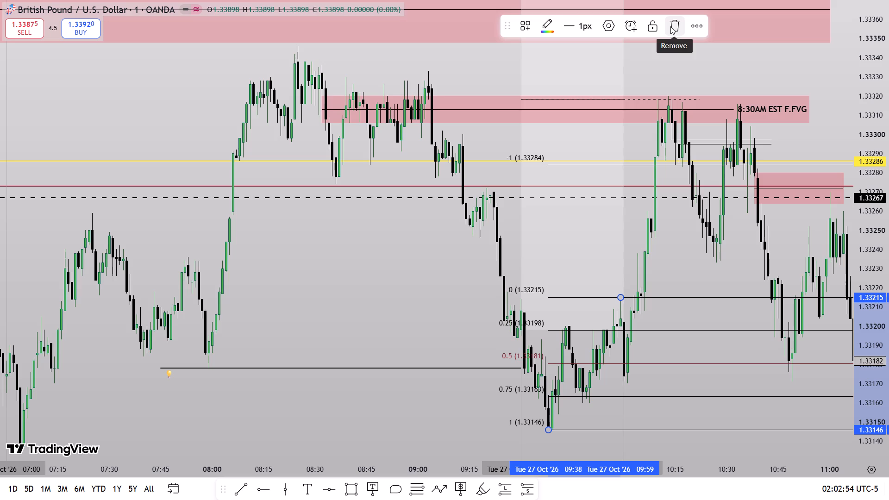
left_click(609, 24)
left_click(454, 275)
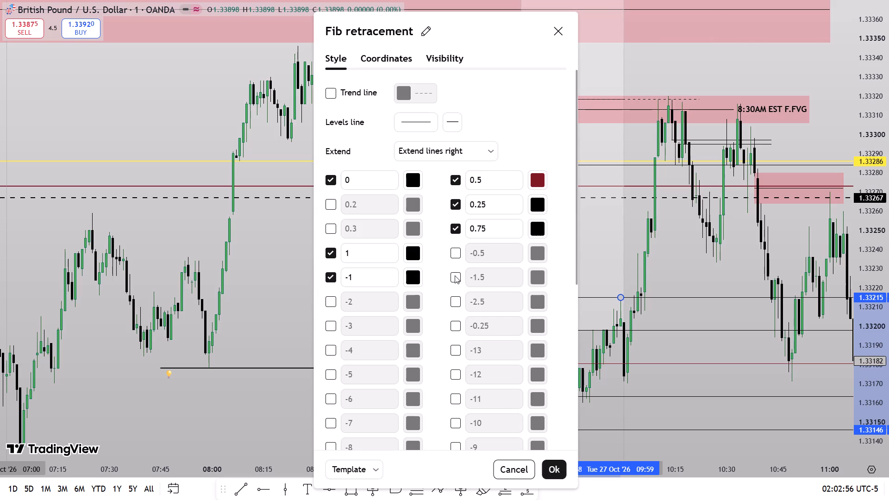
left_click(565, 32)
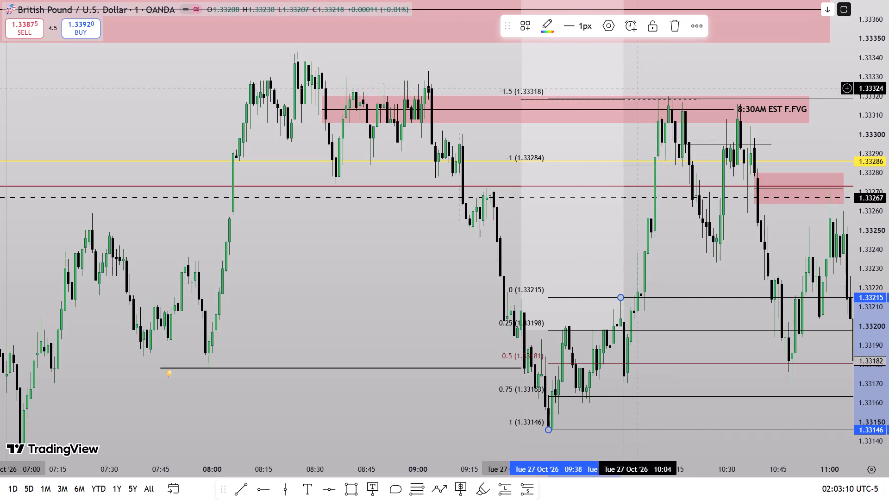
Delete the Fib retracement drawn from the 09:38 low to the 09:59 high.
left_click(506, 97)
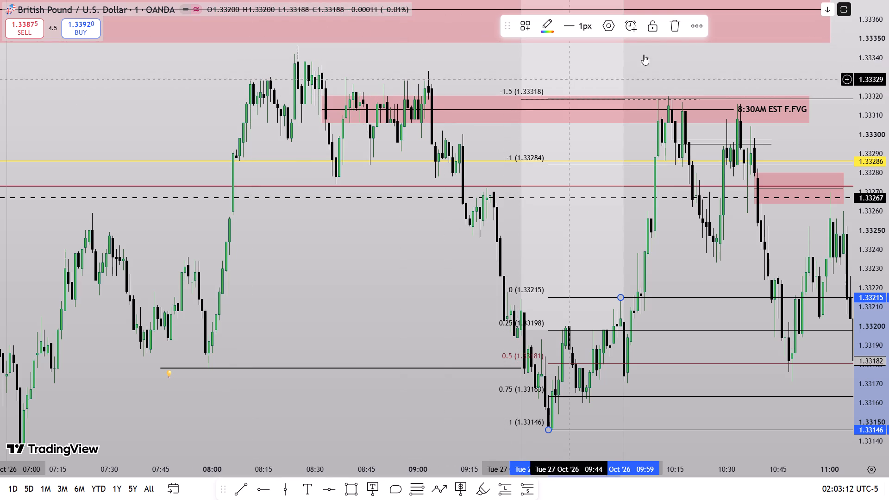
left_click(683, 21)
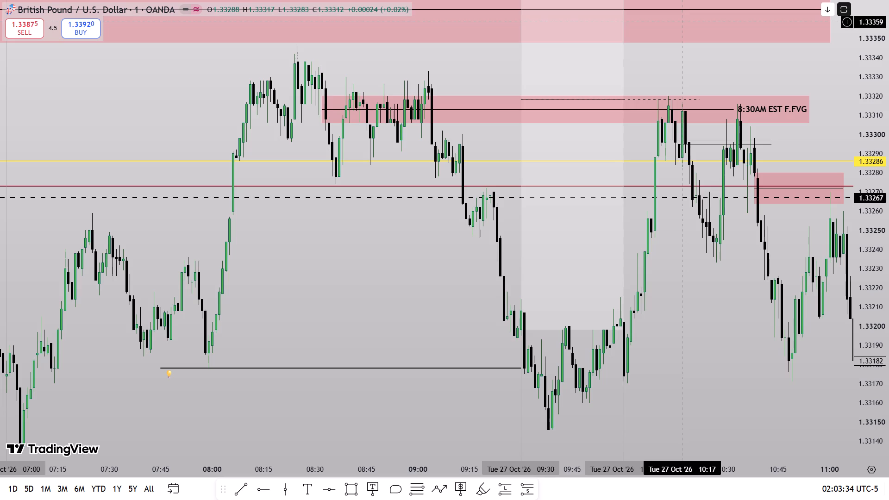
Exit the full-screen chart view and turn on Night light in the system quick settings.
left_click_drag(445, 45, 450, 45)
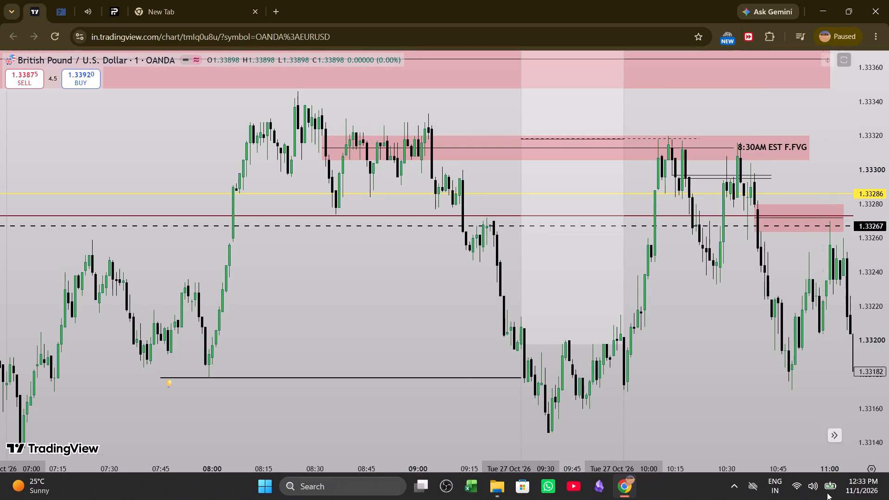
left_click(813, 487)
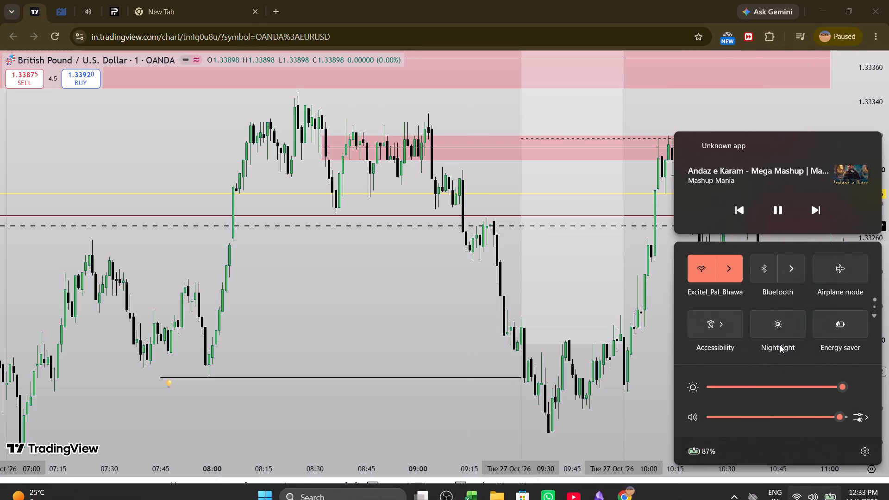
left_click(778, 342)
left_click(778, 323)
Minimize the browser and the OCTOBER 2026 folder window, and refresh the desktop.
left_click(833, 1)
right_click(638, 162)
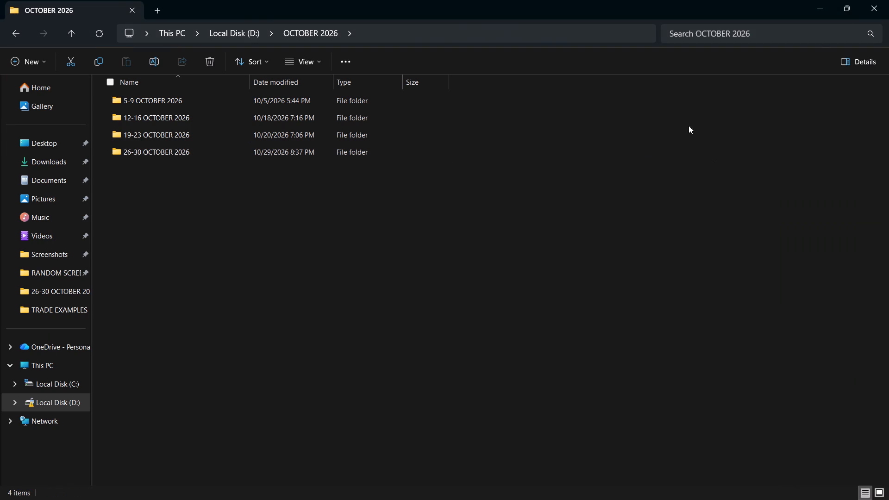
left_click(822, 2)
right_click(532, 110)
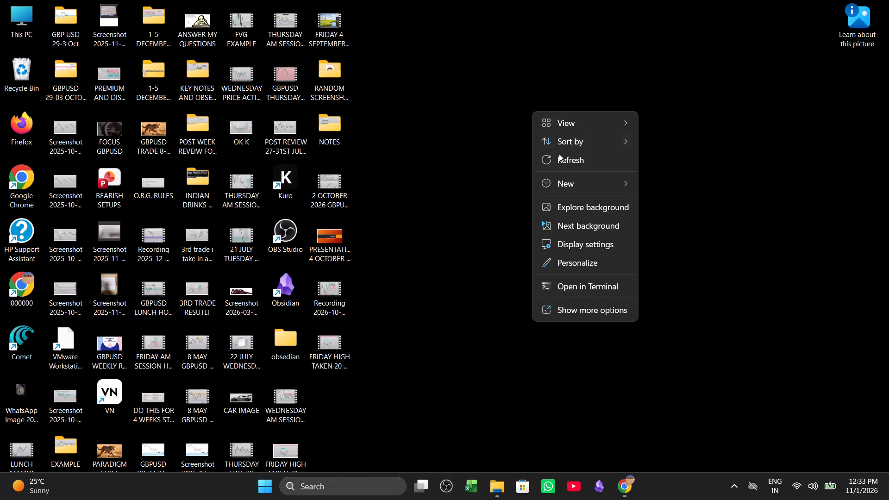
left_click(563, 160)
right_click(559, 139)
left_click(582, 184)
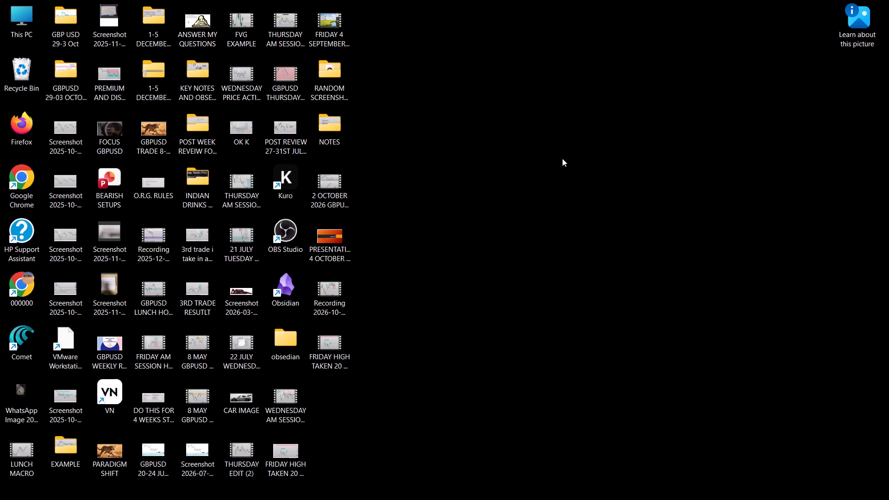
right_click(562, 158)
left_click(597, 210)
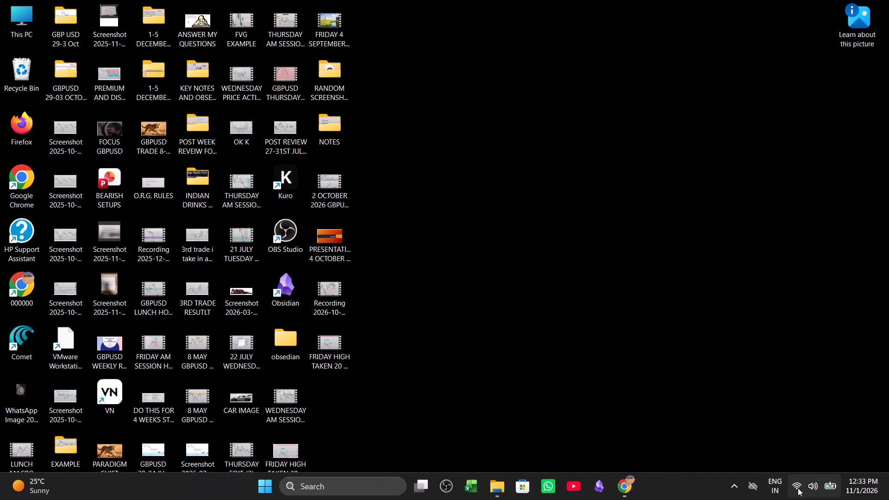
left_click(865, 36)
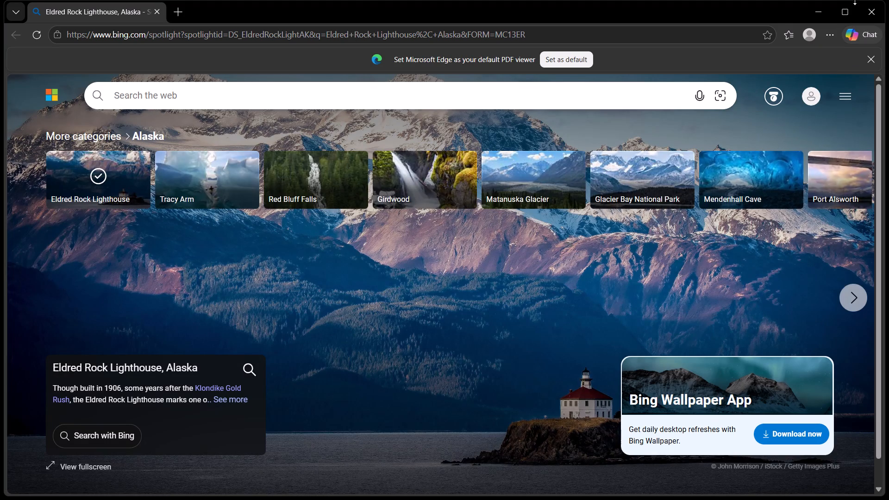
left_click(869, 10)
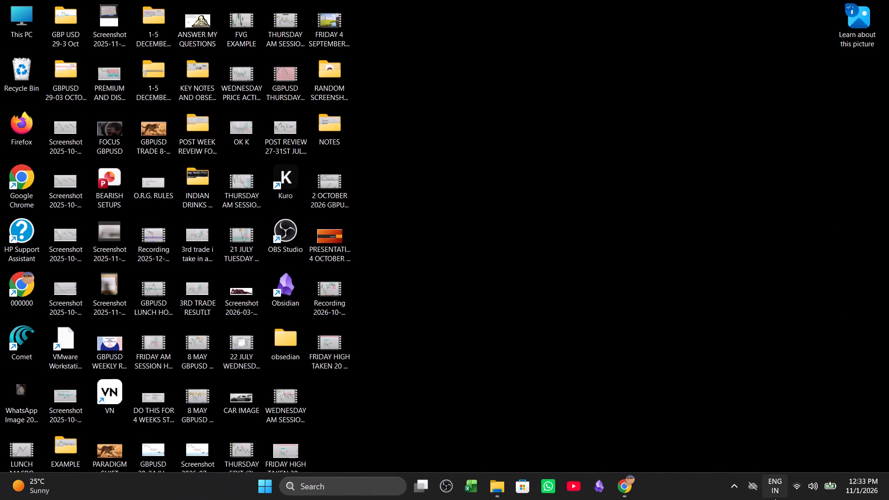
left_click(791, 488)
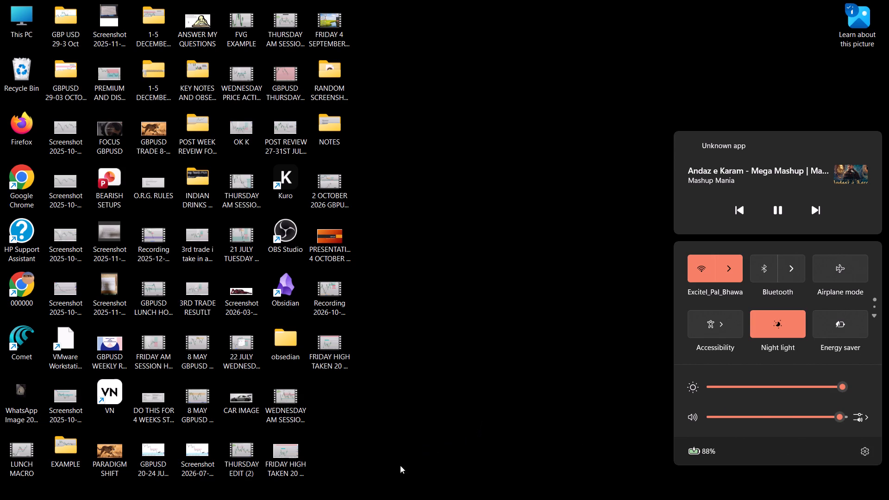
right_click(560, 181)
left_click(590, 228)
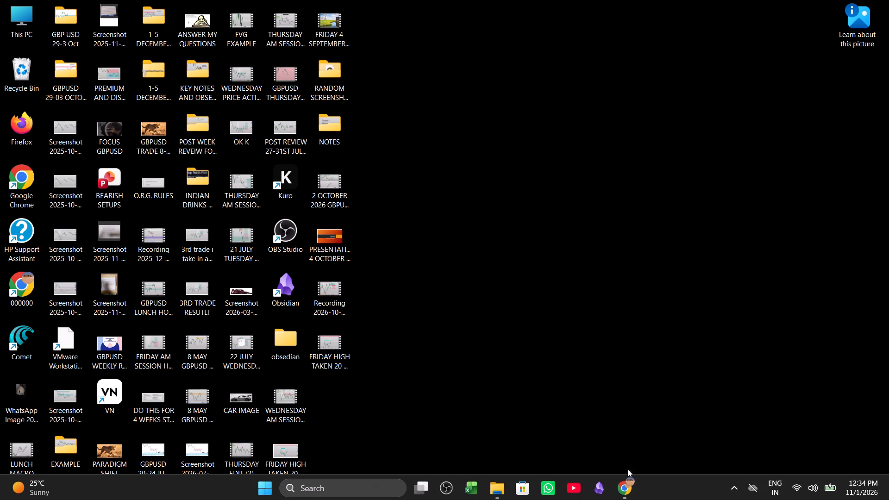
Switch back to Chrome and pause the song playing in YouTube Music.
left_click(629, 487)
left_click(190, 6)
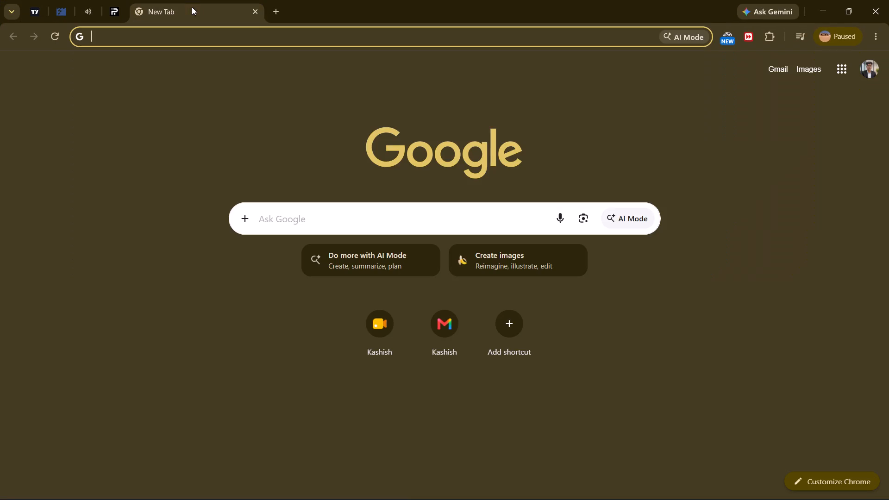
left_click(282, 8)
left_click(250, 8)
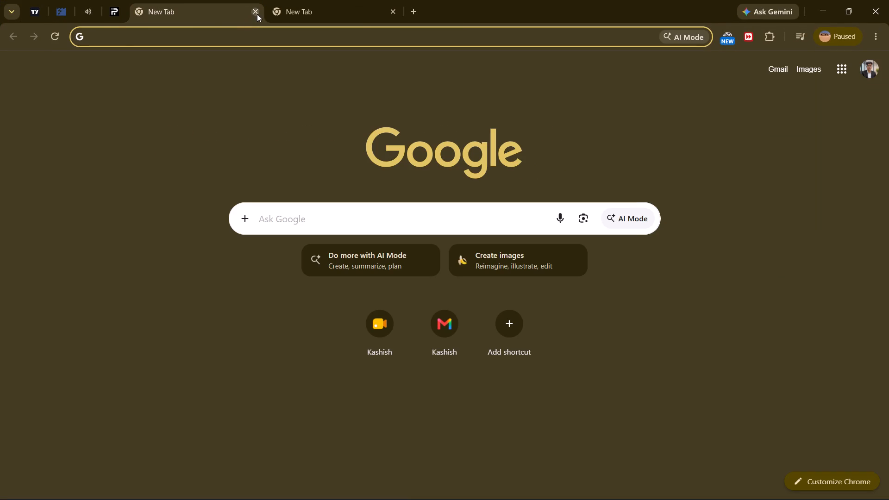
left_click(257, 14)
left_click(92, 10)
left_click(333, 254)
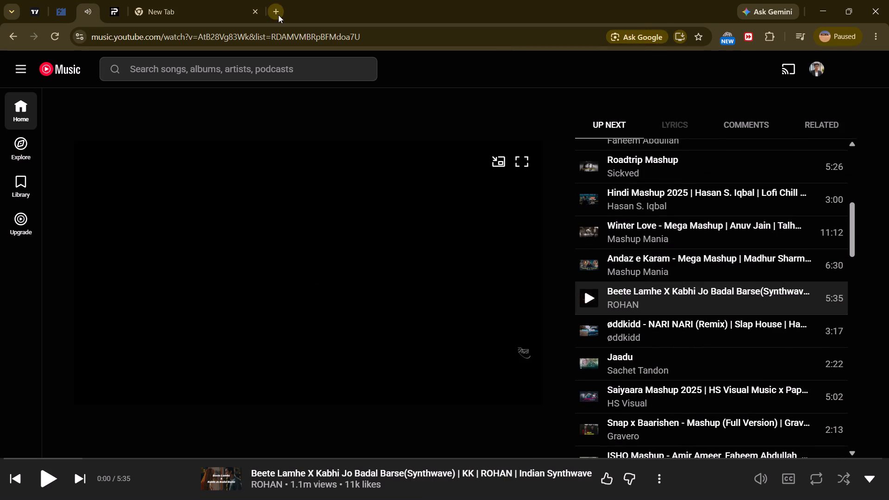
Load the YouTube home page in the empty browser tab.
left_click(278, 15)
left_click(228, 10)
left_click(234, 37)
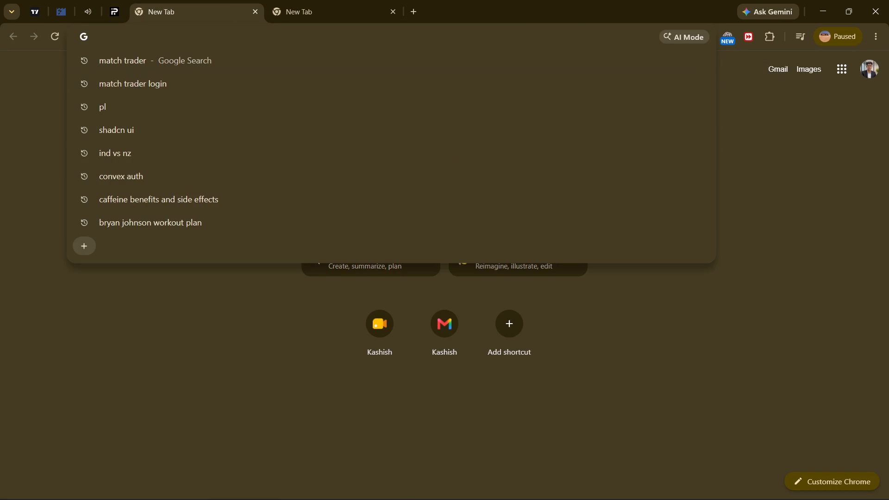
left_click(150, 30)
type("YOUTUBE")
key("Return")
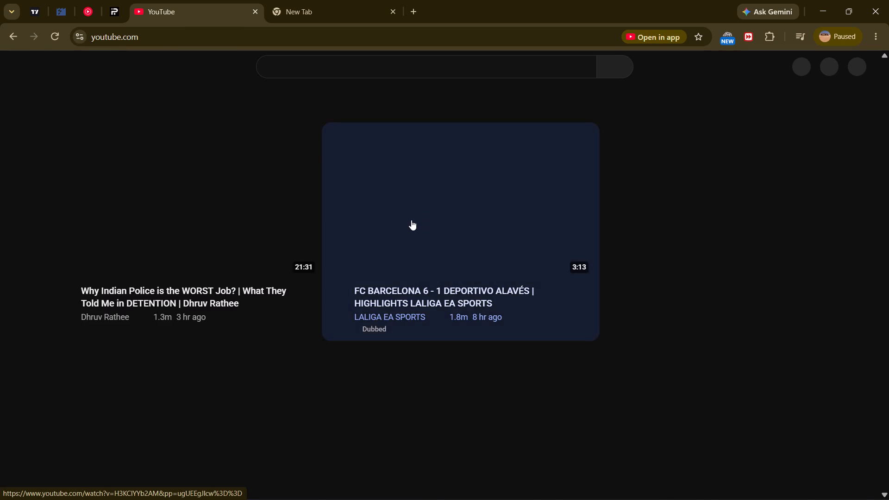
Browse the YouTube home feed and open the Short "When To Add More Sets".
scroll(654, 246, "down", 3)
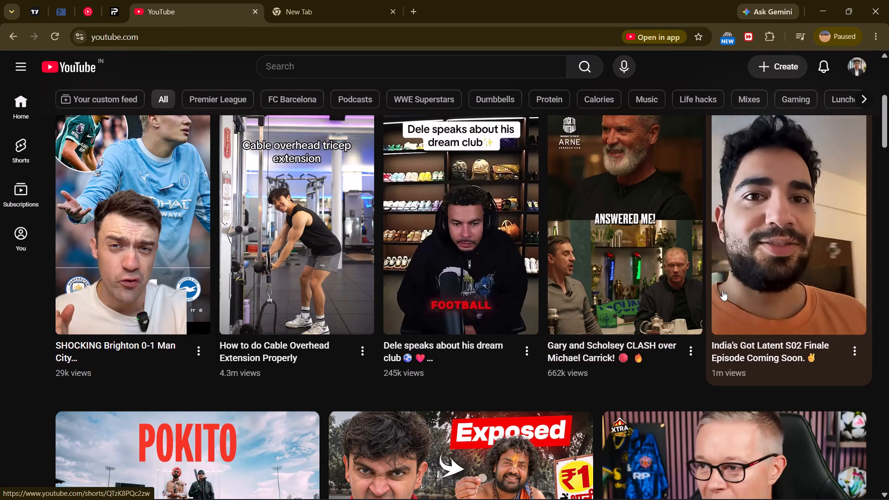
scroll(722, 290, "down", 3)
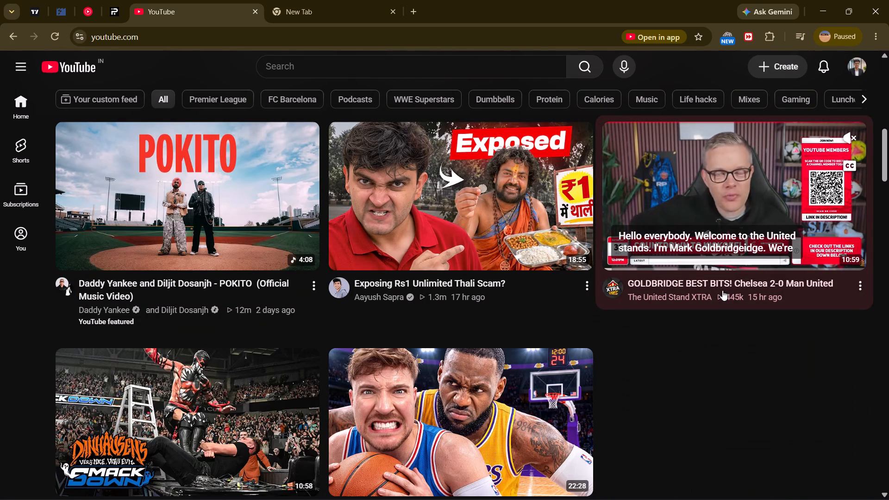
scroll(722, 290, "down", 2)
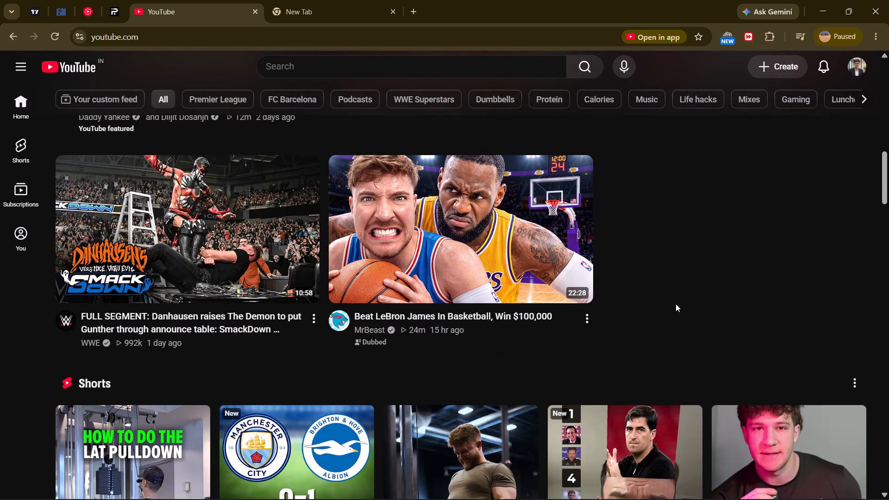
scroll(676, 304, "down", 1)
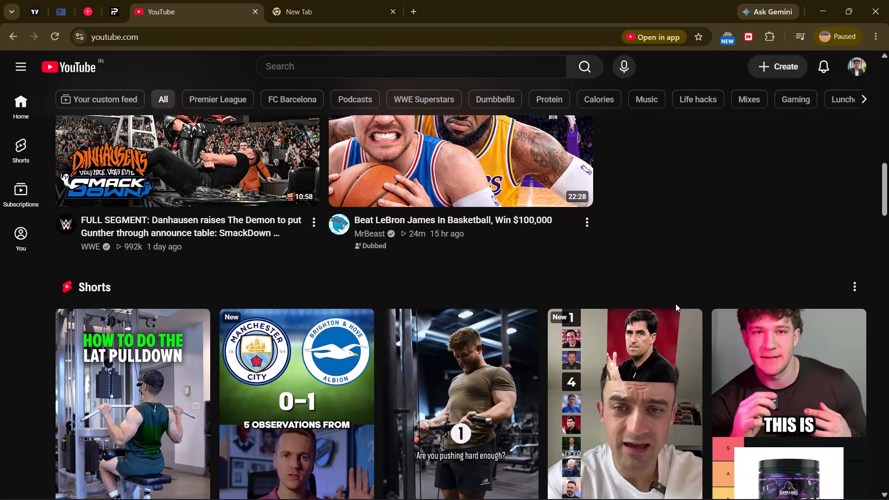
scroll(676, 304, "down", 1)
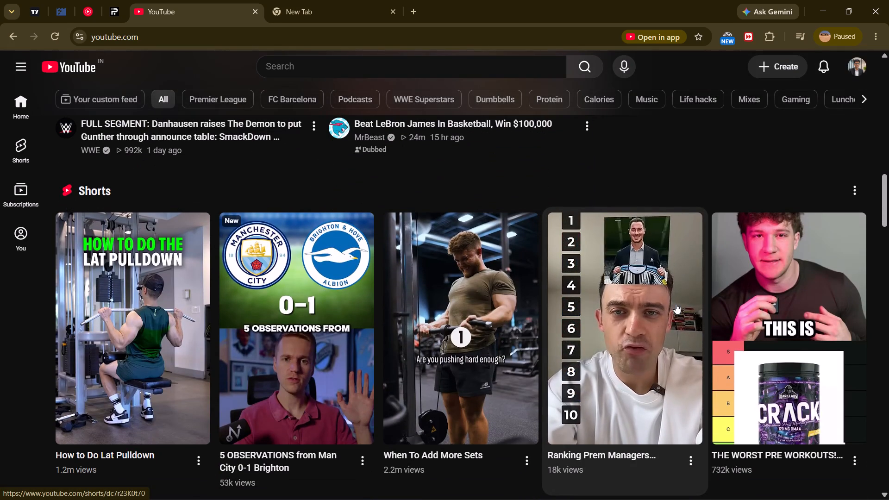
left_click(479, 278)
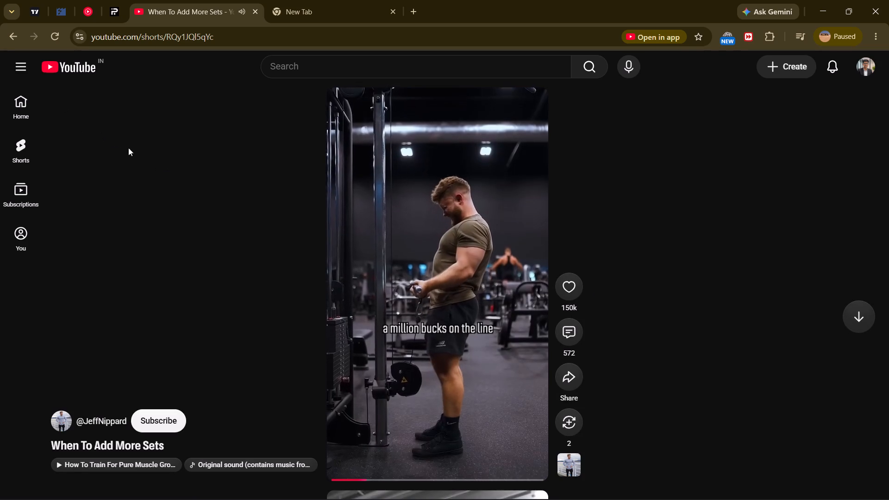
Return to the YouTube home feed and look through the recommended football, fitness and food videos.
left_click(18, 103)
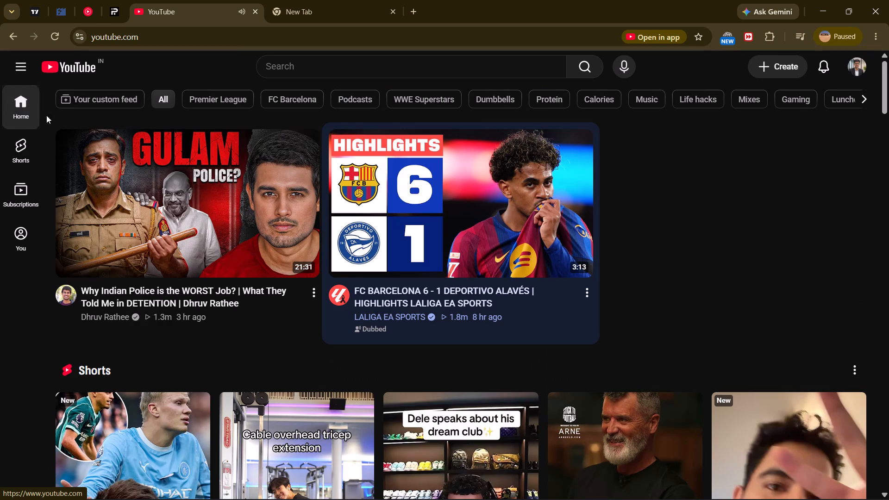
scroll(588, 333, "down", 8)
scroll(545, 329, "down", 11)
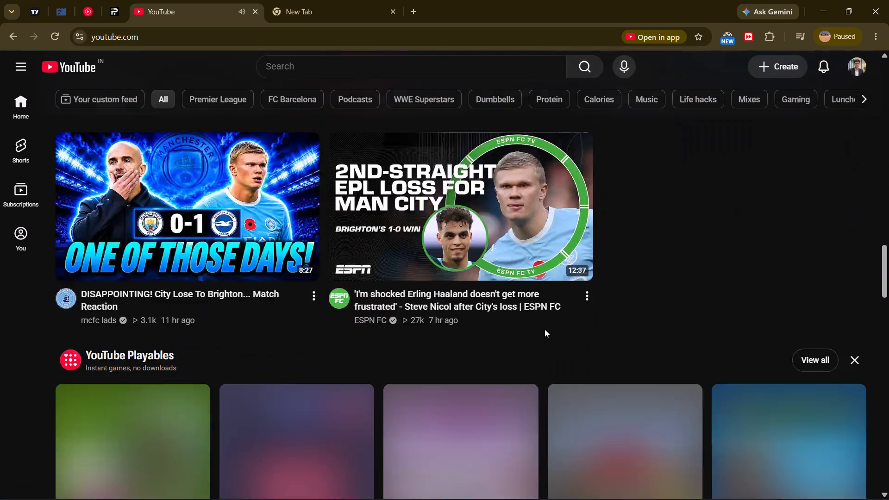
scroll(545, 329, "down", 7)
scroll(545, 329, "up", 1)
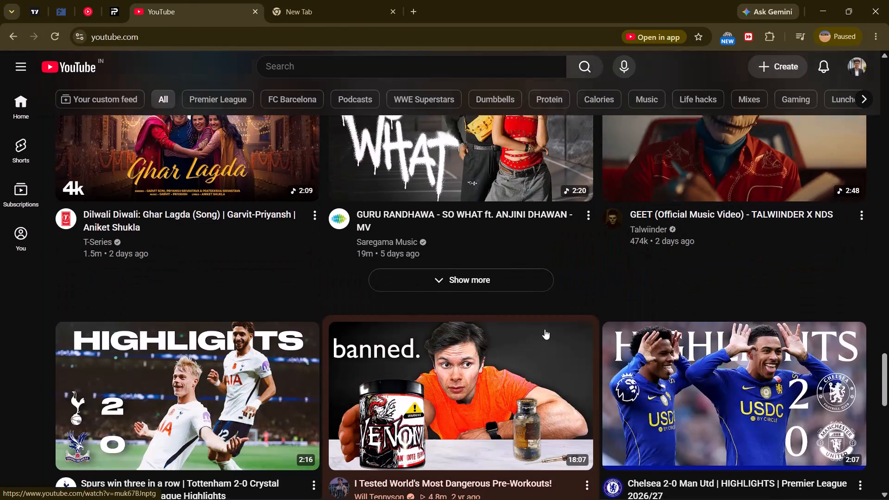
scroll(545, 329, "down", 2)
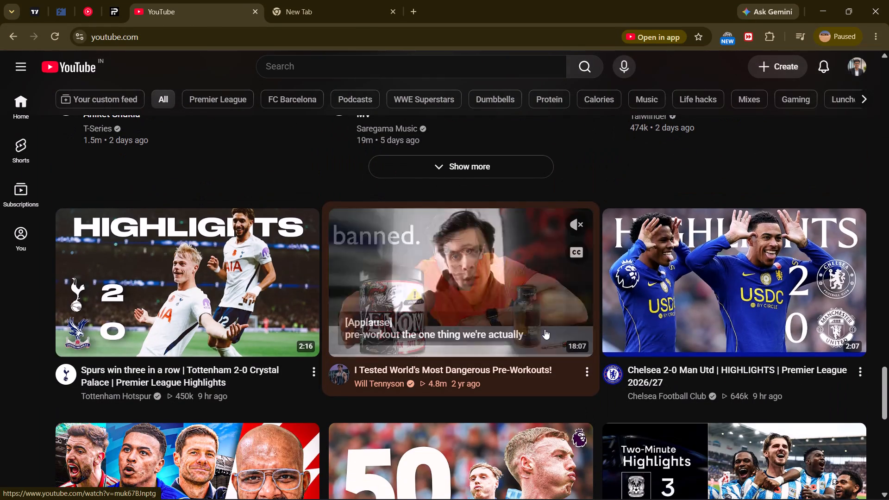
scroll(545, 329, "down", 5)
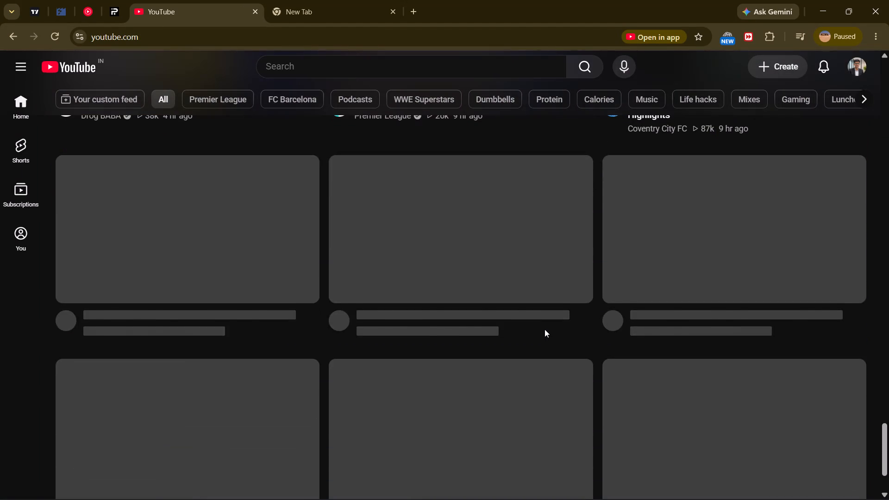
scroll(545, 329, "down", 3)
scroll(545, 329, "up", 1)
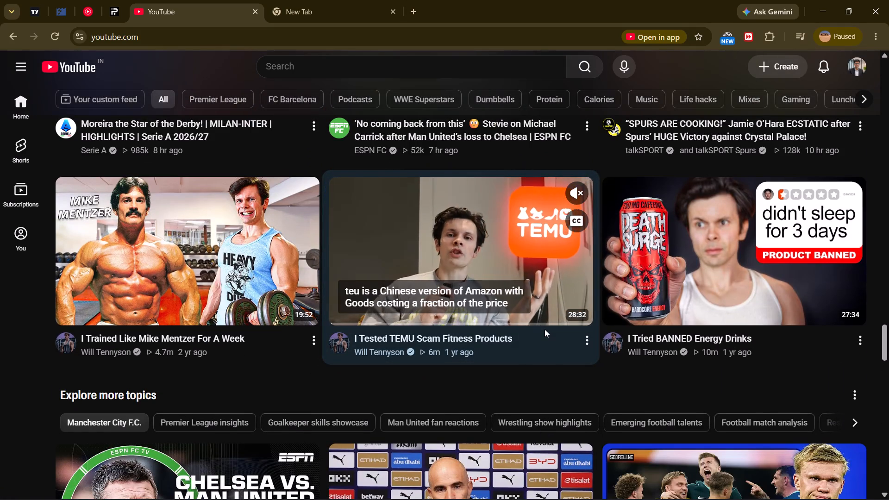
scroll(545, 329, "down", 6)
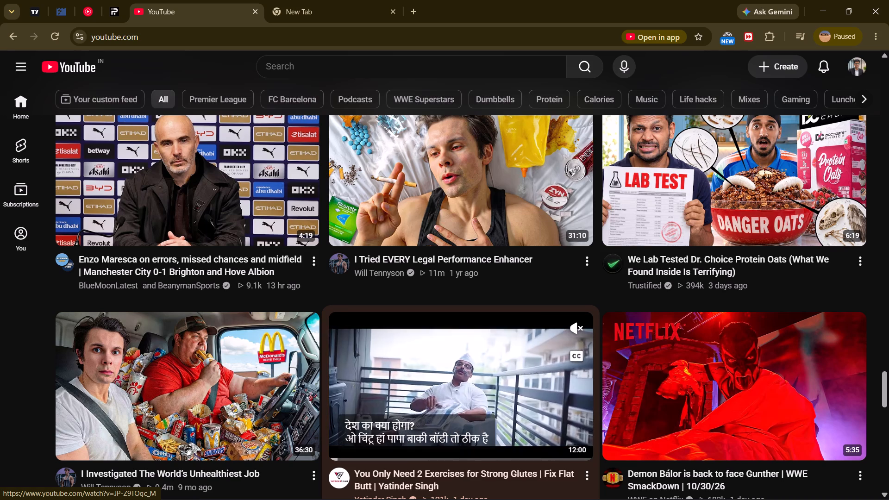
scroll(545, 329, "up", 1)
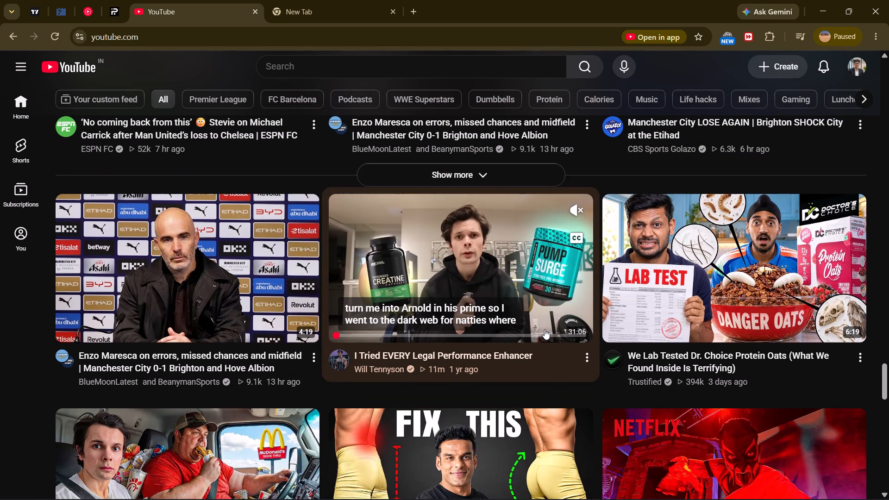
scroll(545, 329, "down", 2)
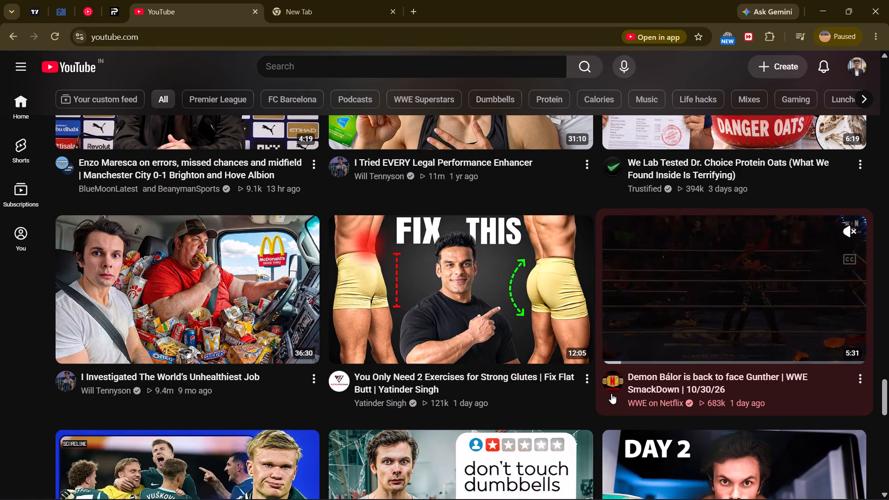
scroll(611, 394, "down", 3)
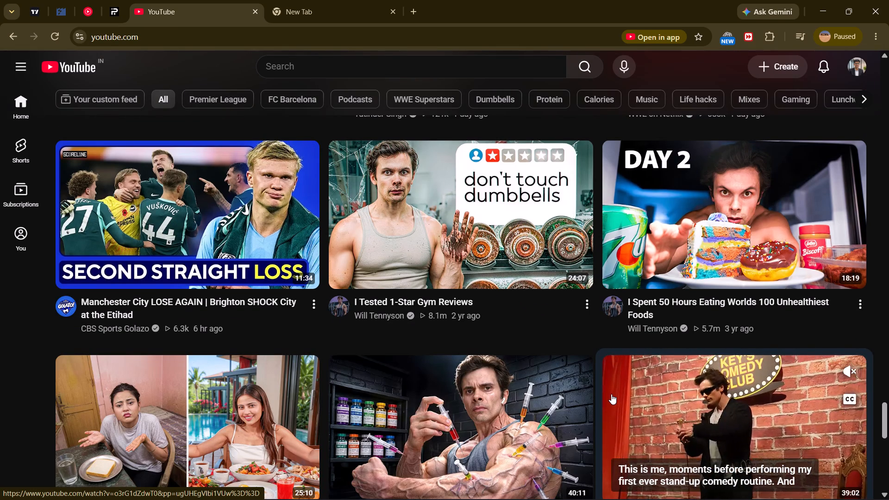
scroll(611, 394, "down", 2)
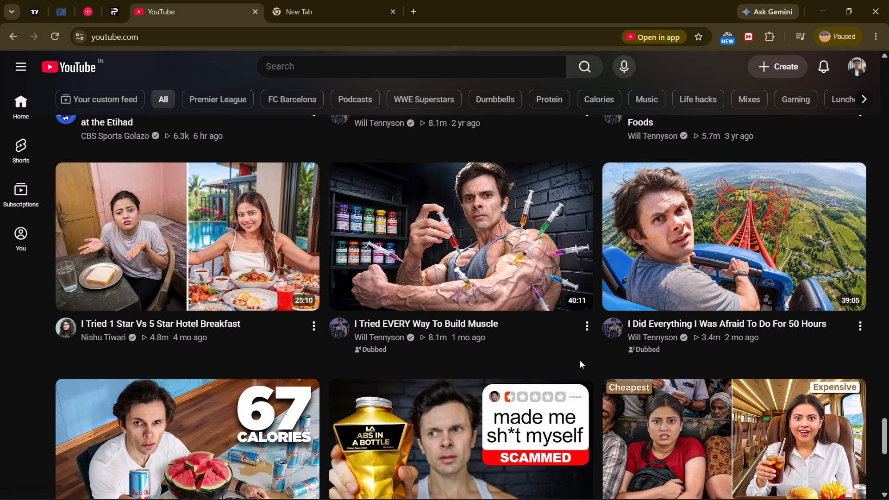
scroll(580, 360, "down", 2)
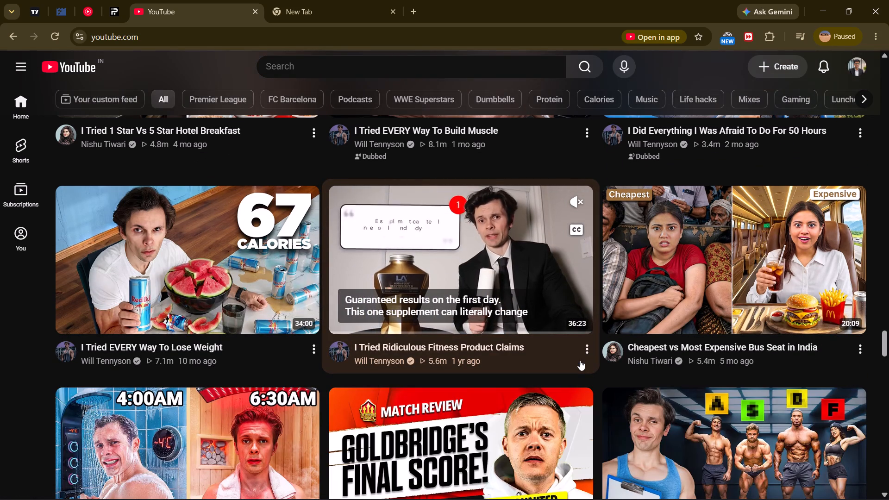
scroll(573, 362, "down", 2)
scroll(518, 364, "down", 2)
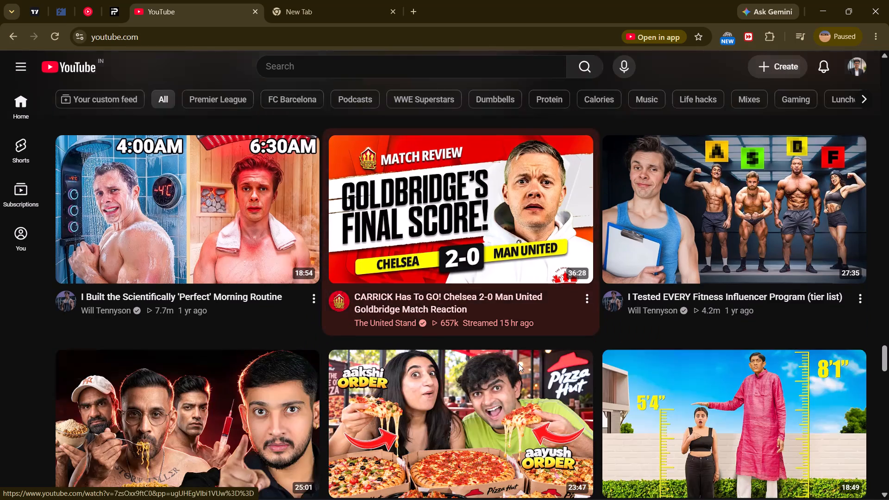
scroll(519, 363, "down", 1)
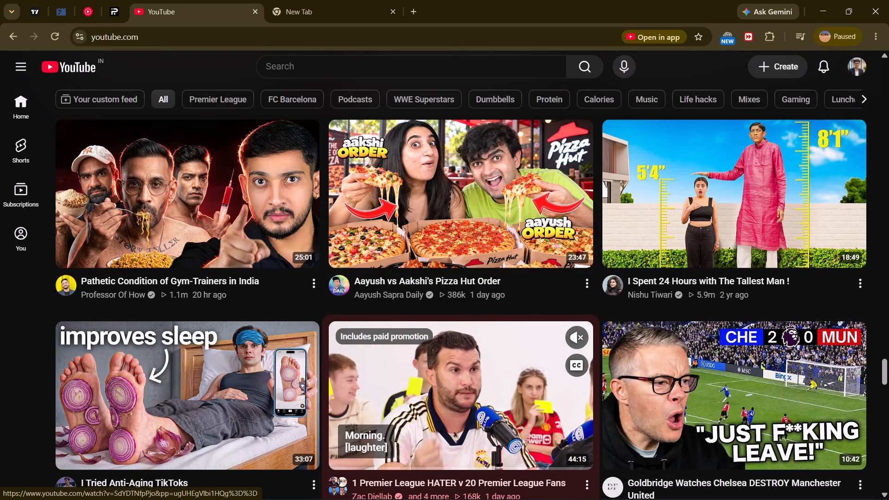
scroll(519, 363, "down", 1)
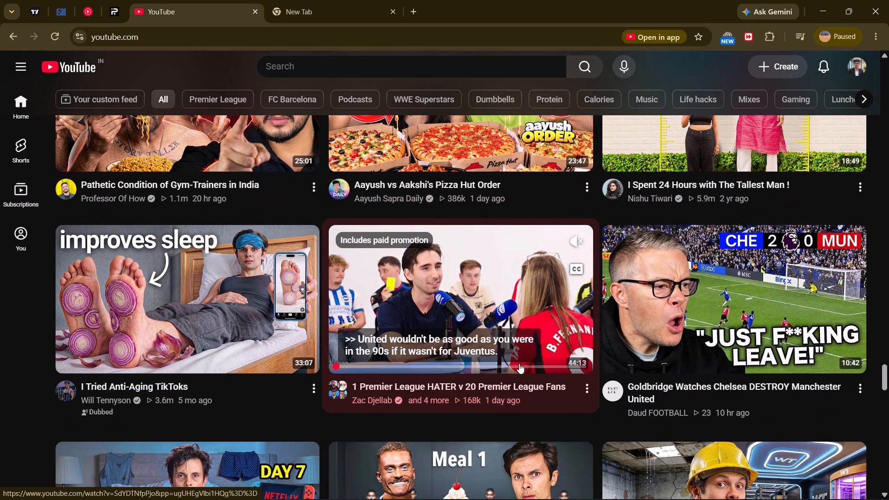
scroll(519, 363, "up", 1)
scroll(519, 363, "down", 2)
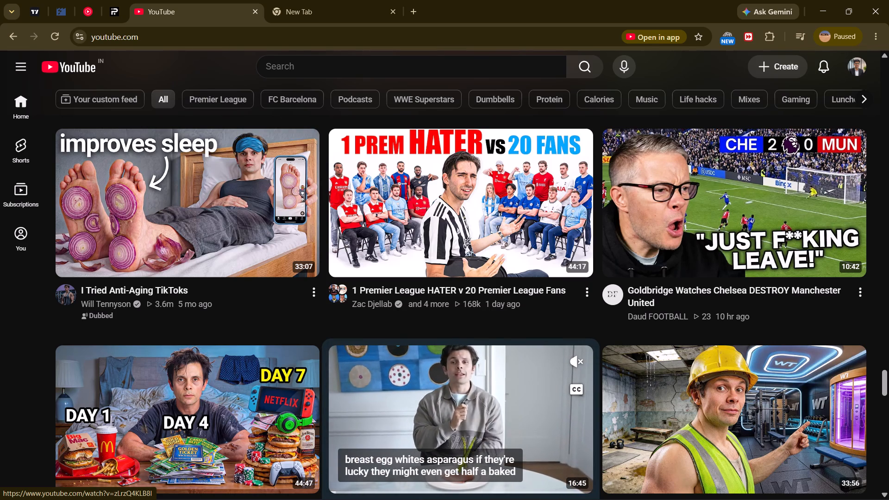
scroll(521, 354, "down", 2)
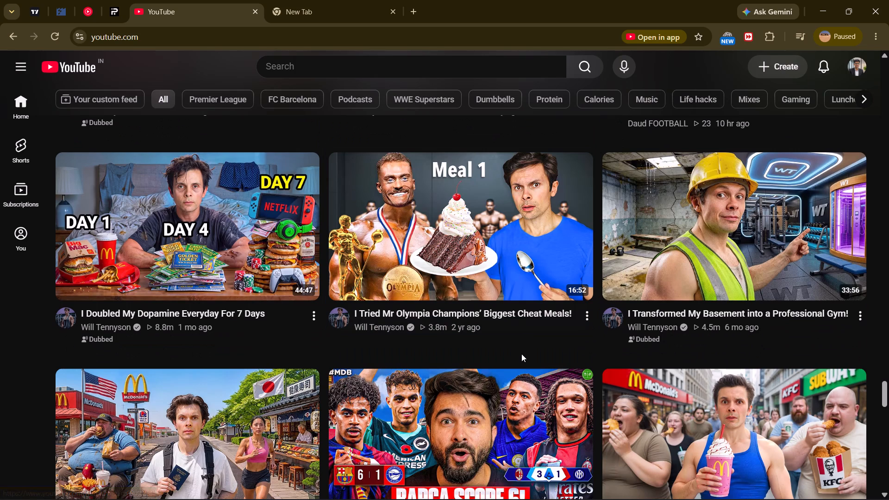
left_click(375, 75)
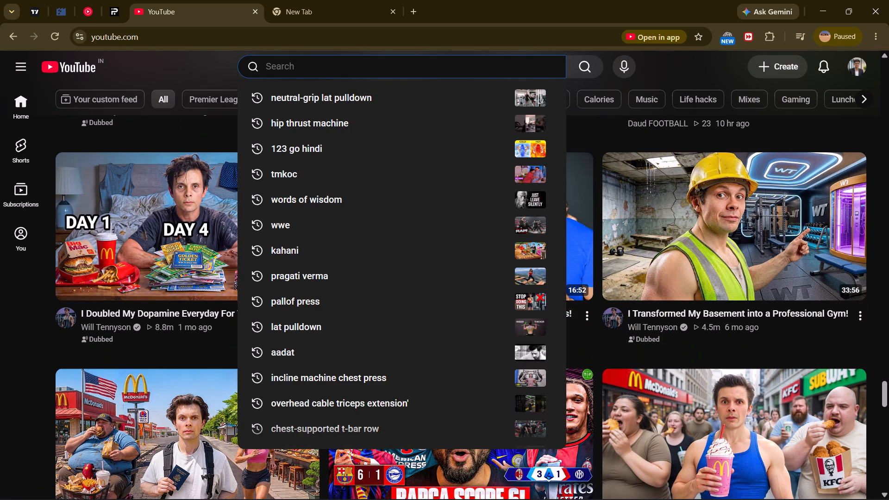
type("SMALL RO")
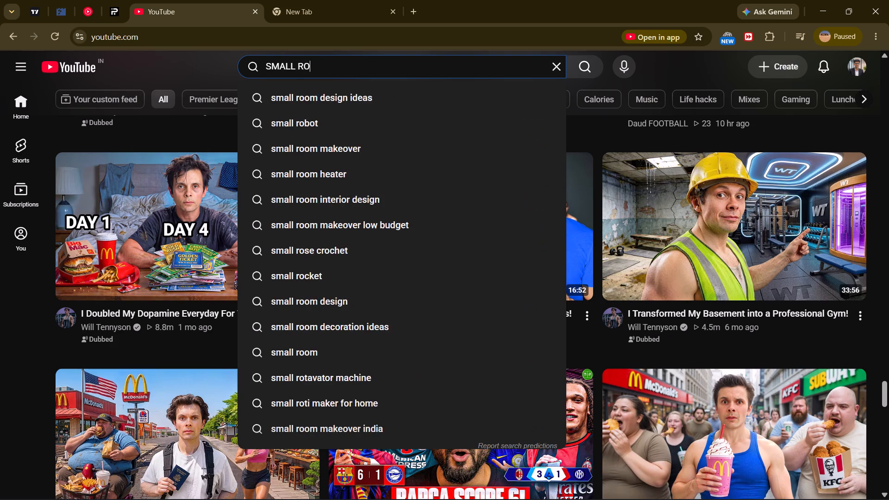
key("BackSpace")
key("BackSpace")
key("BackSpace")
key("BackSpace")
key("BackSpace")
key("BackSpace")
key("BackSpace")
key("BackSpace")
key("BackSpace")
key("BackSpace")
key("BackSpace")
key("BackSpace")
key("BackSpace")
Enter a YouTube search query beginning with "MY".
type("MY R")
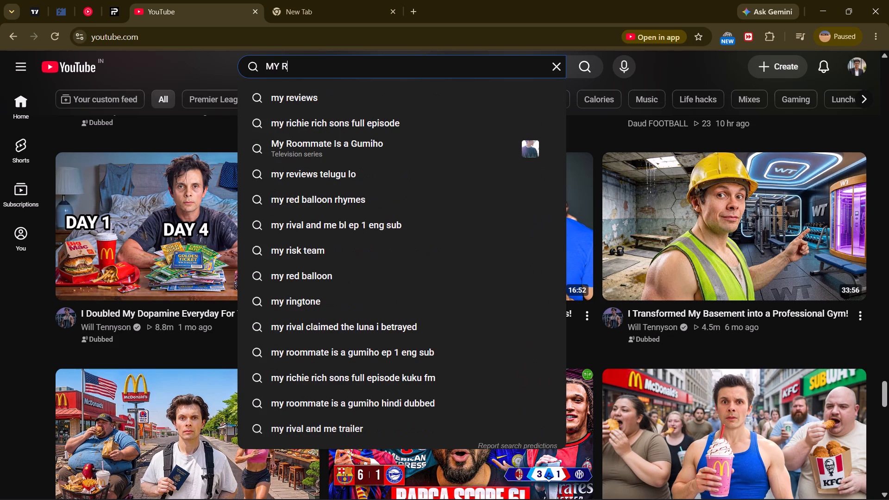
key("BackSpace")
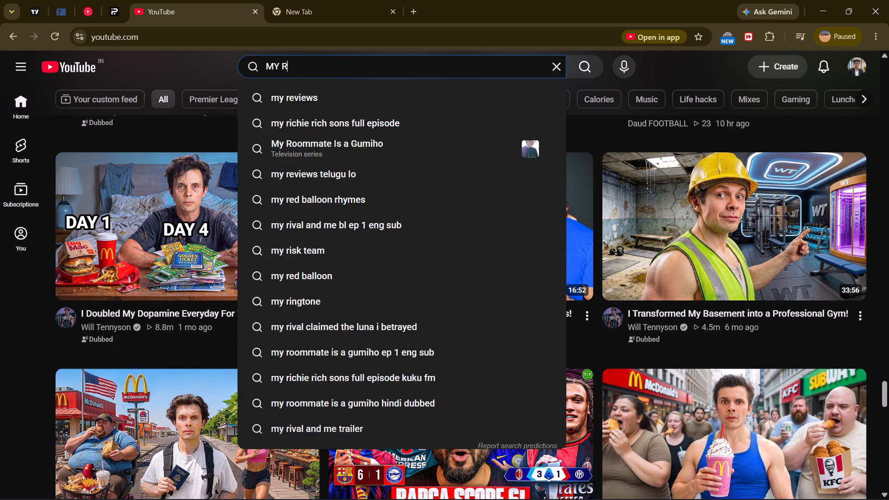